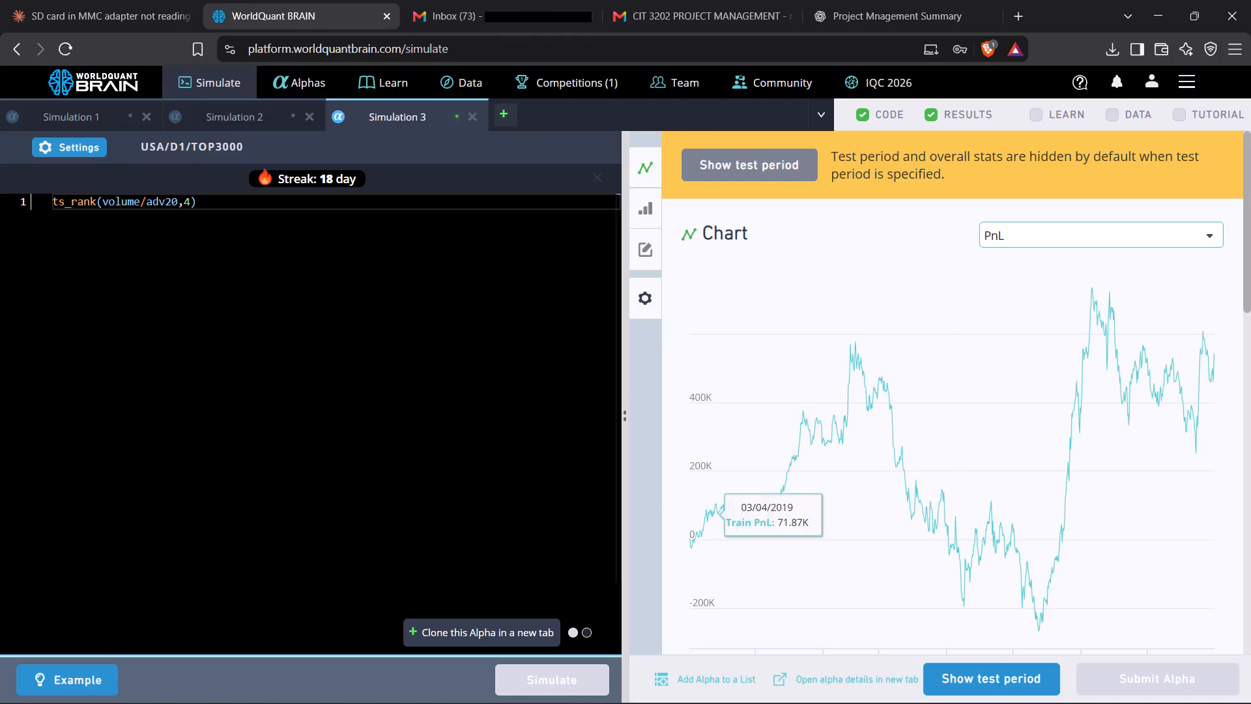
{"action": "left_click", "coordinate": [192, 201]}
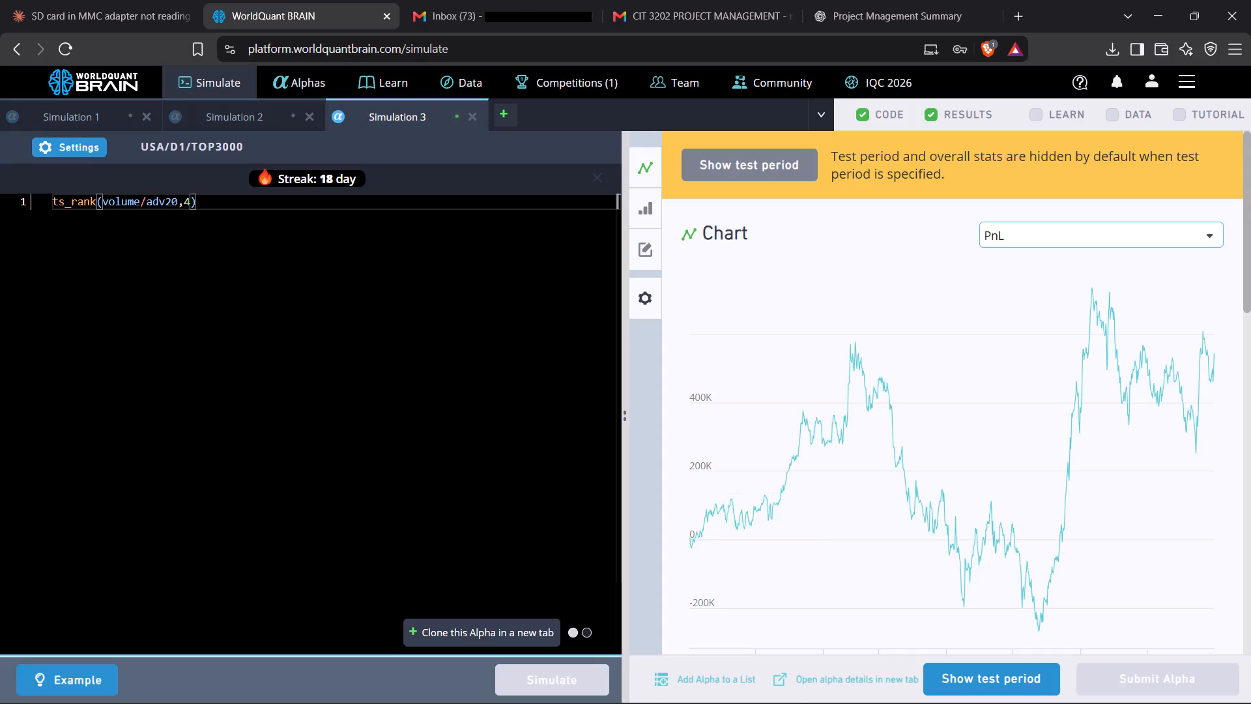
{"action": "type", "text": "00"}
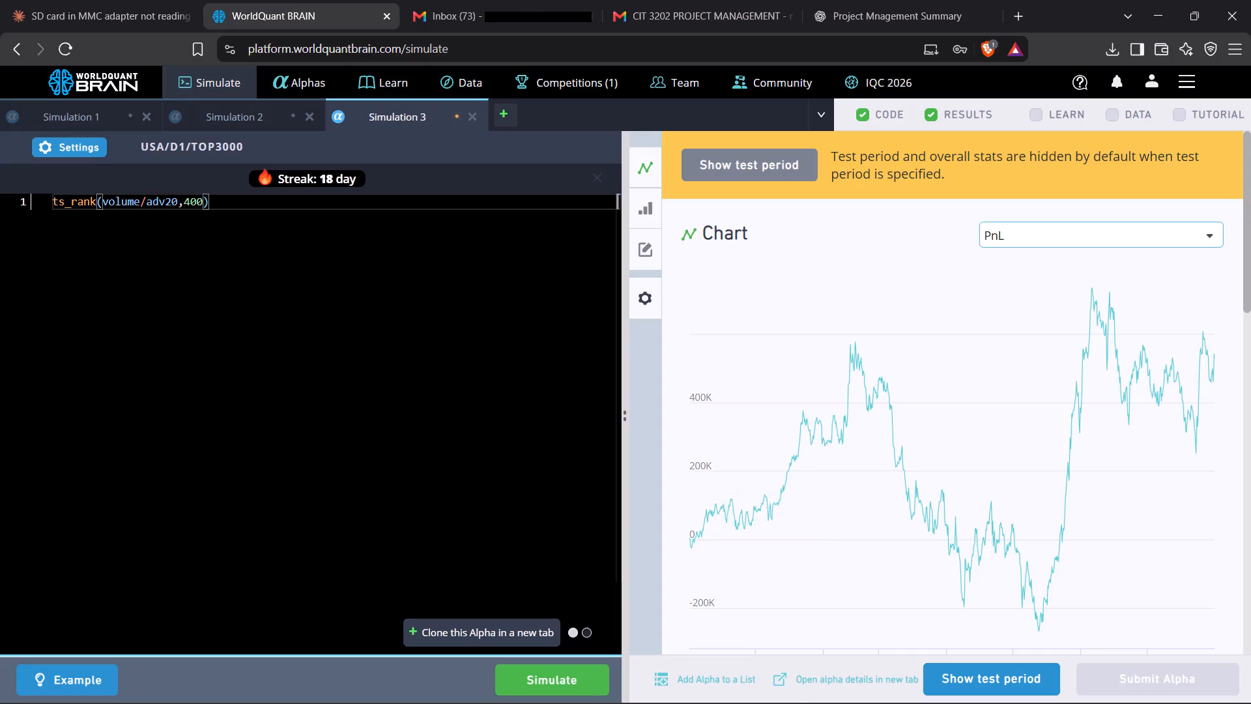
{"action": "left_click", "coordinate": [542, 675]}
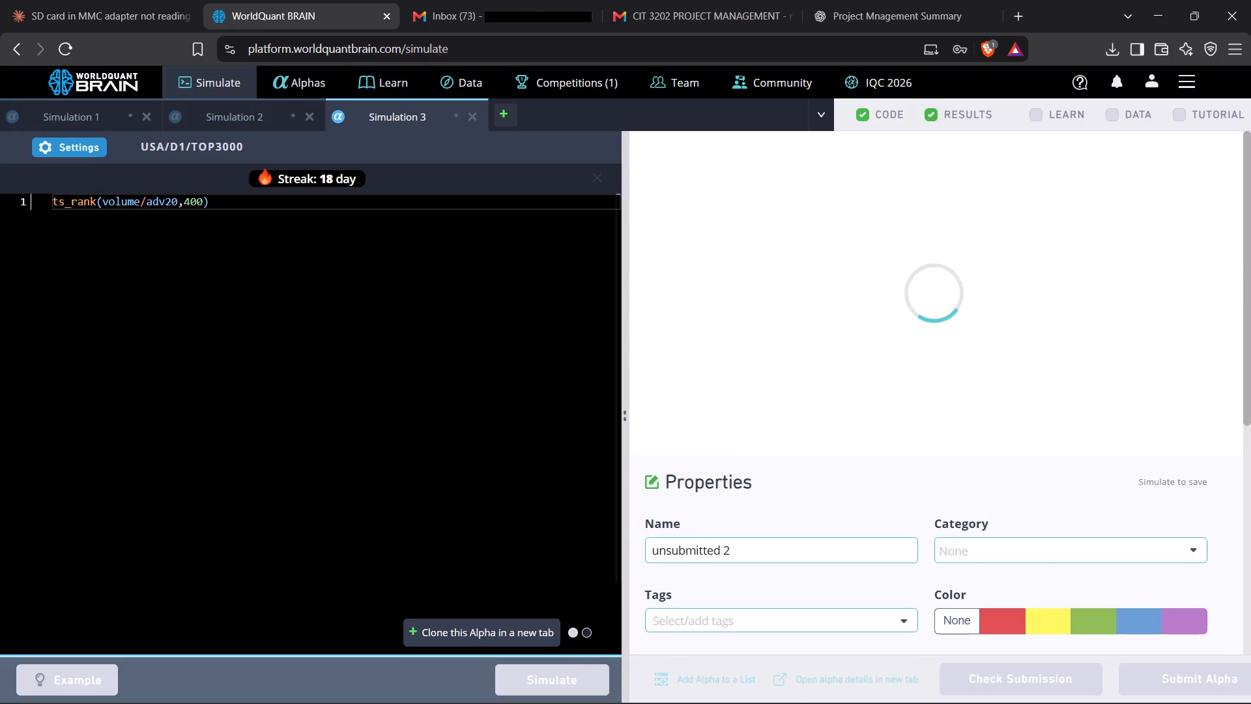
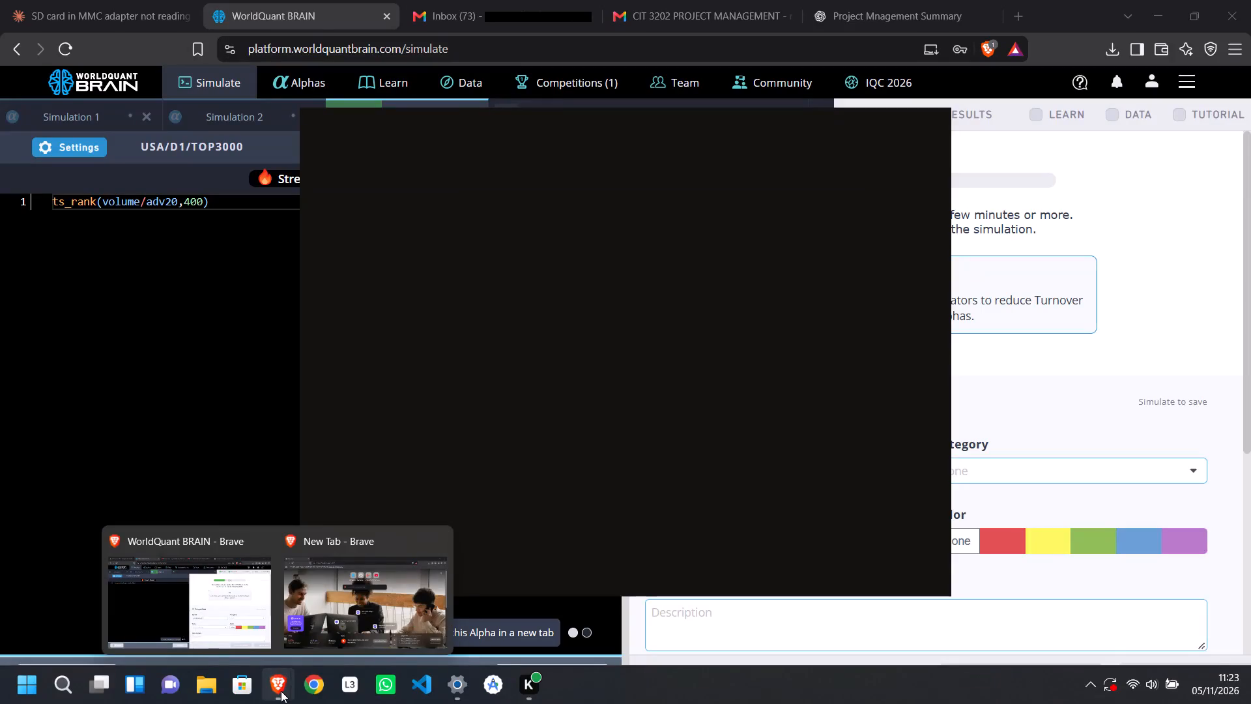
Return to WorldQuant BRAIN, set Simulation 3's universe to TOPSP500, apply the settings, and run the simulation.
{"action": "left_click", "coordinate": [281, 691]}
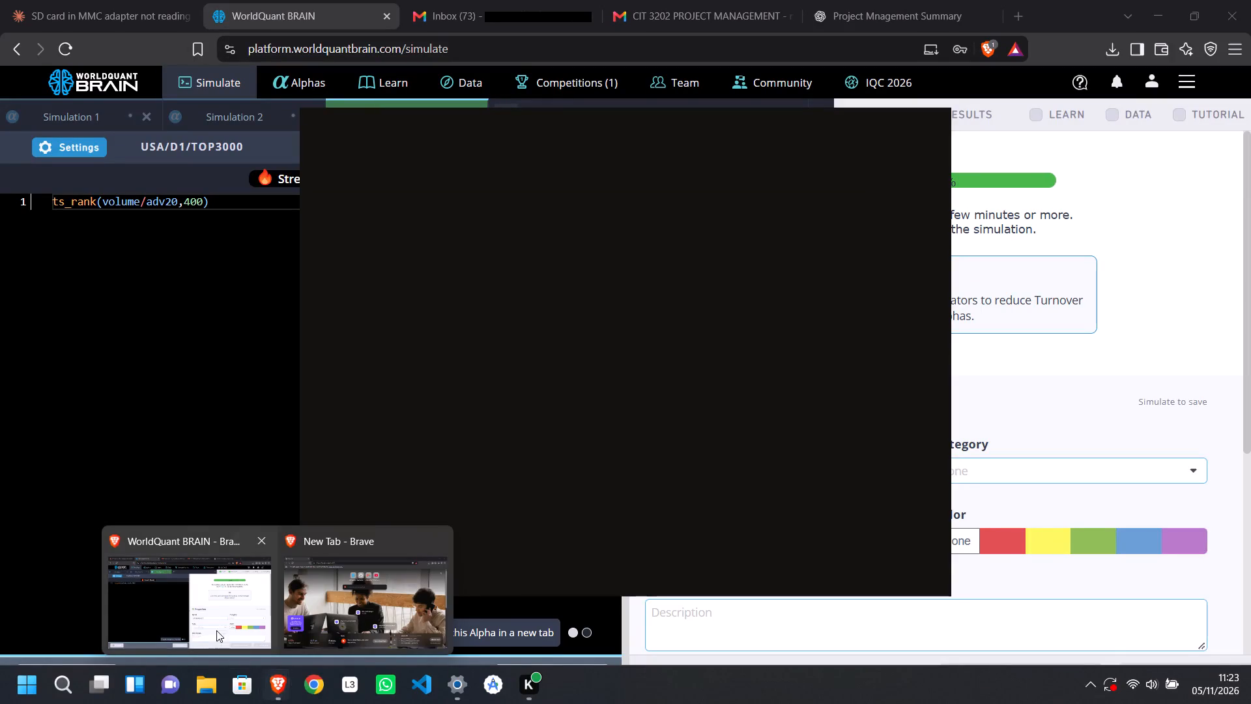
{"action": "left_click", "coordinate": [205, 614]}
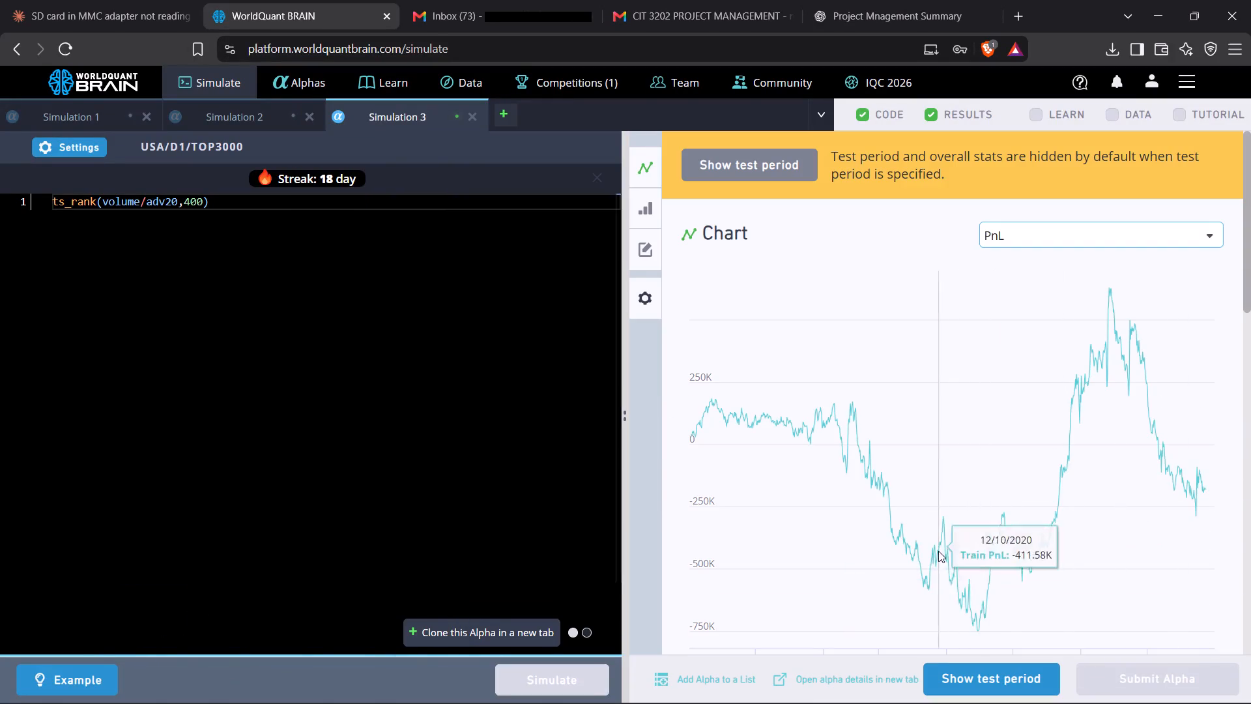
{"action": "left_click", "coordinate": [77, 151]}
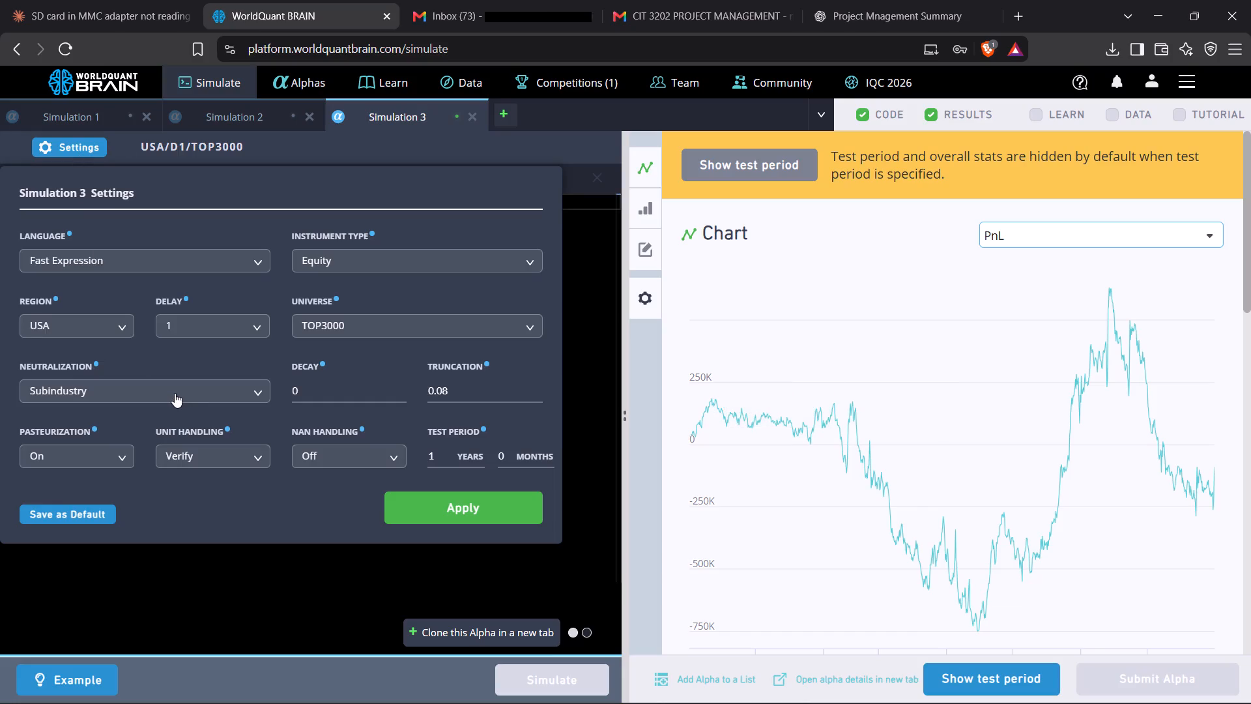
{"action": "left_click", "coordinate": [381, 324]}
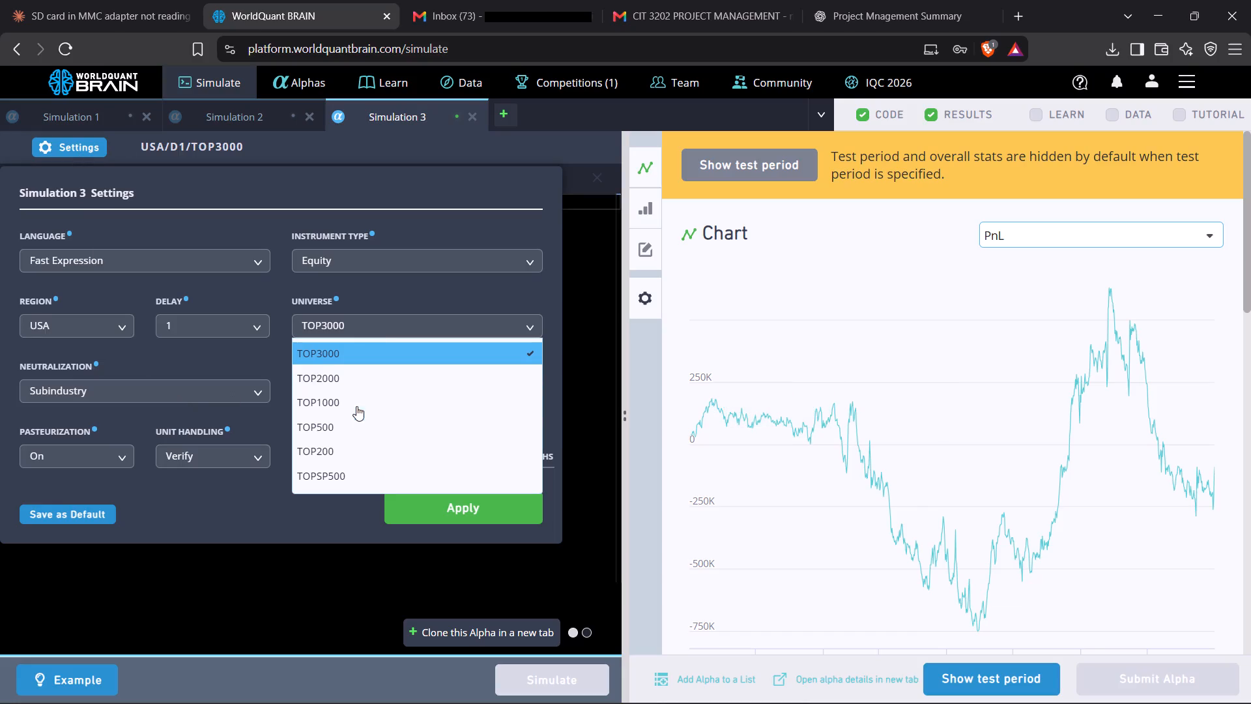
{"action": "left_click", "coordinate": [353, 477]}
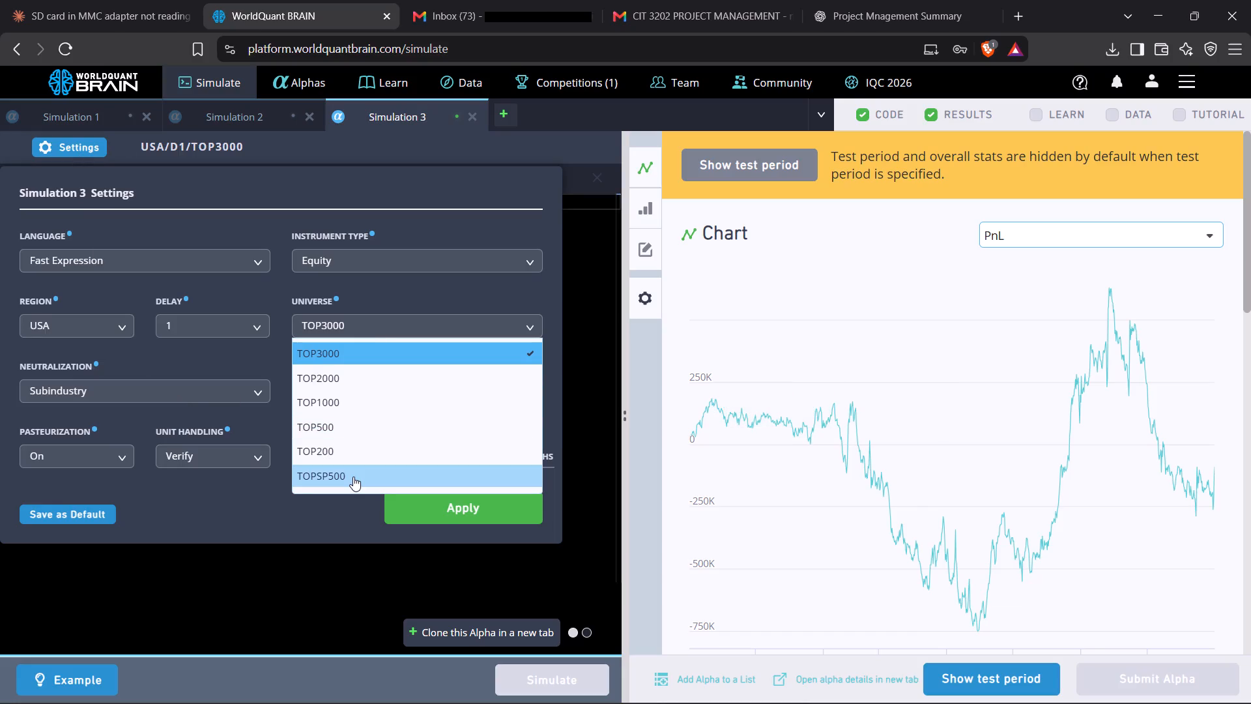
{"action": "left_click", "coordinate": [444, 506]}
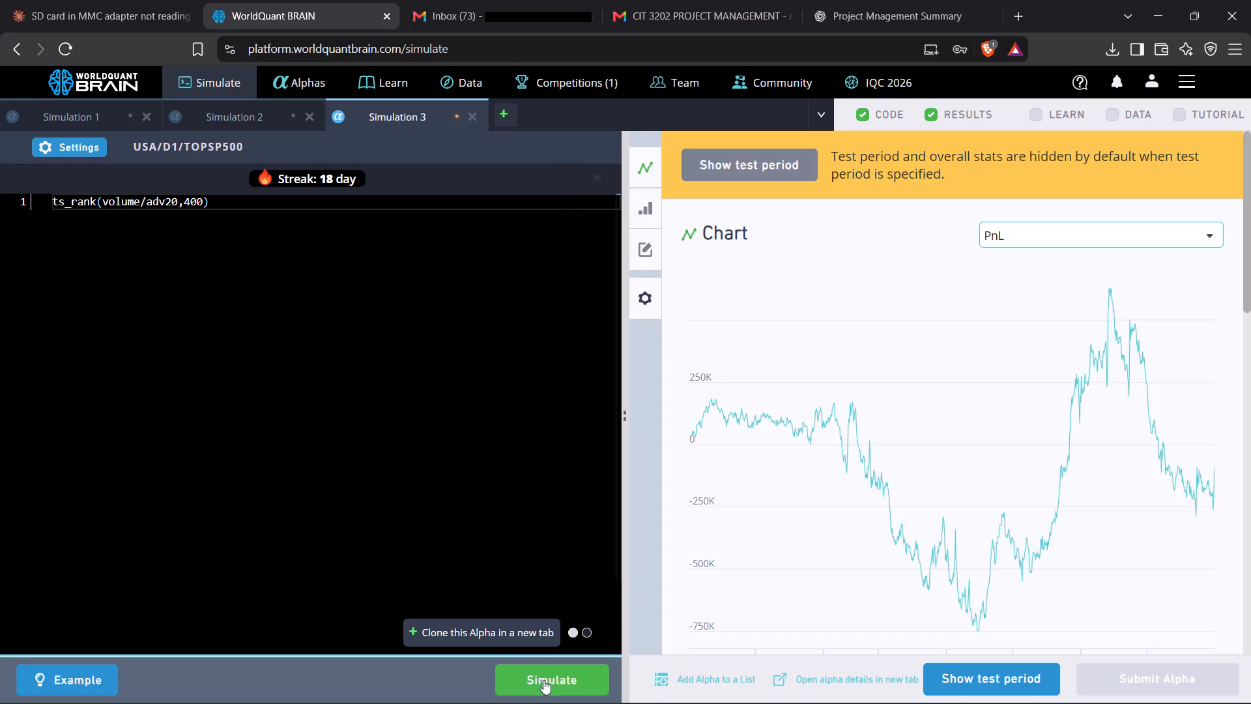
{"action": "left_click", "coordinate": [543, 682]}
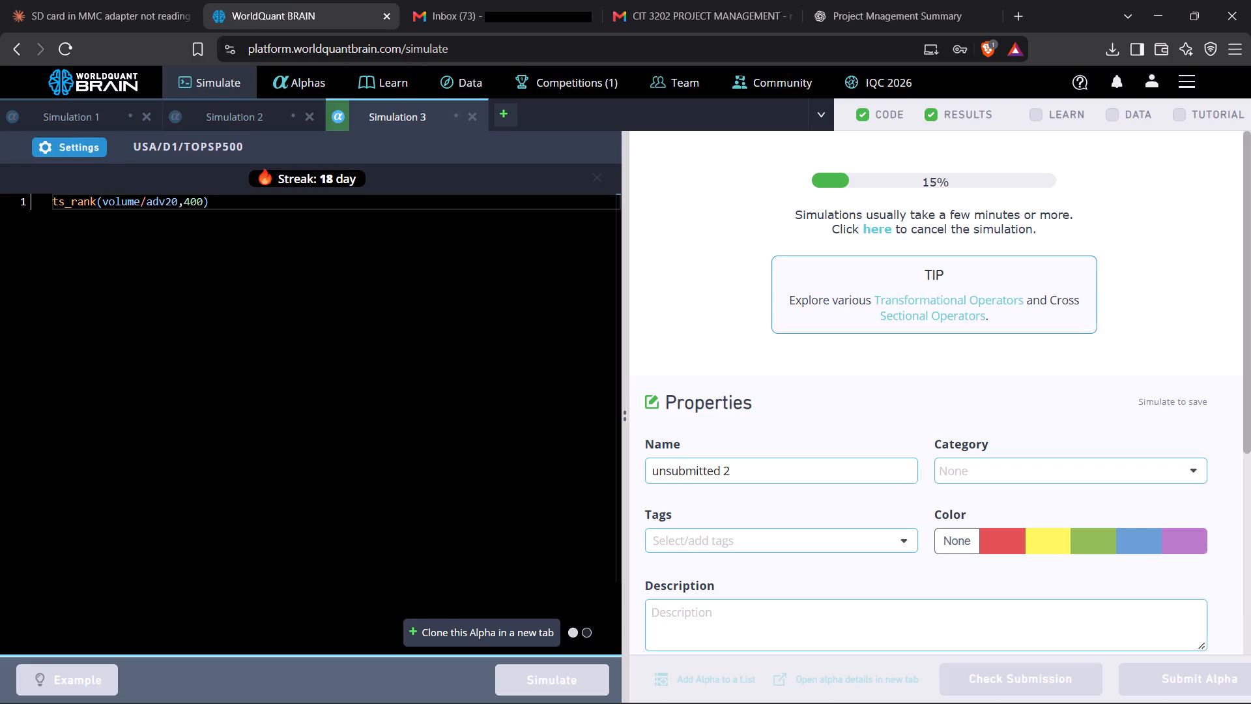
{"action": "left_click_drag", "start_coordinate": [1184, 0], "coordinate": [1250, 0]}
Clear the whole group_neutralize expression from the Simulation 2 editor.
{"action": "left_click", "coordinate": [240, 113]}
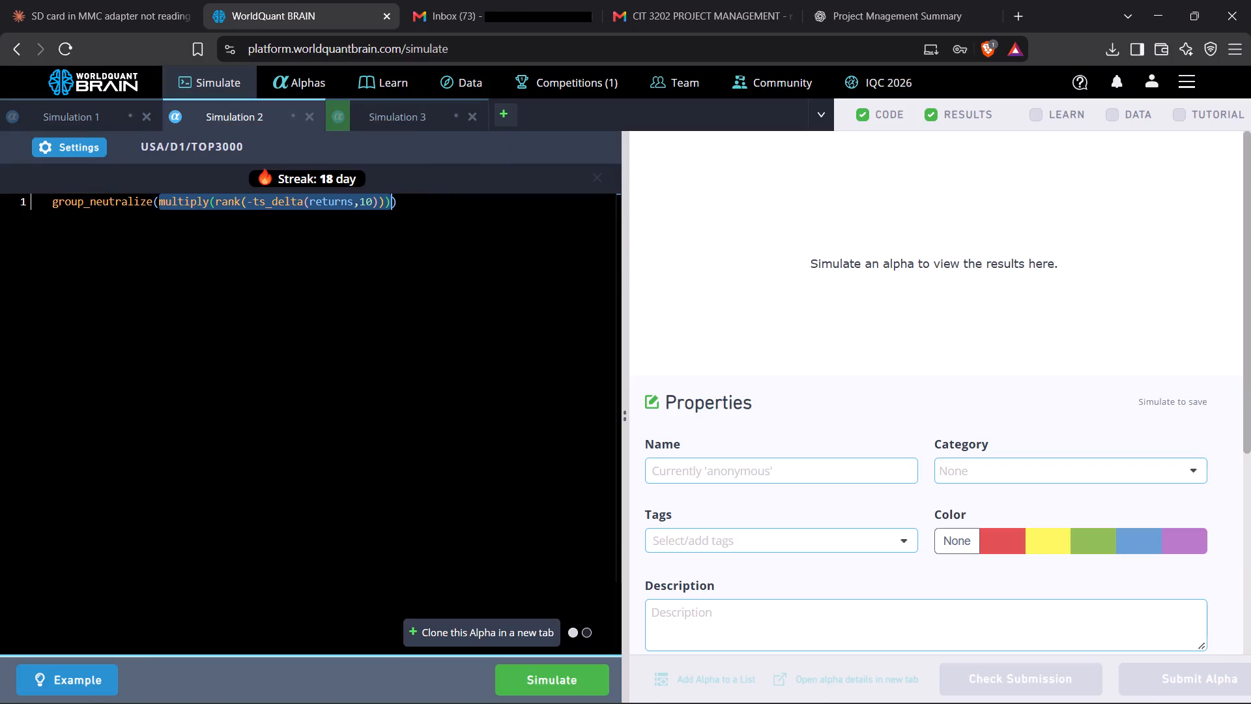
{"action": "left_click", "coordinate": [415, 209]}
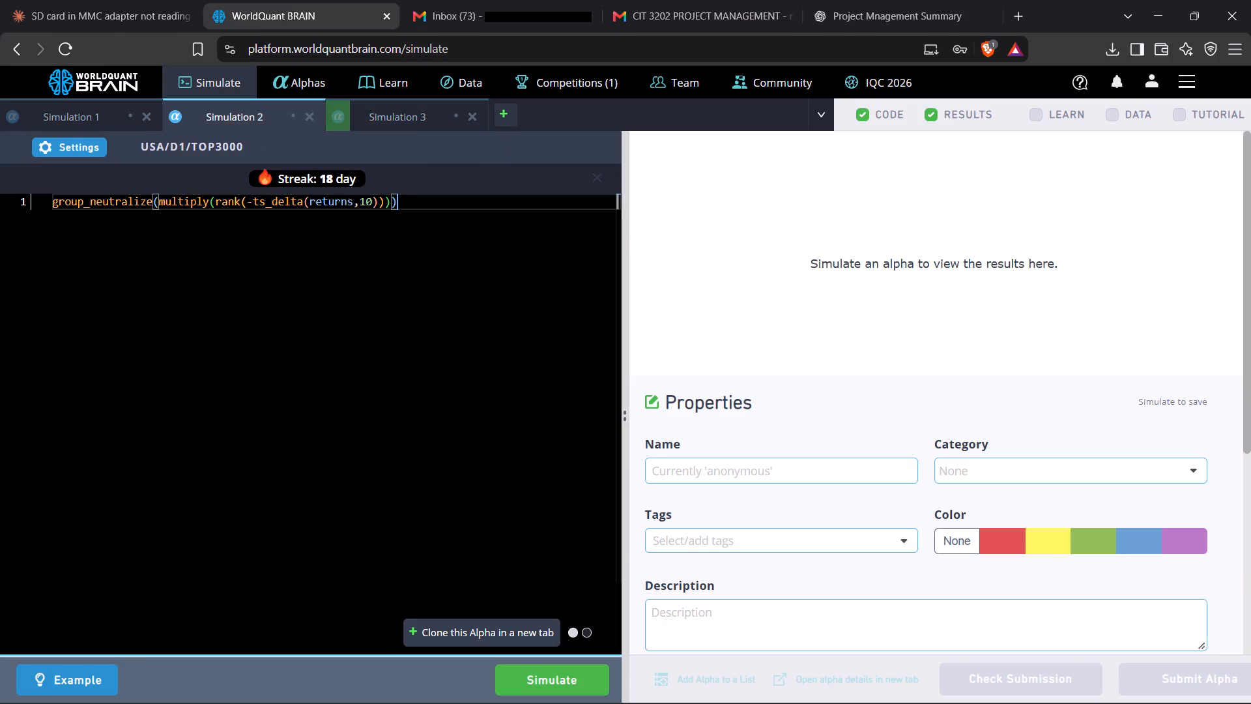
{"action": "key", "text": "BackSpace"}
{"action": "key", "text": "BackSpace"}
{"action": "key", "text": "BackSpace"}
{"action": "key", "text": "BackSpace"}
{"action": "key", "text": "BackSpace"}
{"action": "key", "text": "BackSpace"}
{"action": "key", "text": "BackSpace"}
{"action": "key", "text": "BackSpace"}
{"action": "key", "text": "BackSpace"}
{"action": "key", "text": "BackSpace"}
{"action": "key", "text": "BackSpace"}
{"action": "key", "text": "BackSpace"}
{"action": "key", "text": "BackSpace"}
{"action": "key", "text": "BackSpace"}
{"action": "key", "text": "BackSpace"}
{"action": "key", "text": "BackSpace"}
{"action": "key", "text": "BackSpace"}
{"action": "key", "text": "BackSpace"}
{"action": "key", "text": "BackSpace"}
{"action": "key", "text": "BackSpace"}
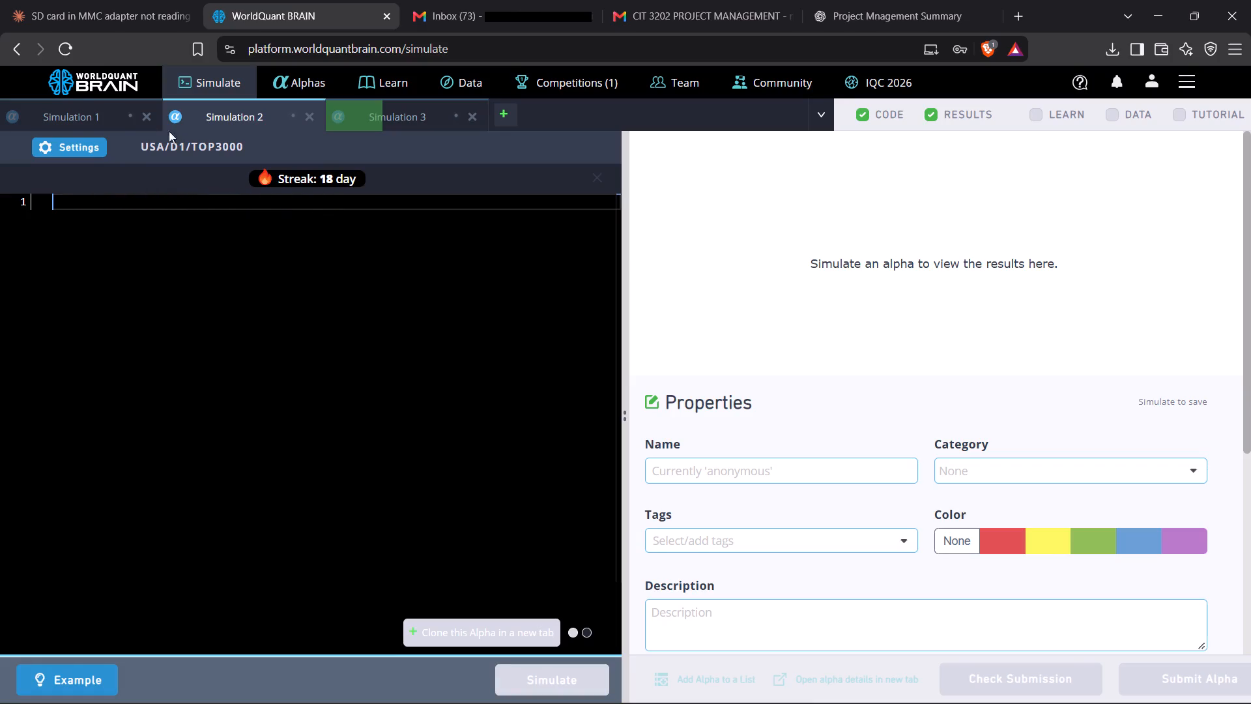
Copy the field name anl4_adjusted_netincome_ft from the Analyst category's Analyst Estimate Data for Equity dataset.
{"action": "left_click", "coordinate": [94, 117]}
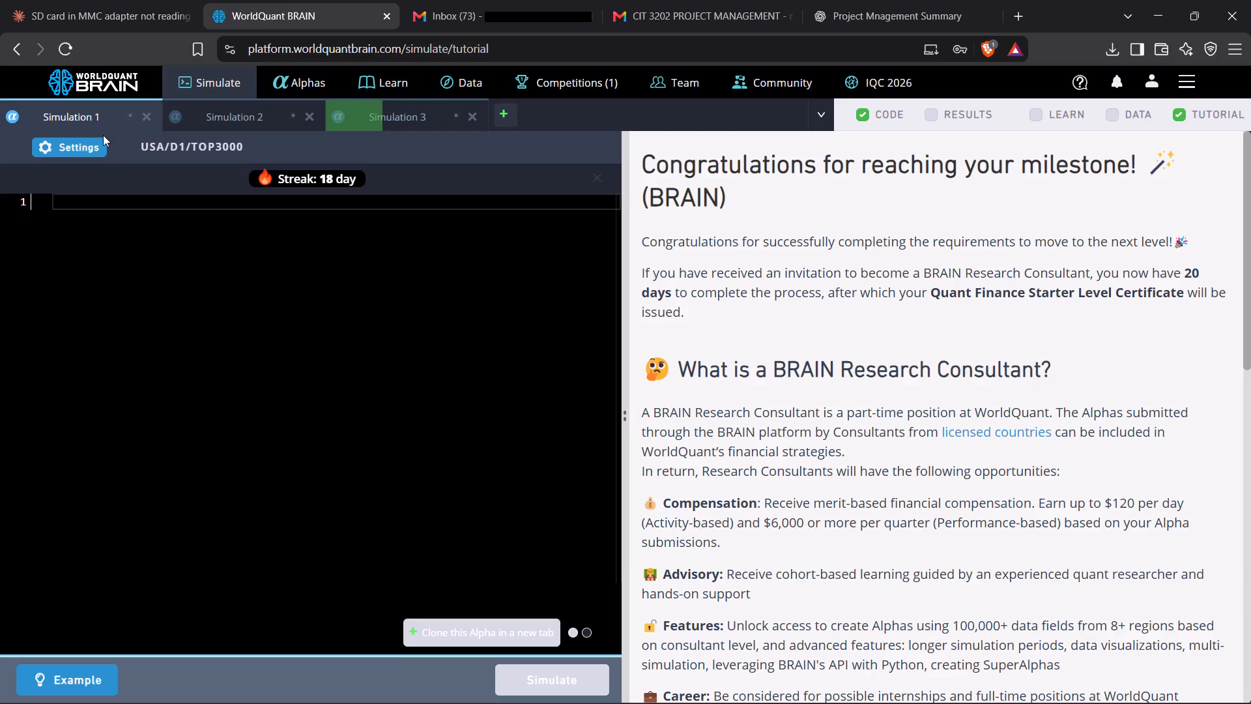
{"action": "left_click", "coordinate": [468, 85]}
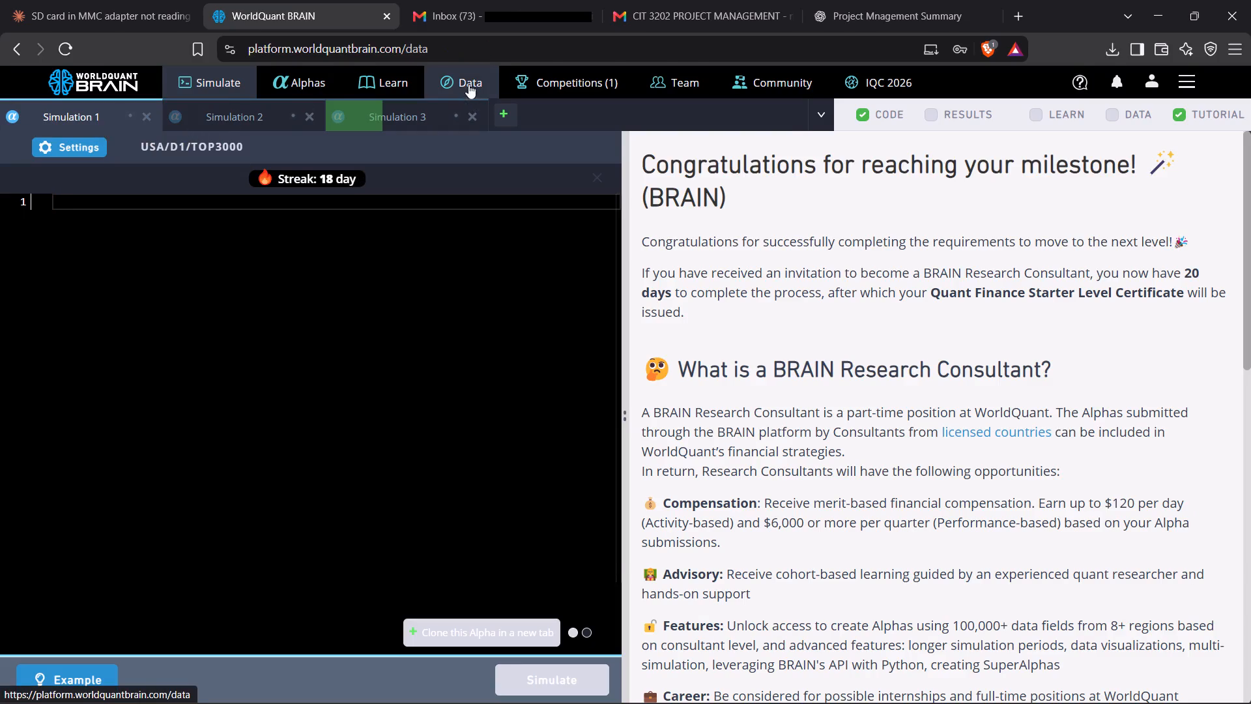
{"action": "scroll", "coordinate": [295, 456], "scroll_direction": "down", "scroll_amount": 2}
{"action": "left_click", "coordinate": [281, 432]}
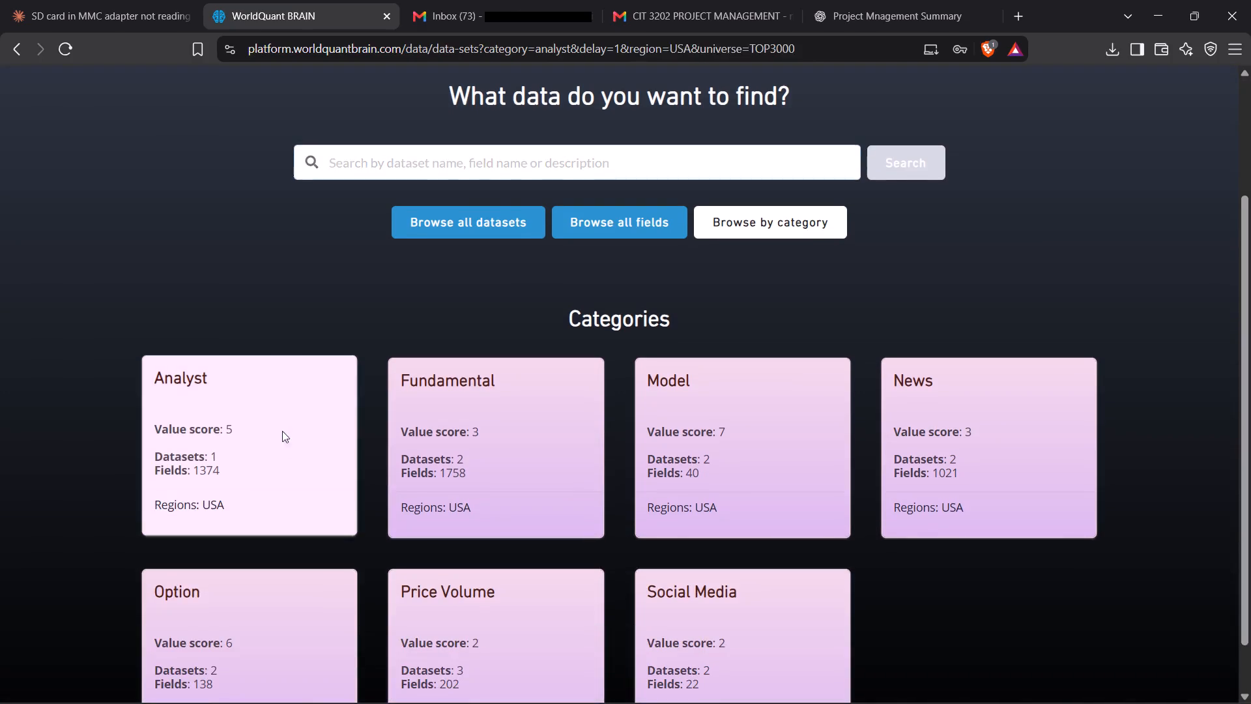
{"action": "left_click", "coordinate": [259, 323]}
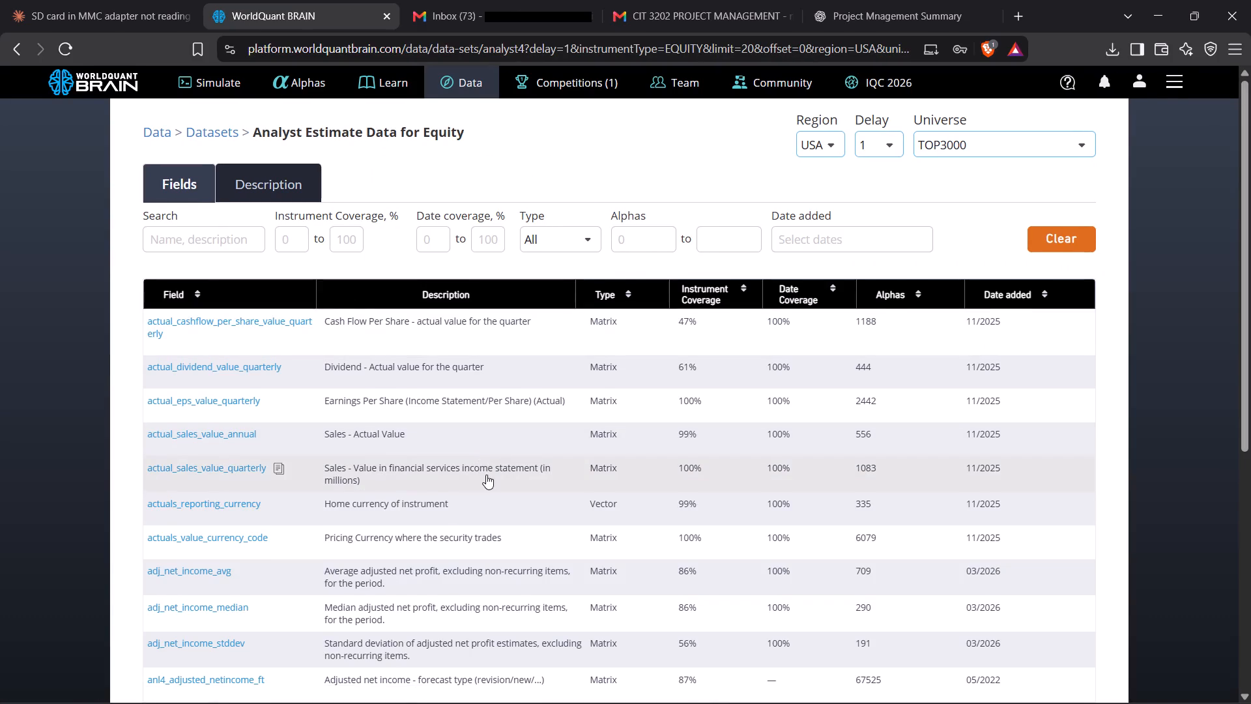
{"action": "scroll", "coordinate": [489, 475], "scroll_direction": "down", "scroll_amount": 2}
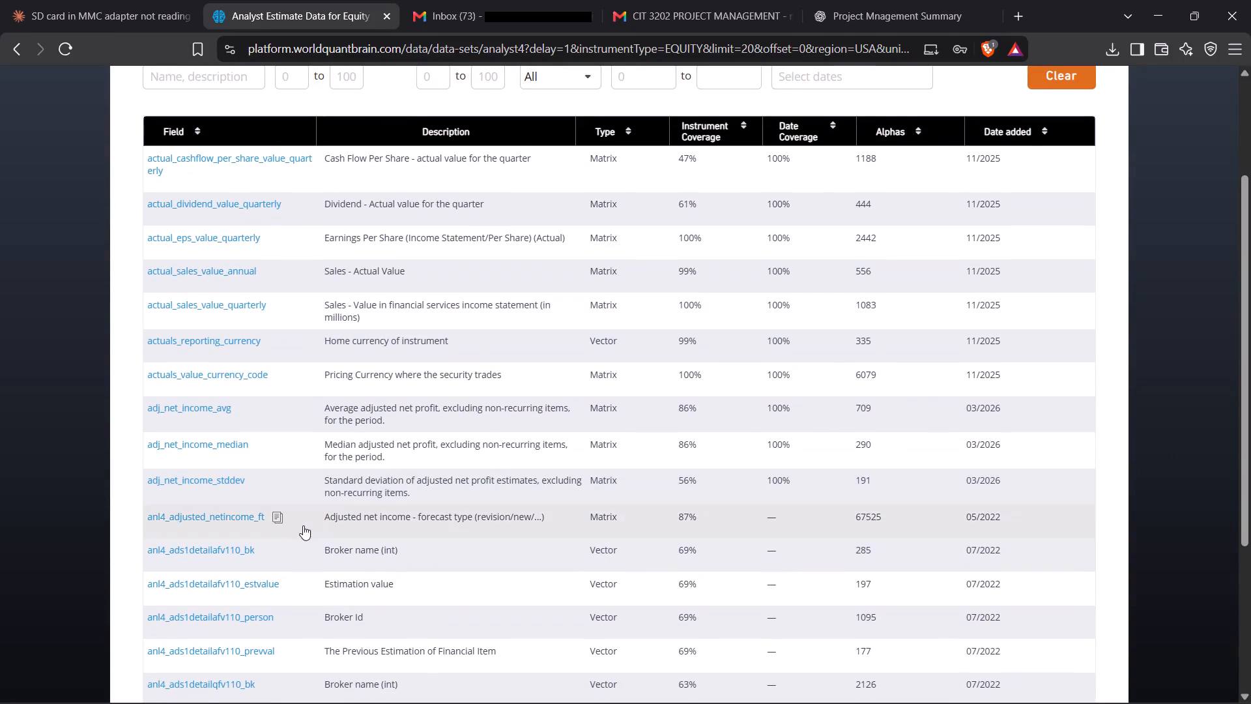
{"action": "left_click", "coordinate": [278, 523]}
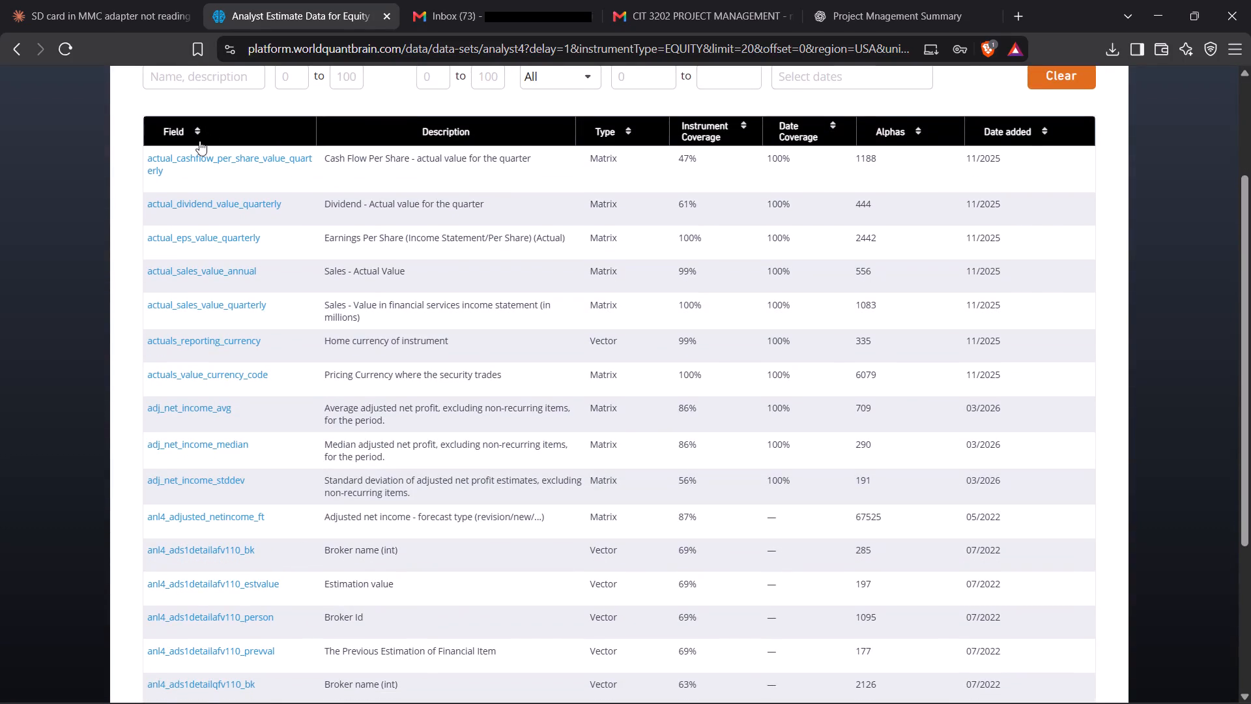
Insert anl4_adjusted_netincome_ft as the expression in Simulation 1 and run the simulation.
{"action": "scroll", "coordinate": [303, 353], "scroll_direction": "up", "scroll_amount": 9}
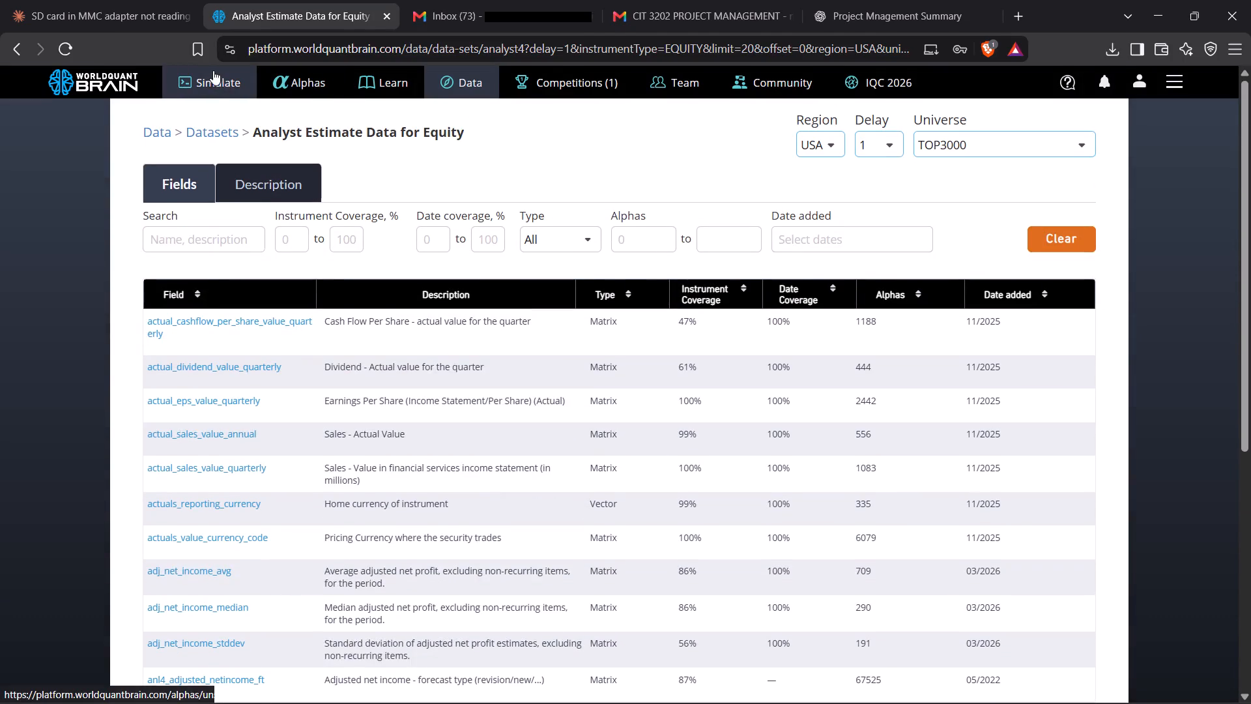
{"action": "left_click", "coordinate": [210, 70]}
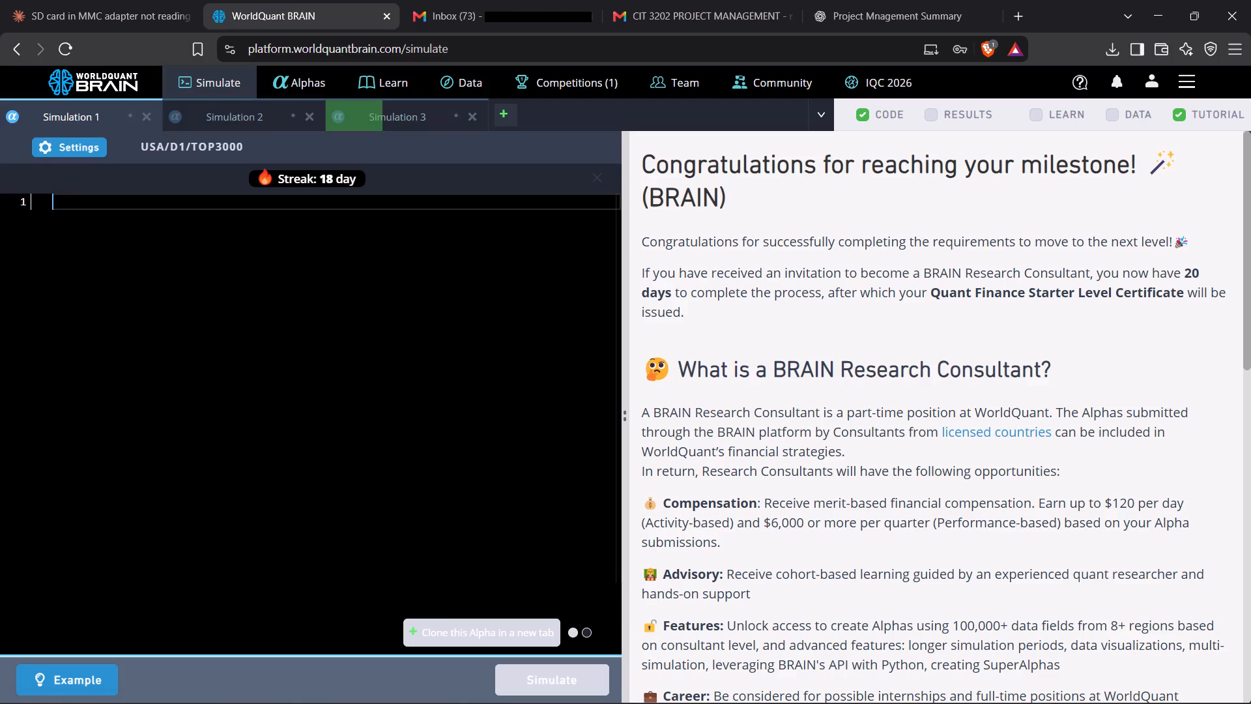
{"action": "key", "text": "ctrl+v"}
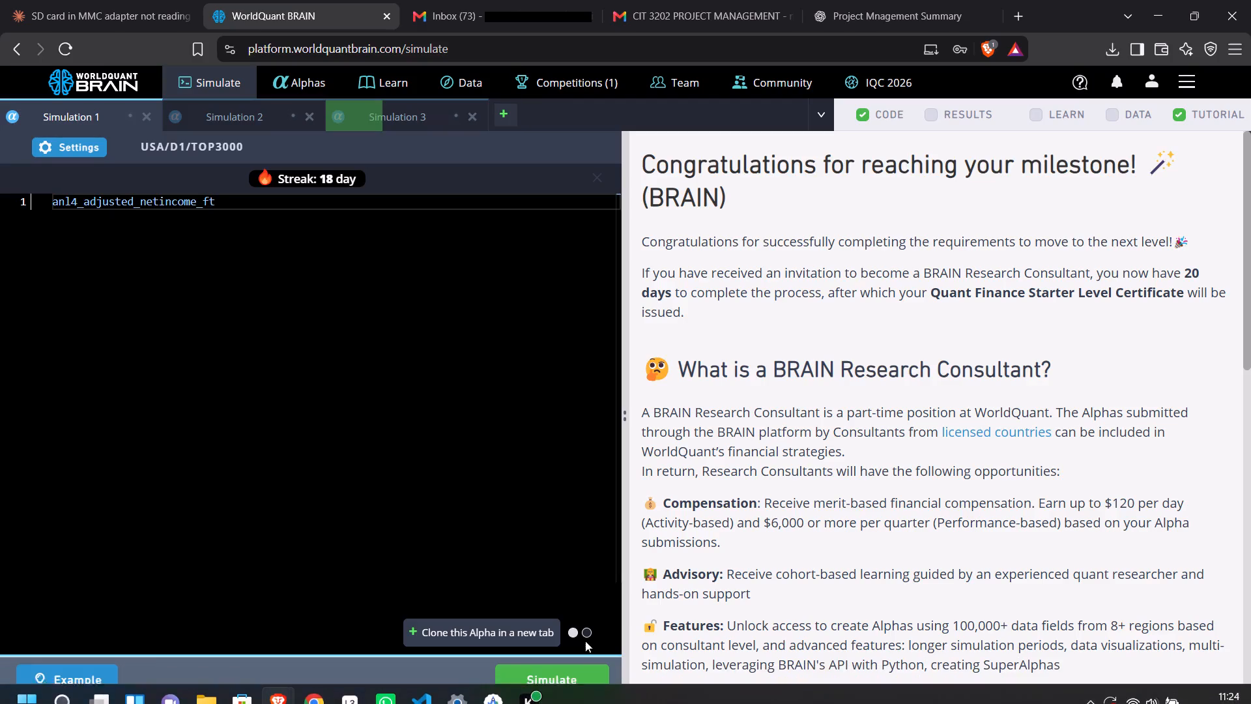
{"action": "left_click", "coordinate": [561, 682]}
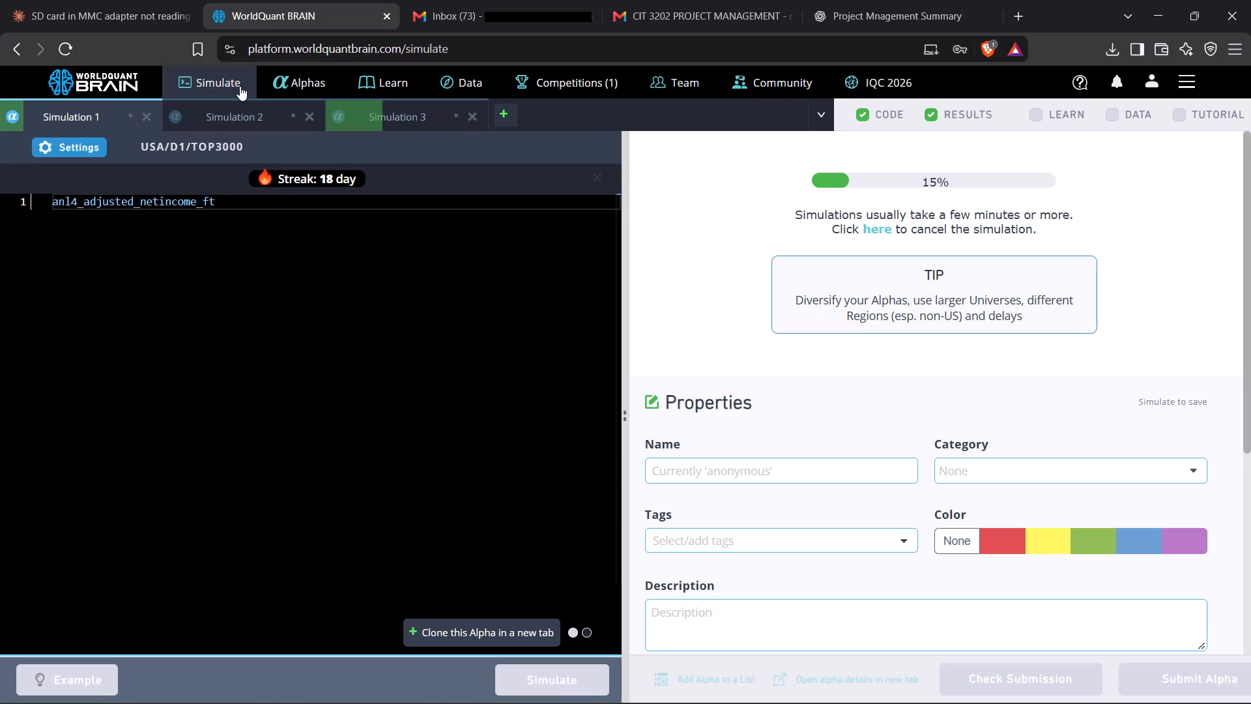
{"action": "left_click_drag", "start_coordinate": [238, 115], "coordinate": [245, 116]}
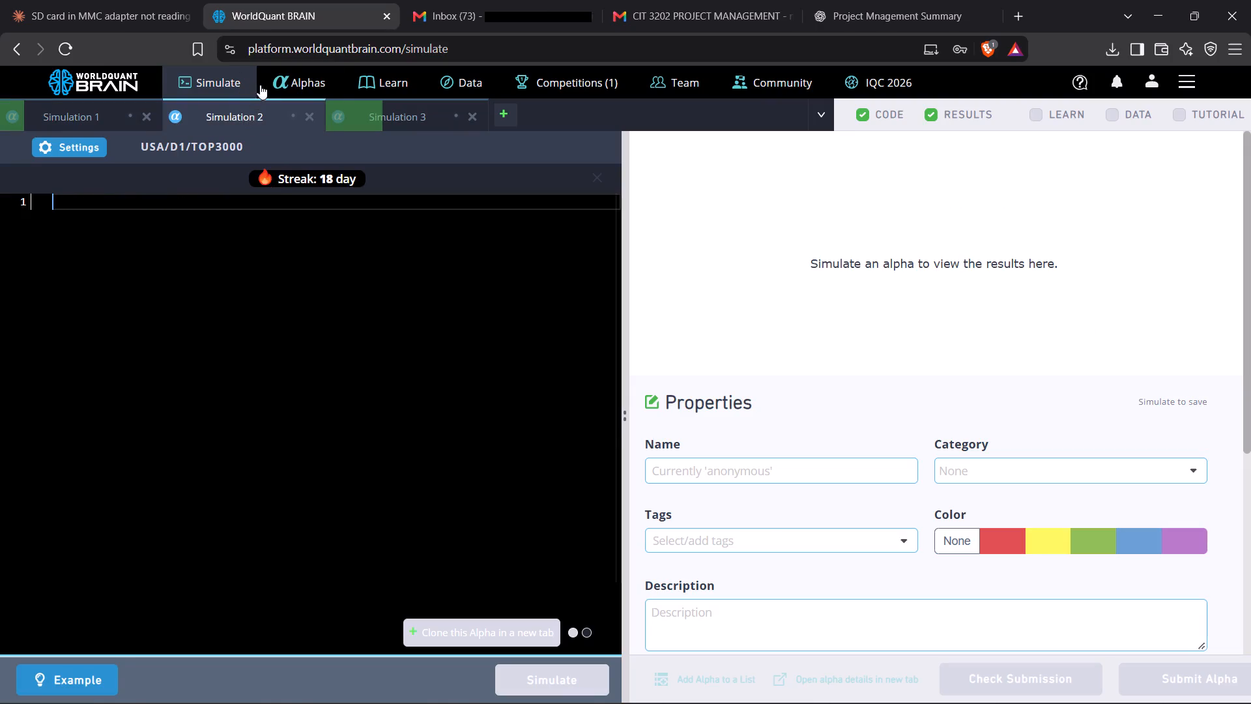
{"action": "left_click", "coordinate": [467, 92]}
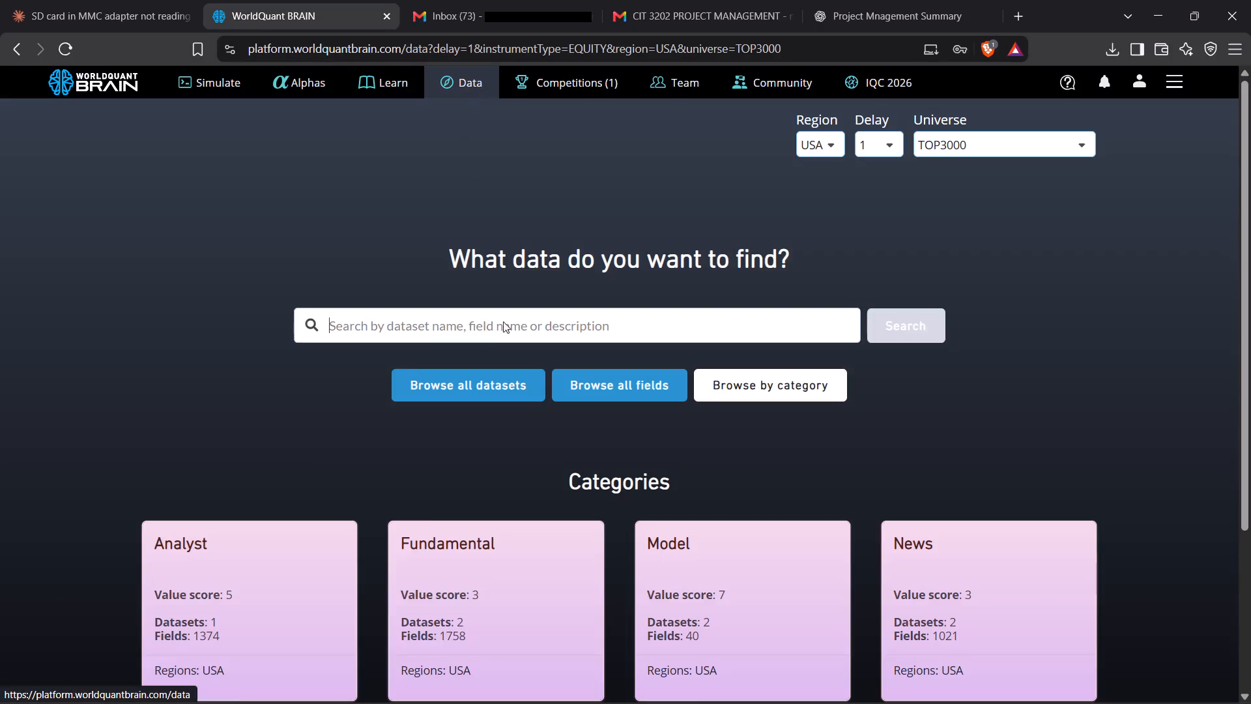
{"action": "scroll", "coordinate": [538, 602], "scroll_direction": "down", "scroll_amount": 3}
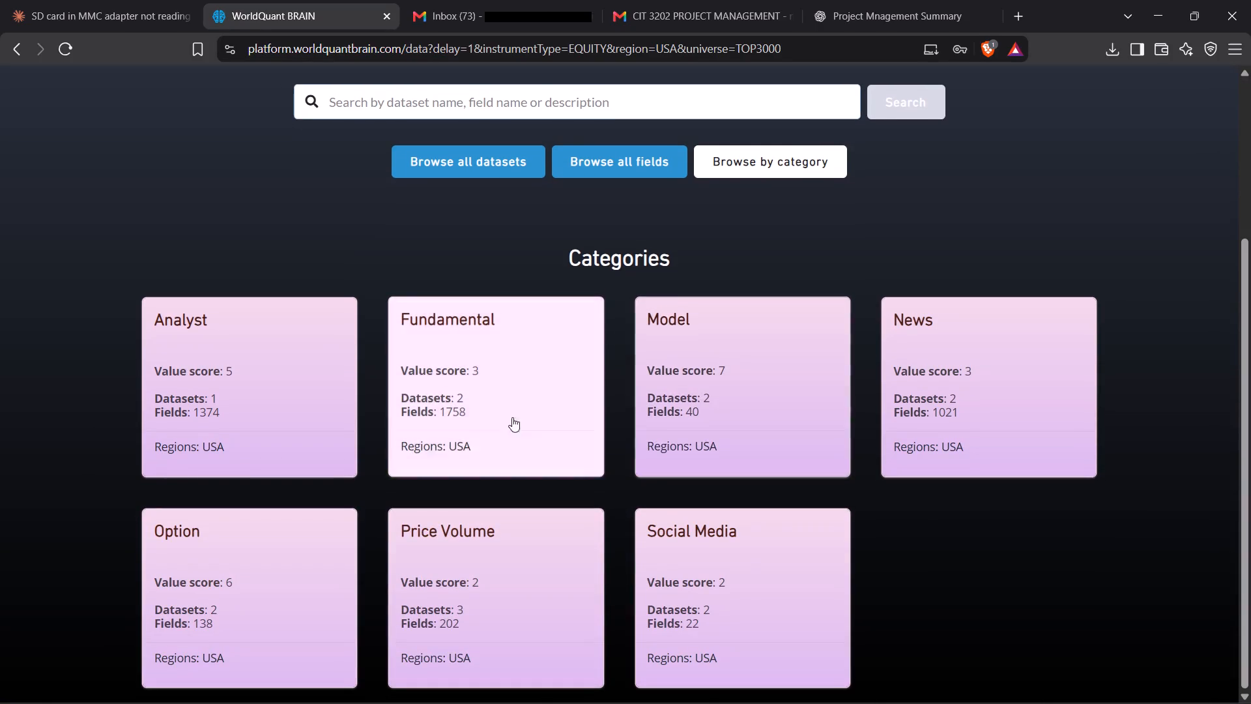
{"action": "left_click", "coordinate": [476, 429]}
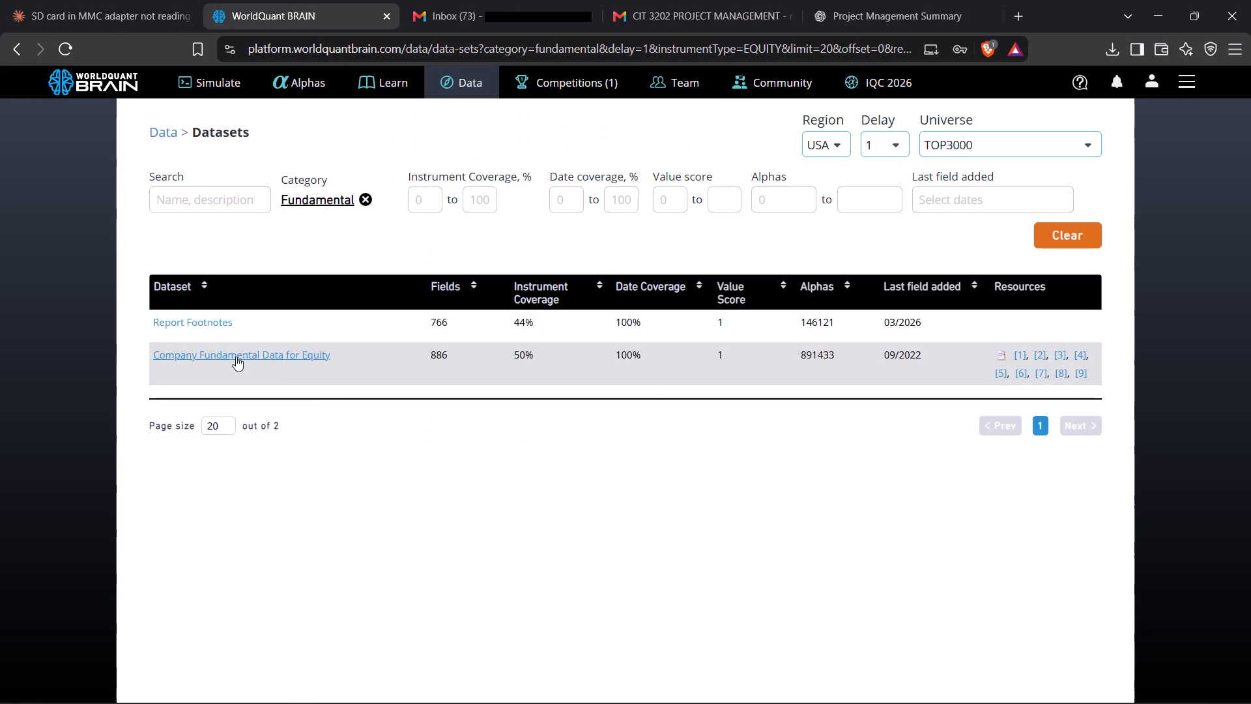
{"action": "left_click", "coordinate": [239, 357]}
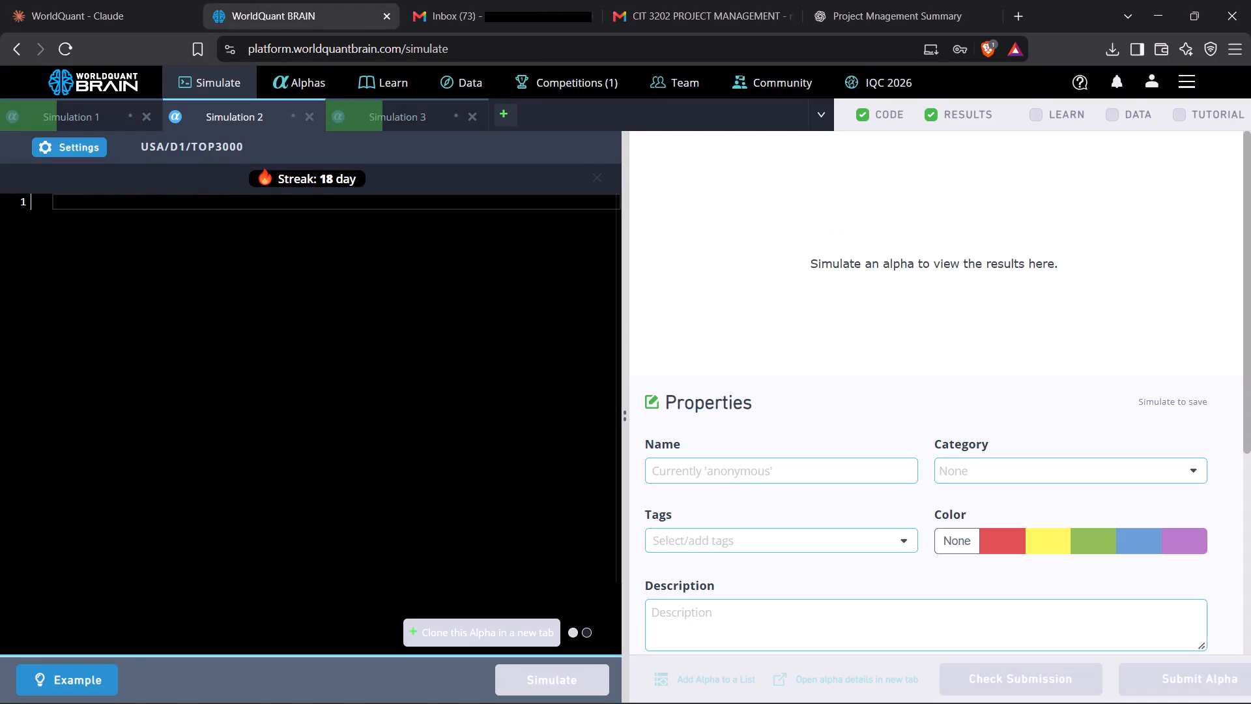
{"action": "key", "text": "ctrl+v"}
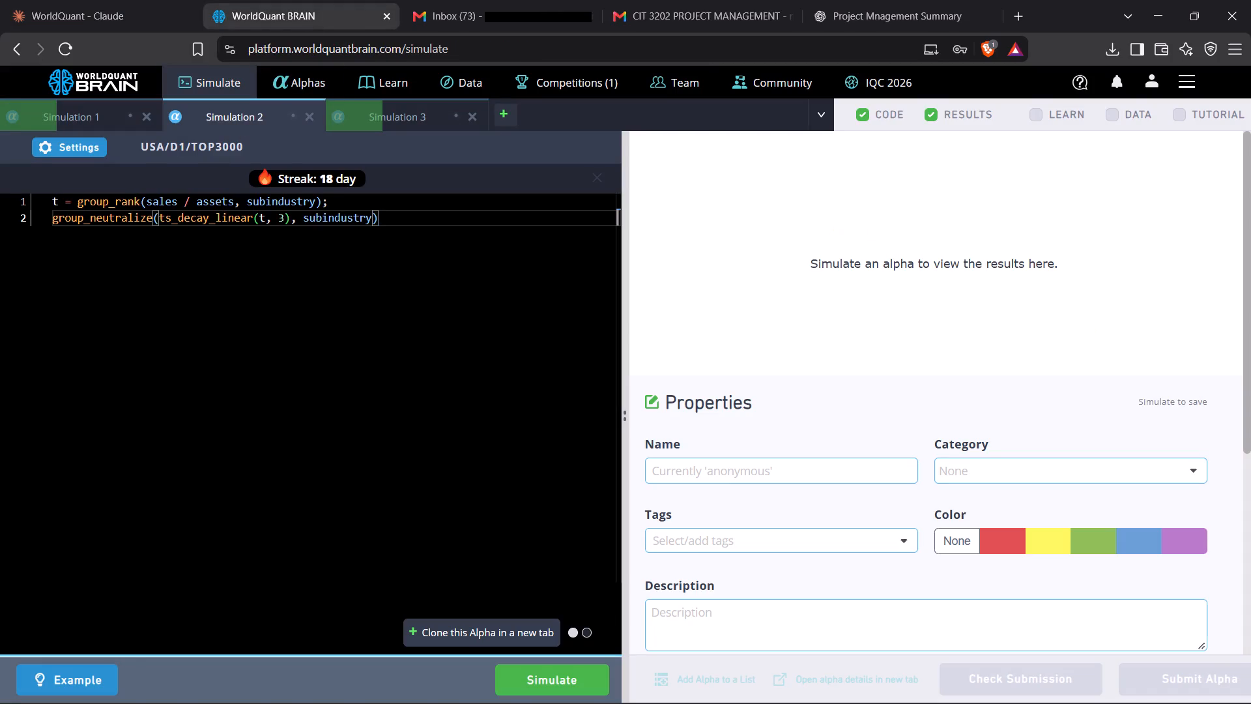
Run the simulation of Simulation 2's group_rank(sales / assets, subindustry) alpha.
{"action": "left_click", "coordinate": [555, 674]}
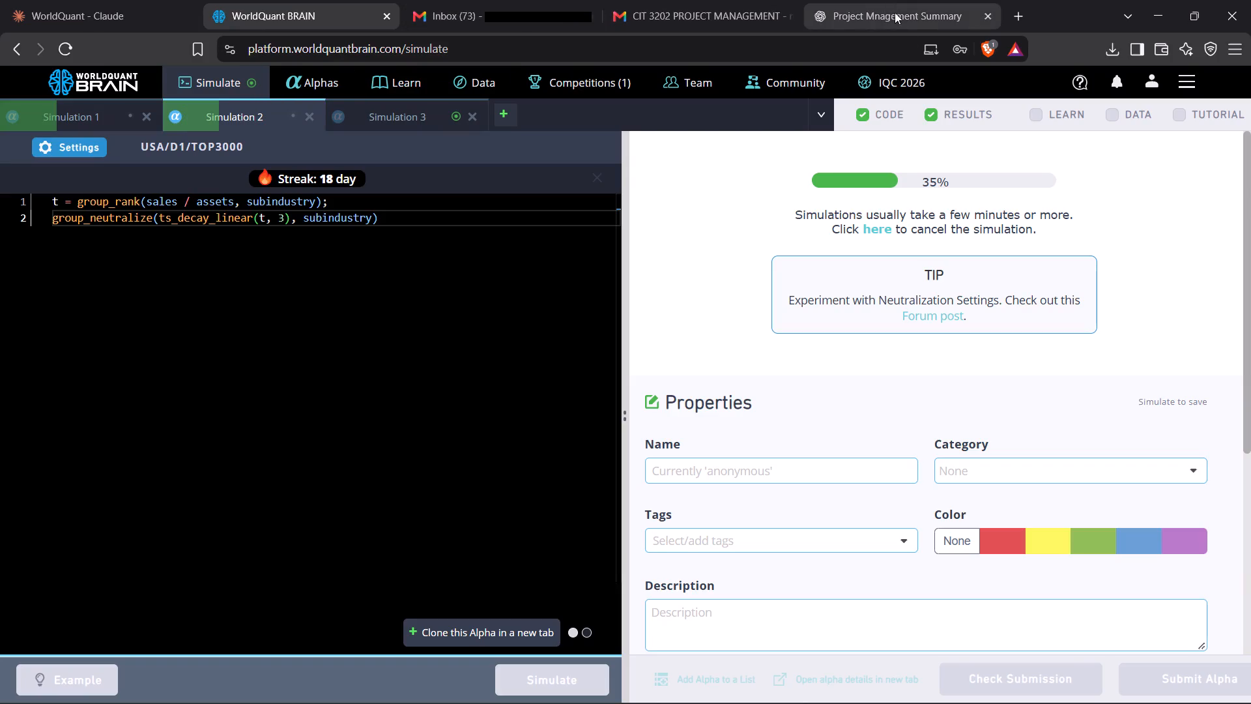
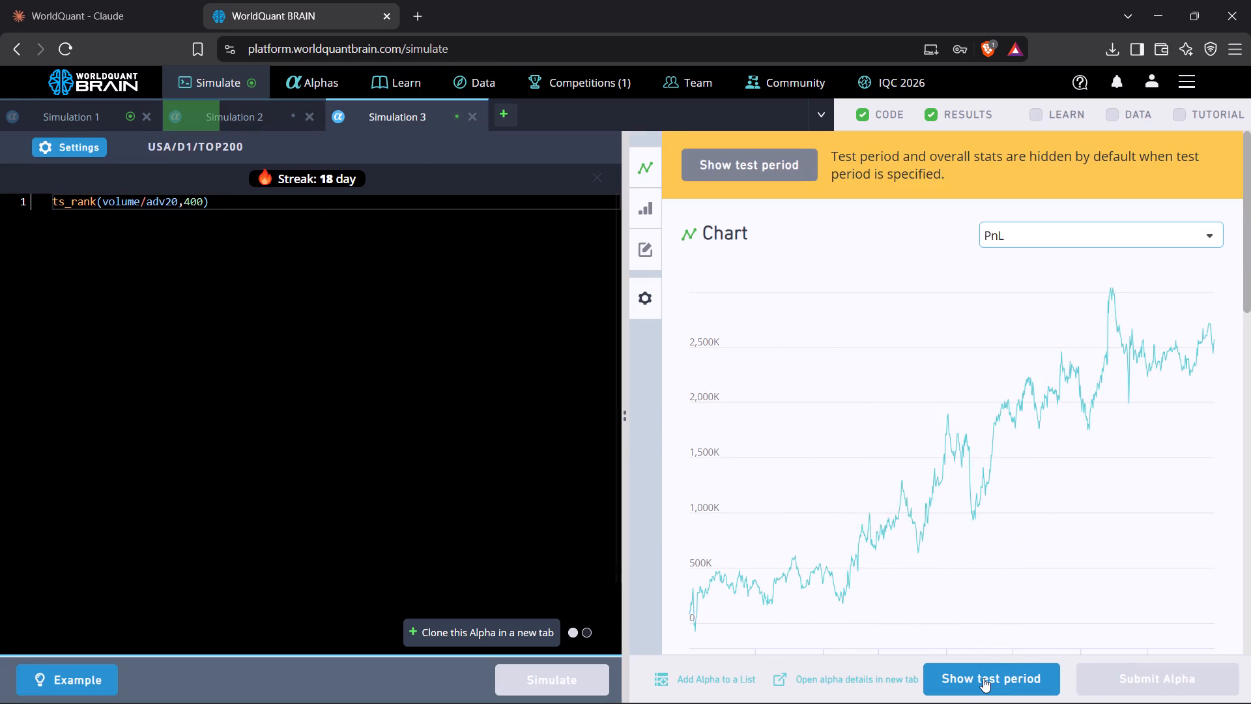
Change the universe to TOP500 in the settings of Simulation 3, which holds the ts_rank(volume/adv20,400) expression.
{"action": "left_click", "coordinate": [84, 147]}
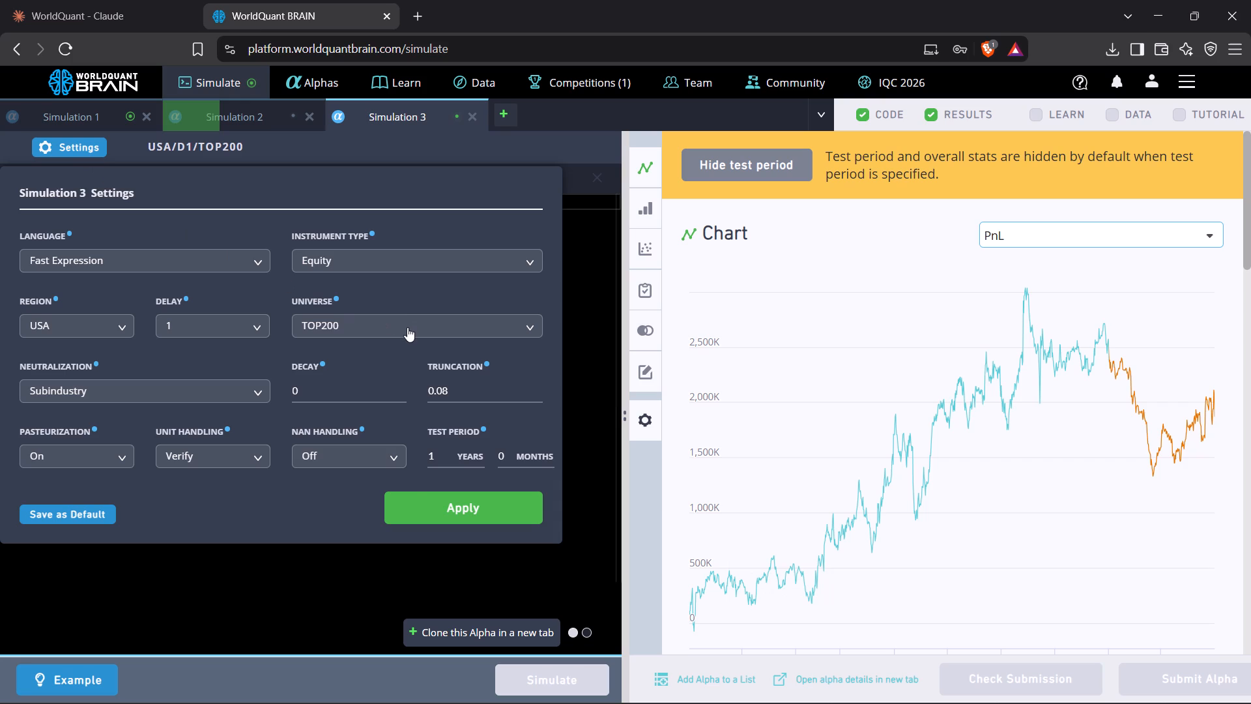
{"action": "left_click", "coordinate": [407, 327]}
{"action": "left_click", "coordinate": [361, 433]}
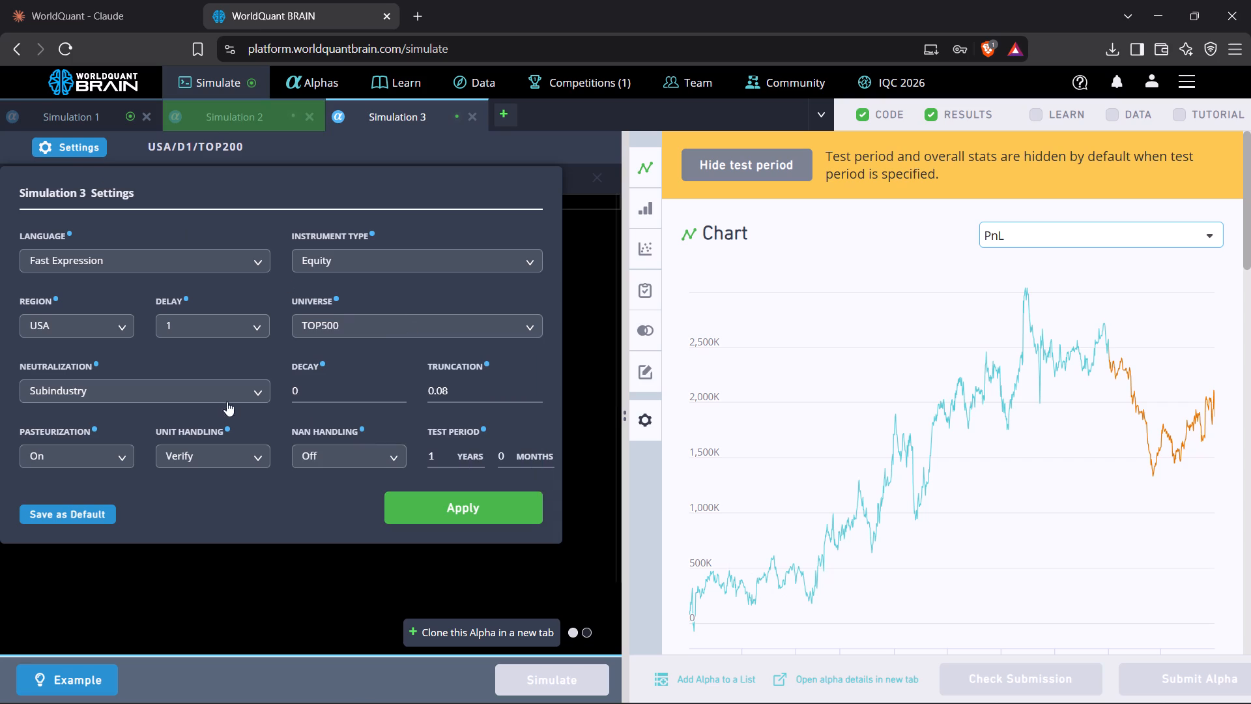
Set Simulation 3's decay to 9, apply the settings with the TOP500 universe and run the simulation.
{"action": "left_click", "coordinate": [403, 387]}
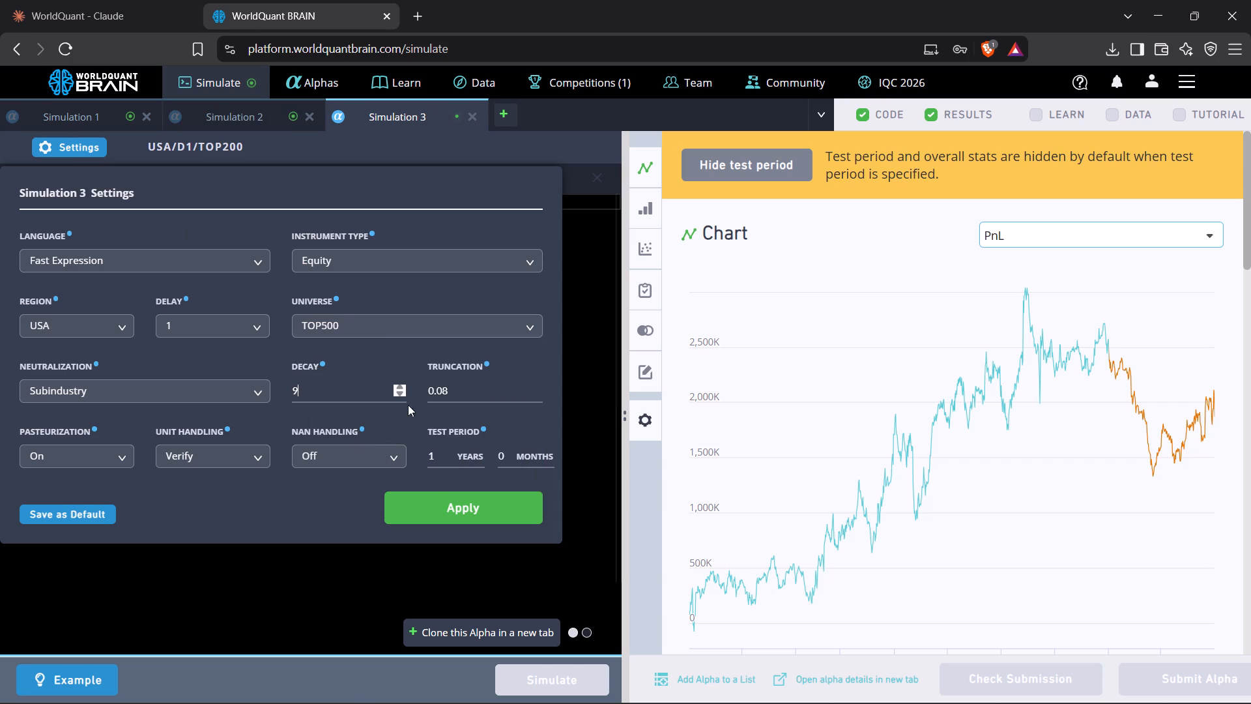
{"action": "left_click", "coordinate": [439, 503]}
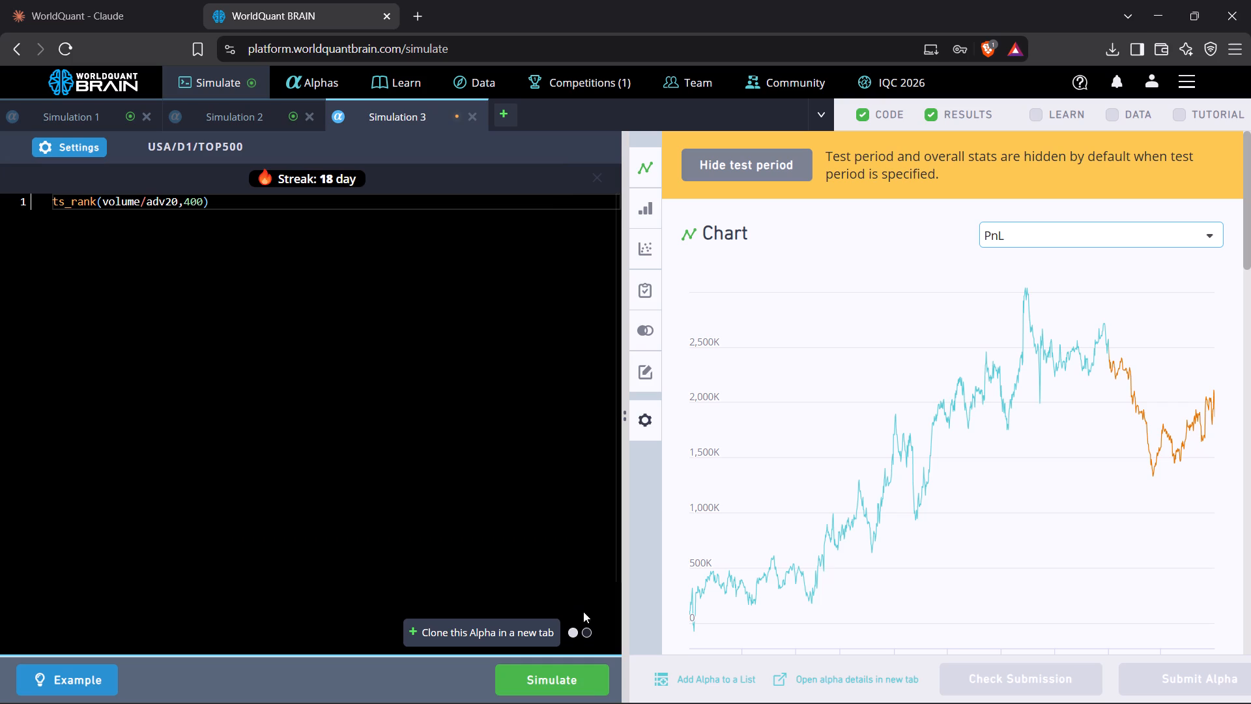
{"action": "left_click", "coordinate": [570, 682]}
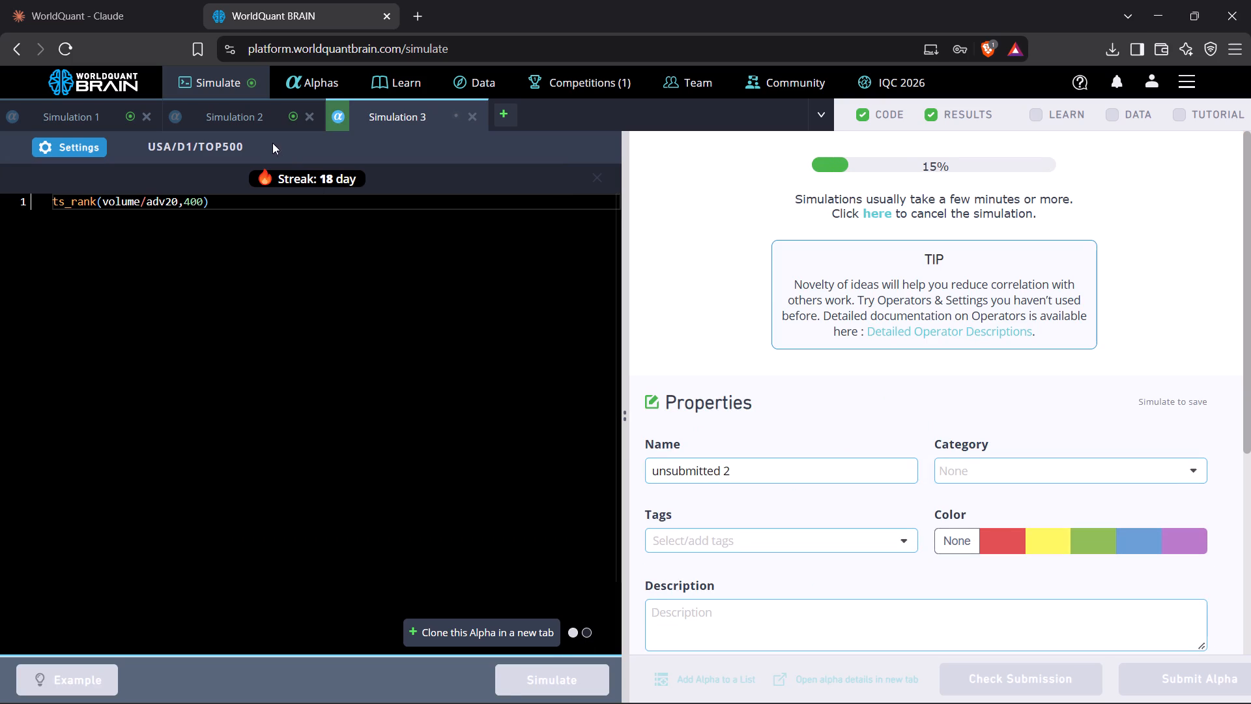
Show the test period for Simulation 2 and view its PnL chart.
{"action": "left_click", "coordinate": [259, 102]}
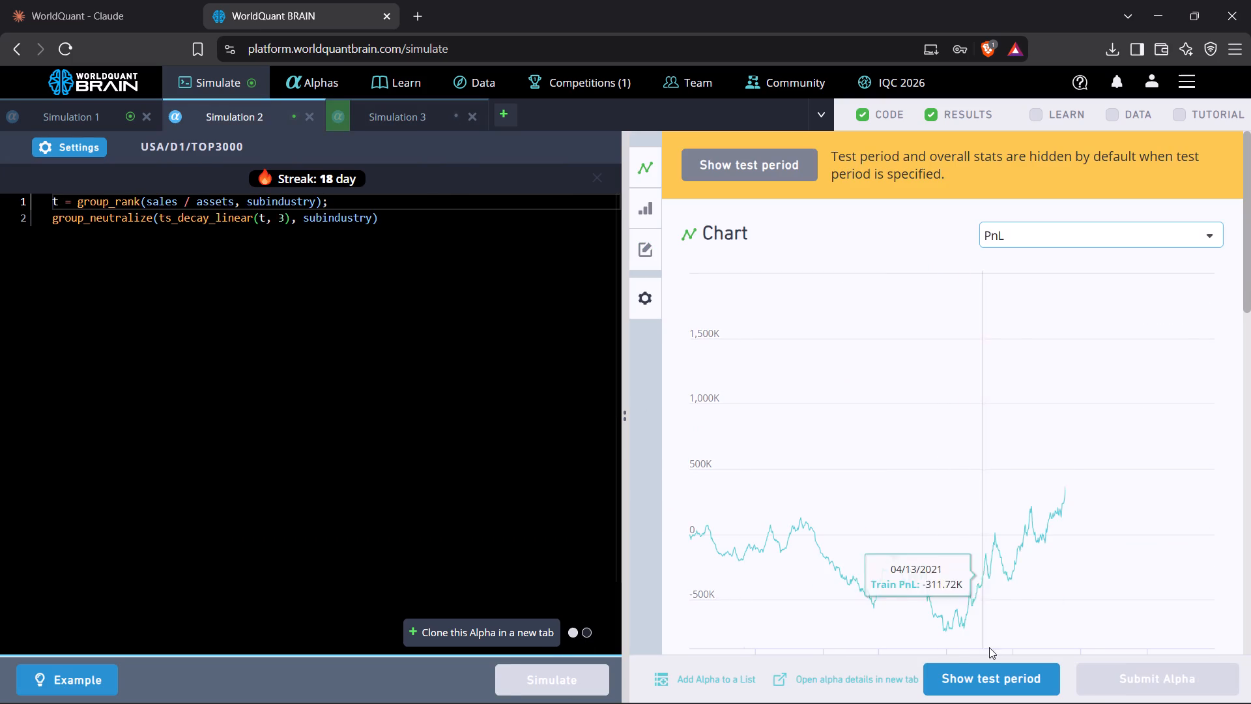
{"action": "left_click", "coordinate": [1003, 674]}
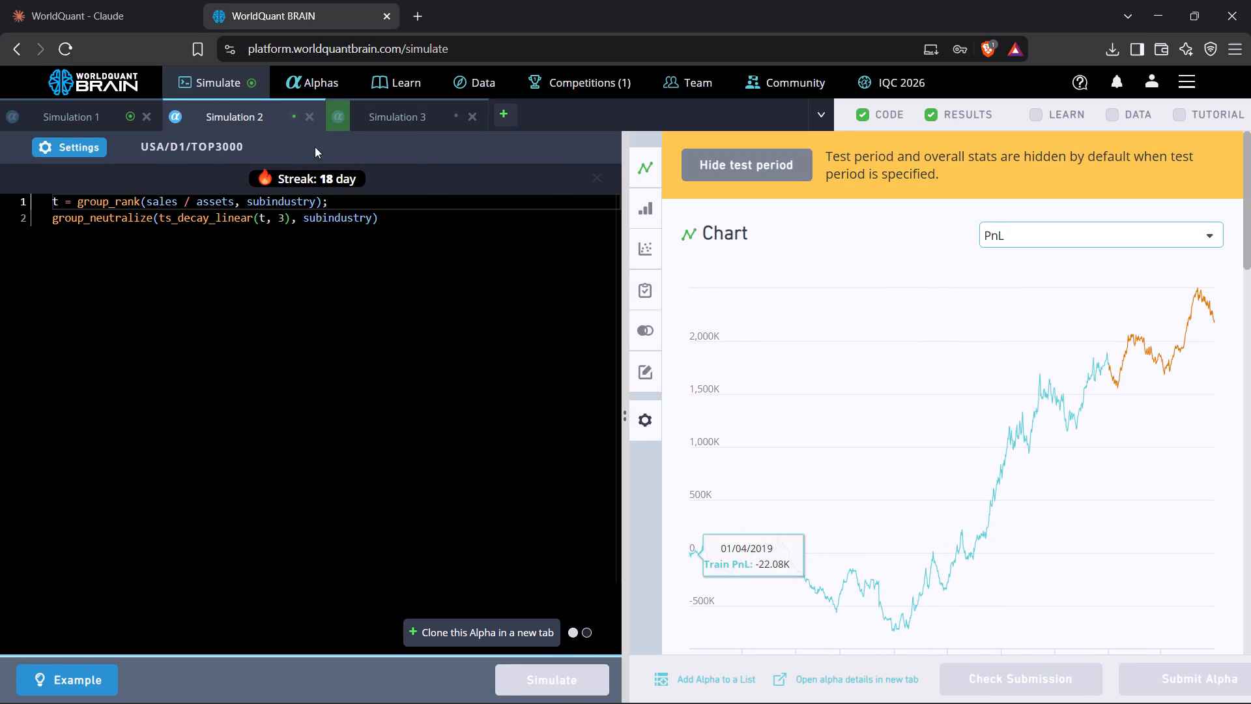
Set Simulation 2's decay to 12, apply the settings and run the simulation.
{"action": "left_click", "coordinate": [89, 156]}
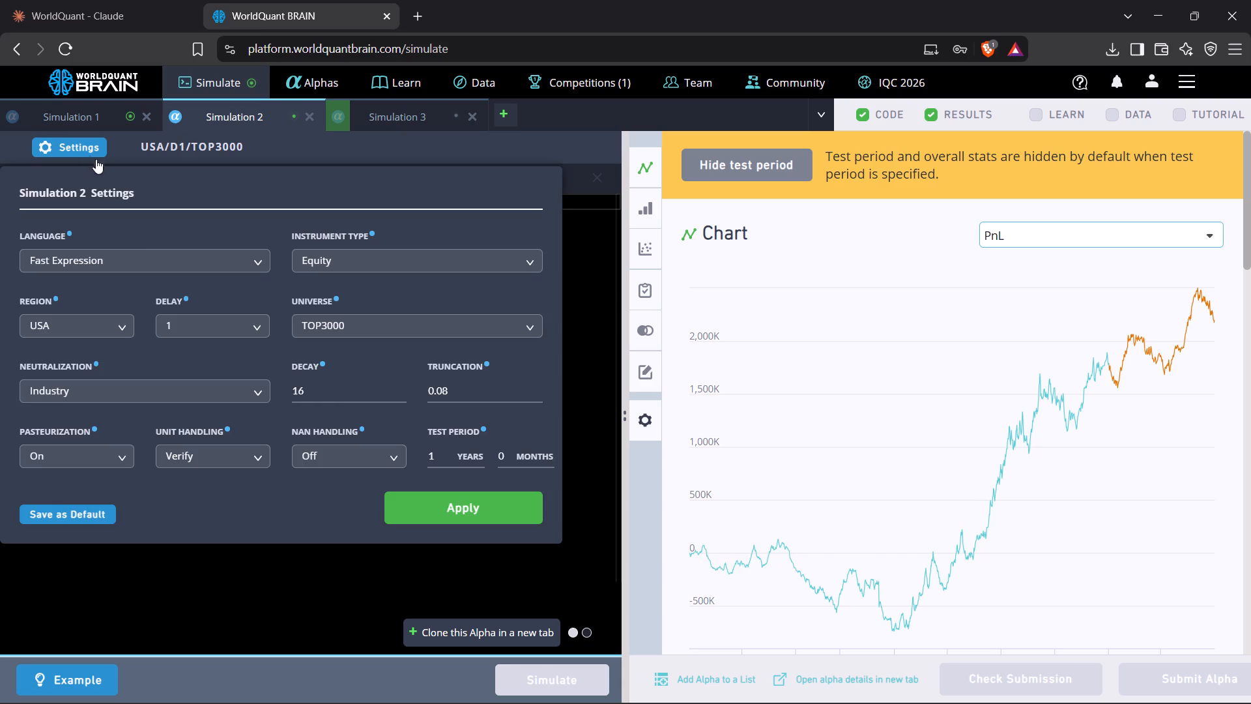
{"action": "left_click", "coordinate": [400, 394]}
{"action": "left_click", "coordinate": [453, 507]}
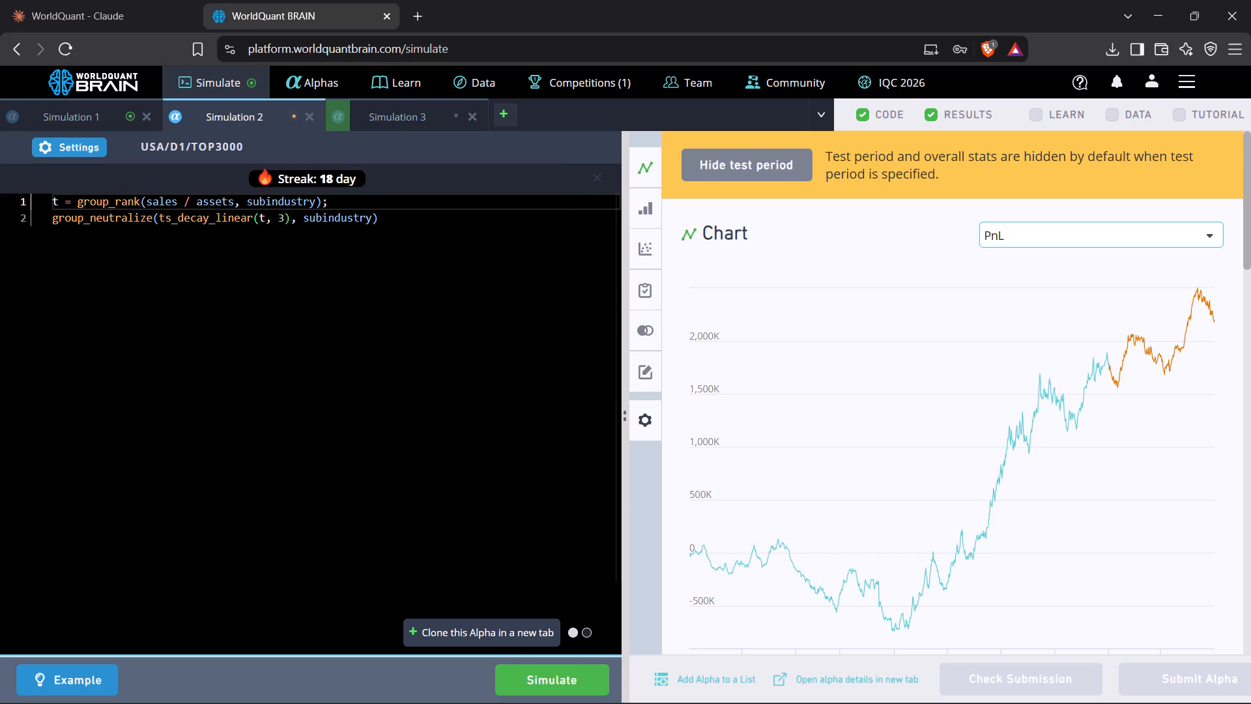
{"action": "left_click", "coordinate": [528, 681]}
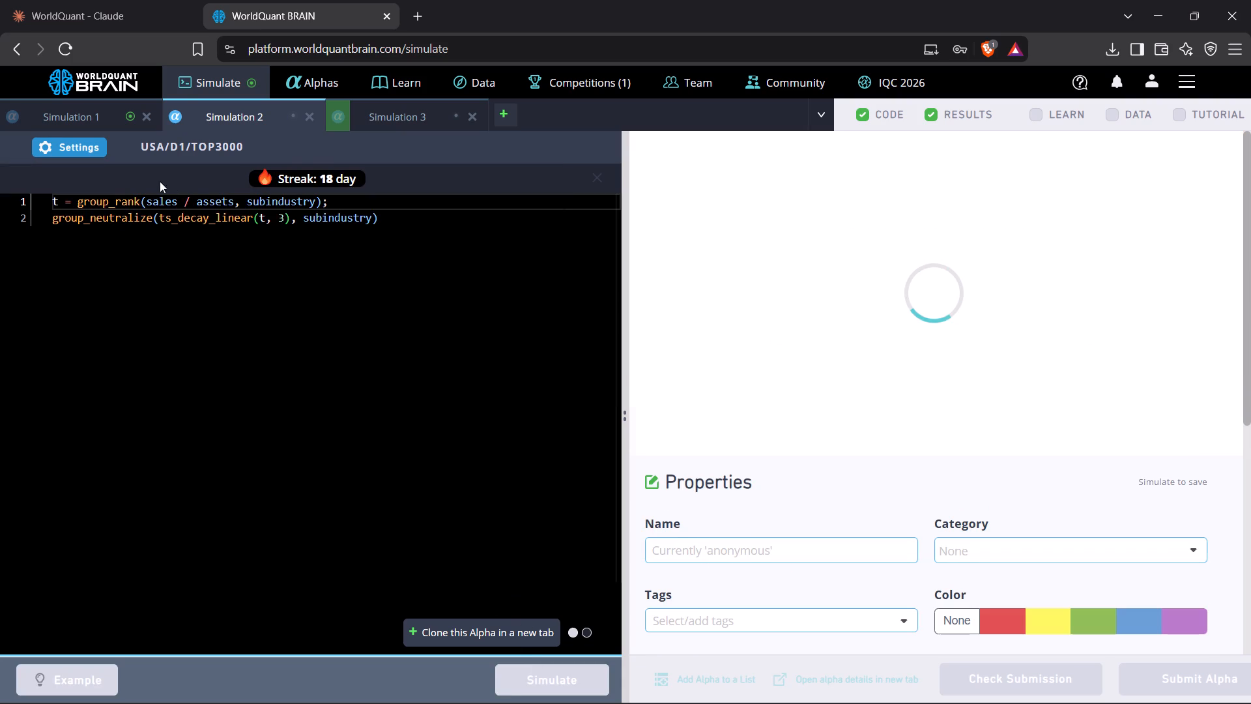
Show the test period for Simulation 1 and view its PnL chart.
{"action": "left_click", "coordinate": [90, 123]}
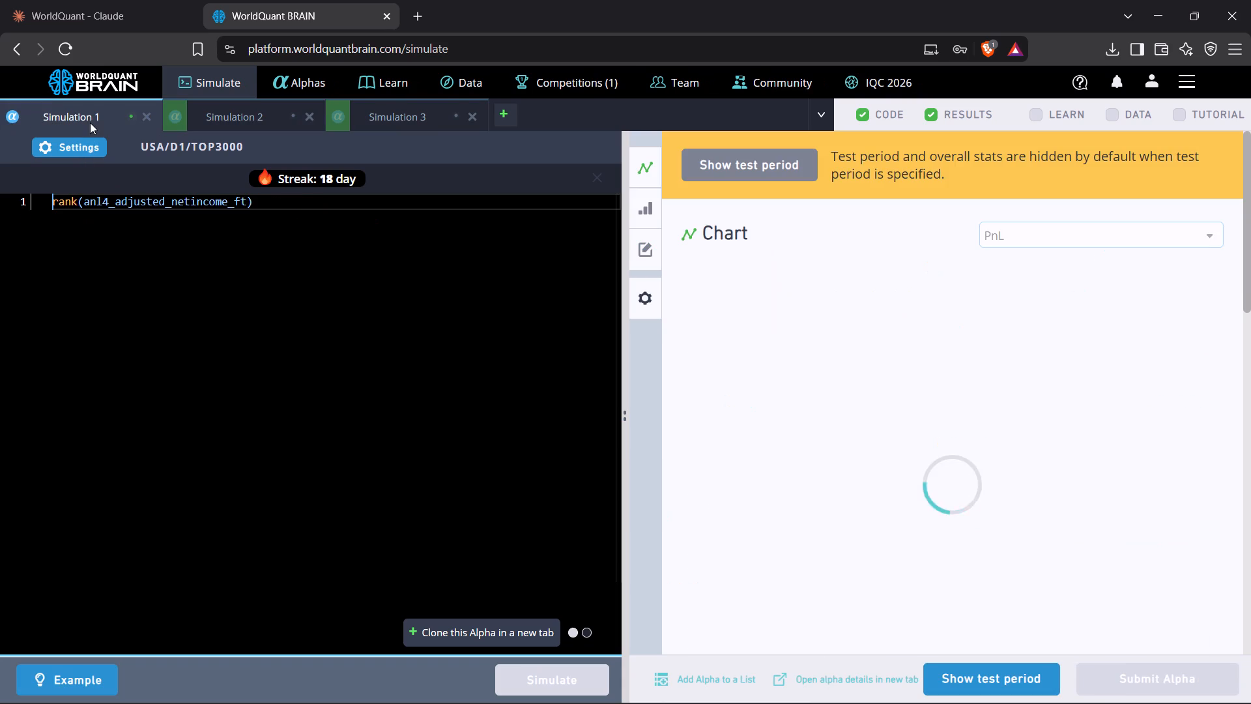
{"action": "left_click", "coordinate": [1020, 680]}
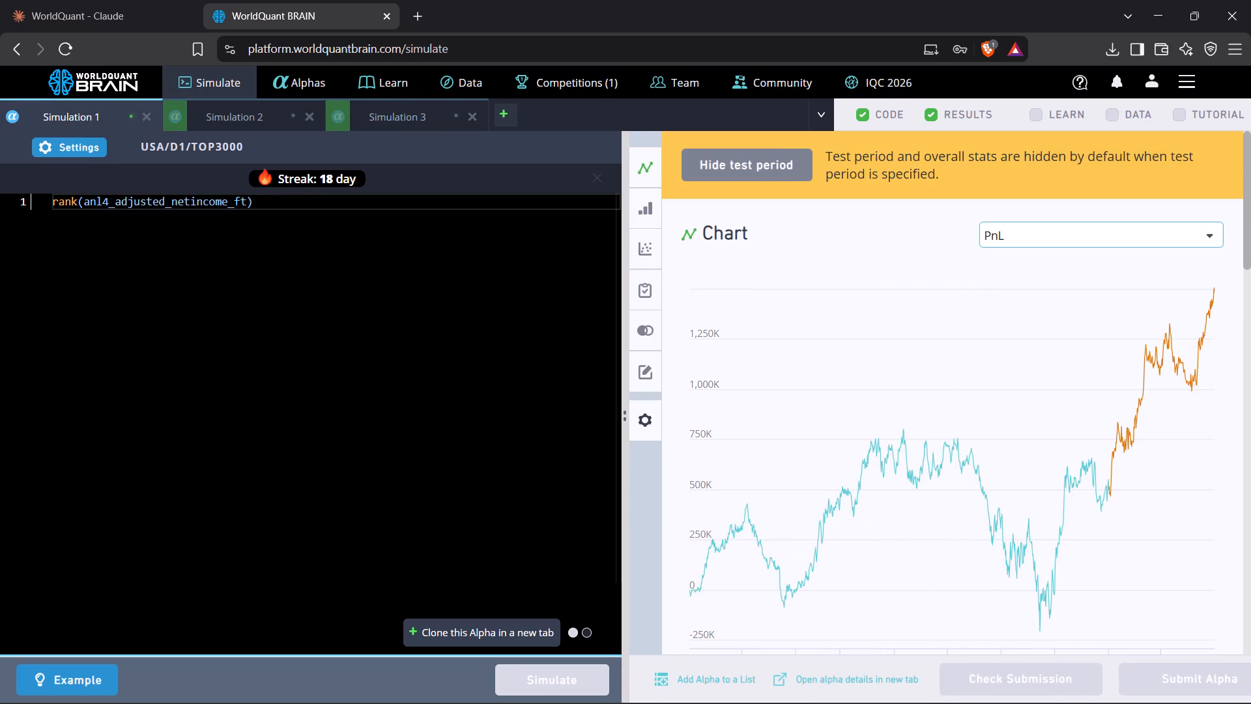
Set Simulation 1's decay to 13, apply the settings and run the simulation.
{"action": "left_click", "coordinate": [79, 147]}
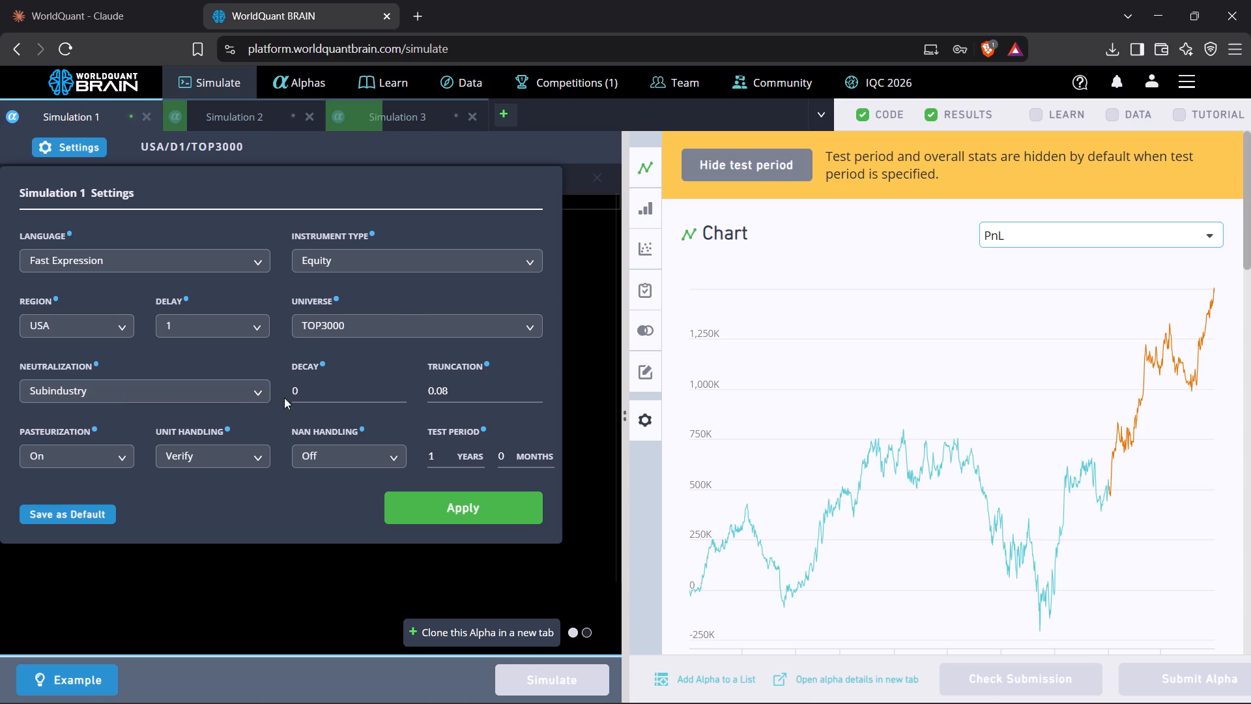
{"action": "left_click", "coordinate": [402, 387]}
{"action": "left_click", "coordinate": [438, 506]}
{"action": "left_click", "coordinate": [562, 669]}
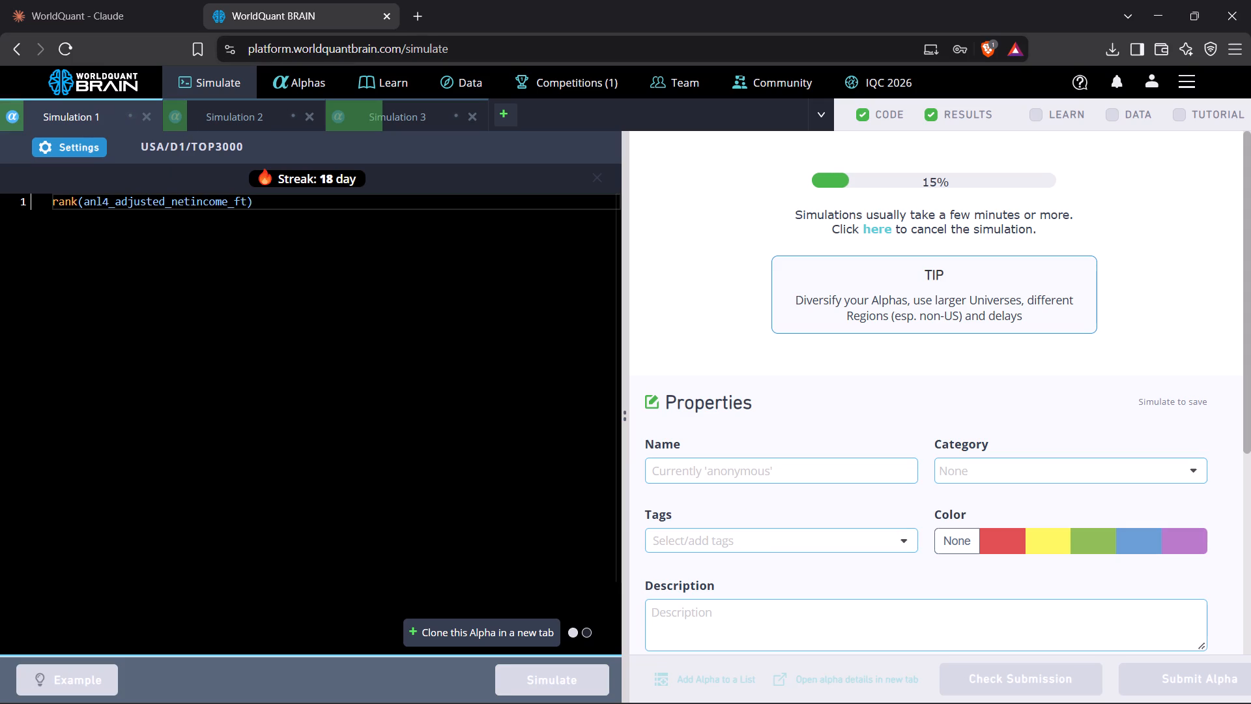
Open YouTube in a new browser tab and look through the downloaded videos.
{"action": "left_click", "coordinate": [412, 23]}
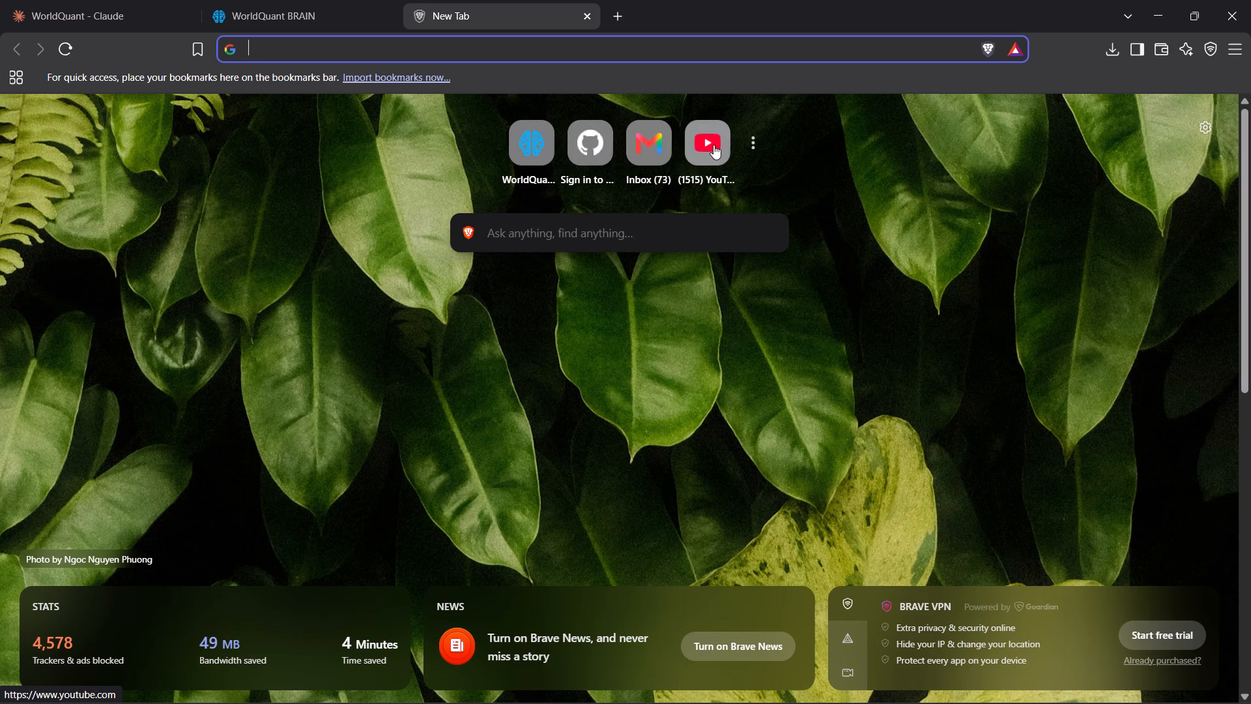
{"action": "left_click", "coordinate": [713, 145]}
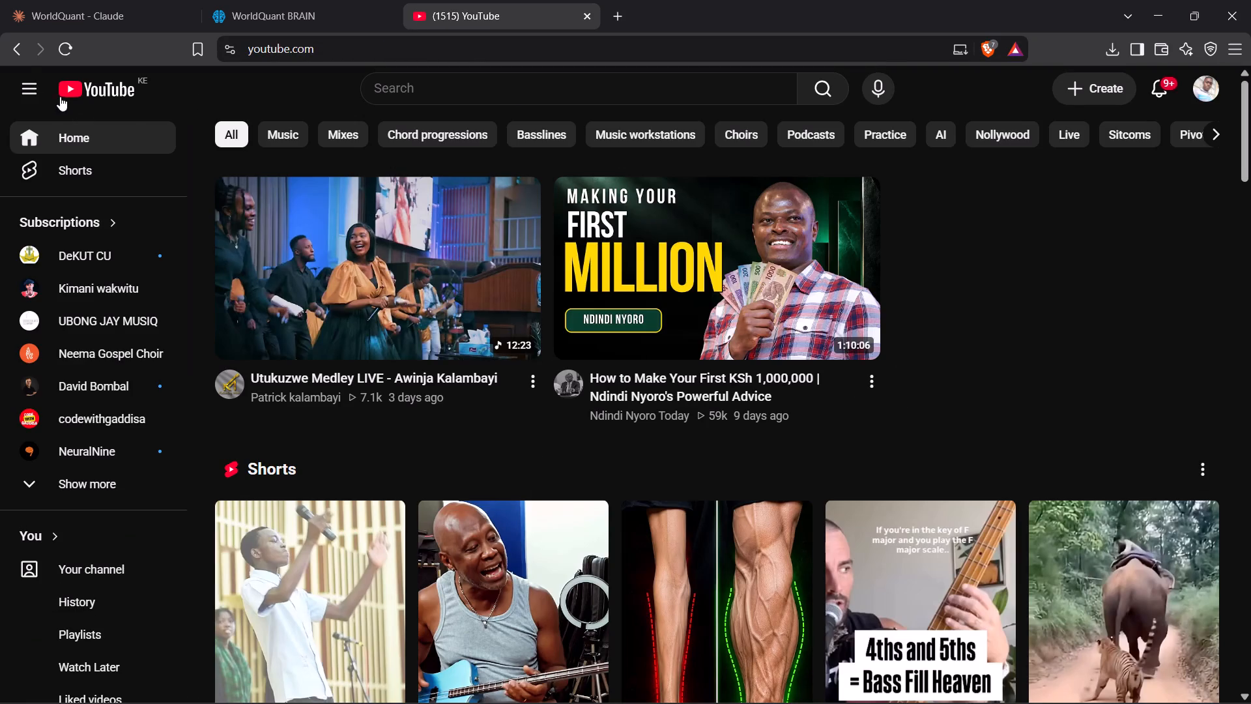
{"action": "left_click", "coordinate": [38, 95]}
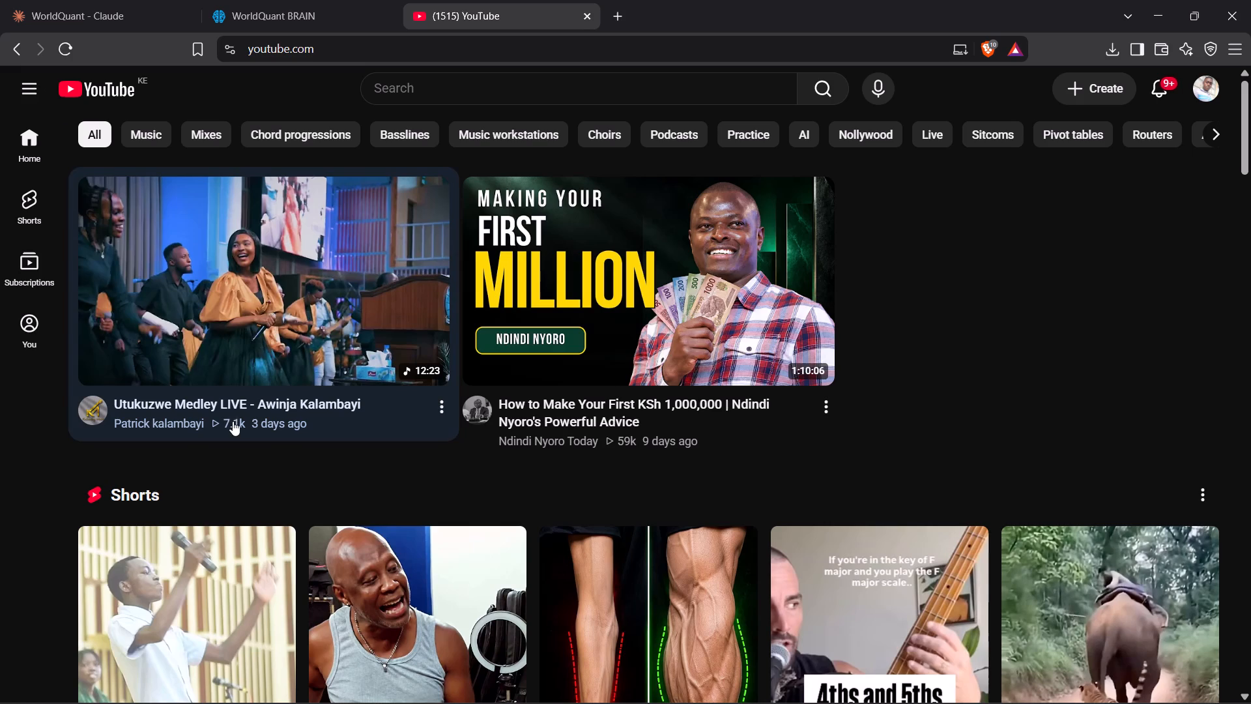
{"action": "left_click", "coordinate": [36, 87]}
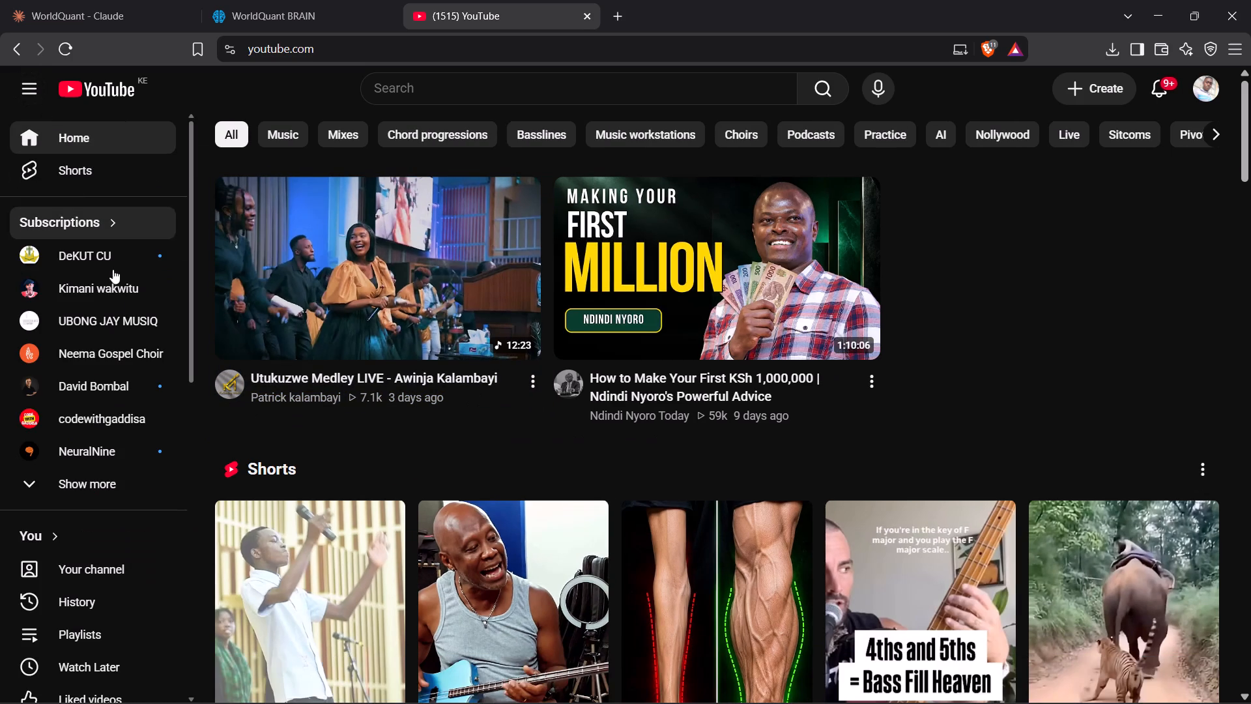
{"action": "scroll", "coordinate": [85, 350], "scroll_direction": "down", "scroll_amount": 4}
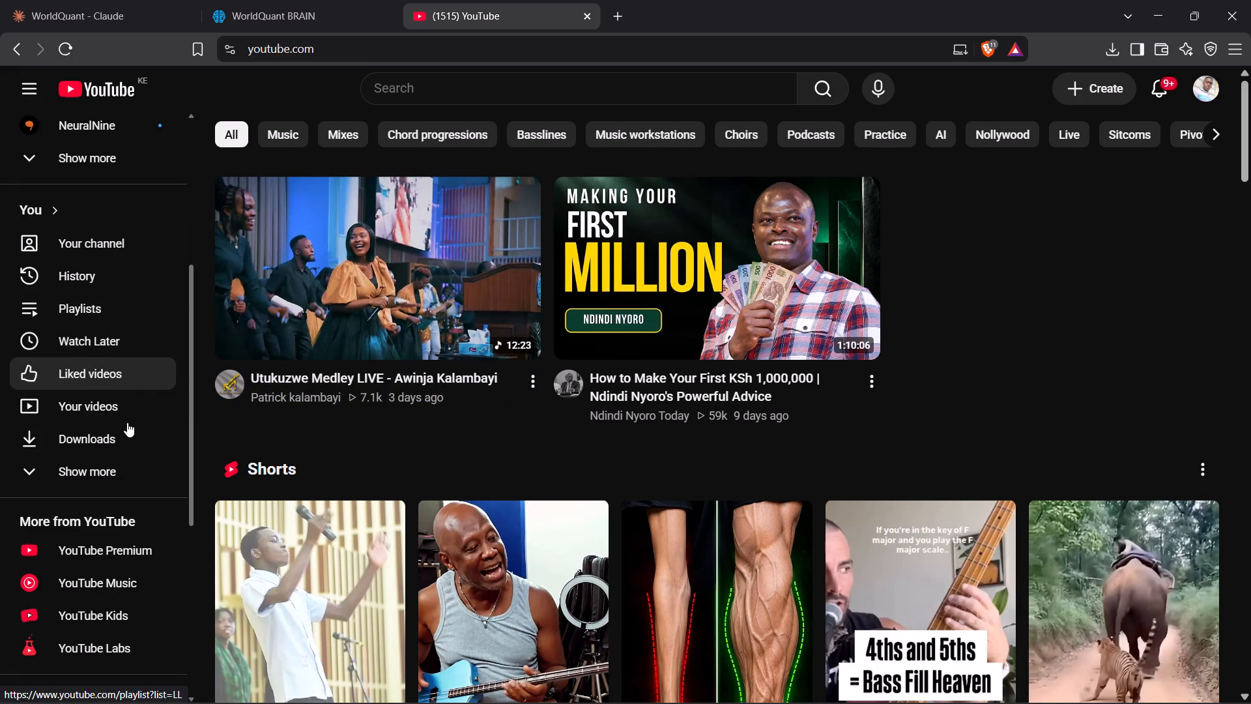
{"action": "left_click", "coordinate": [127, 433]}
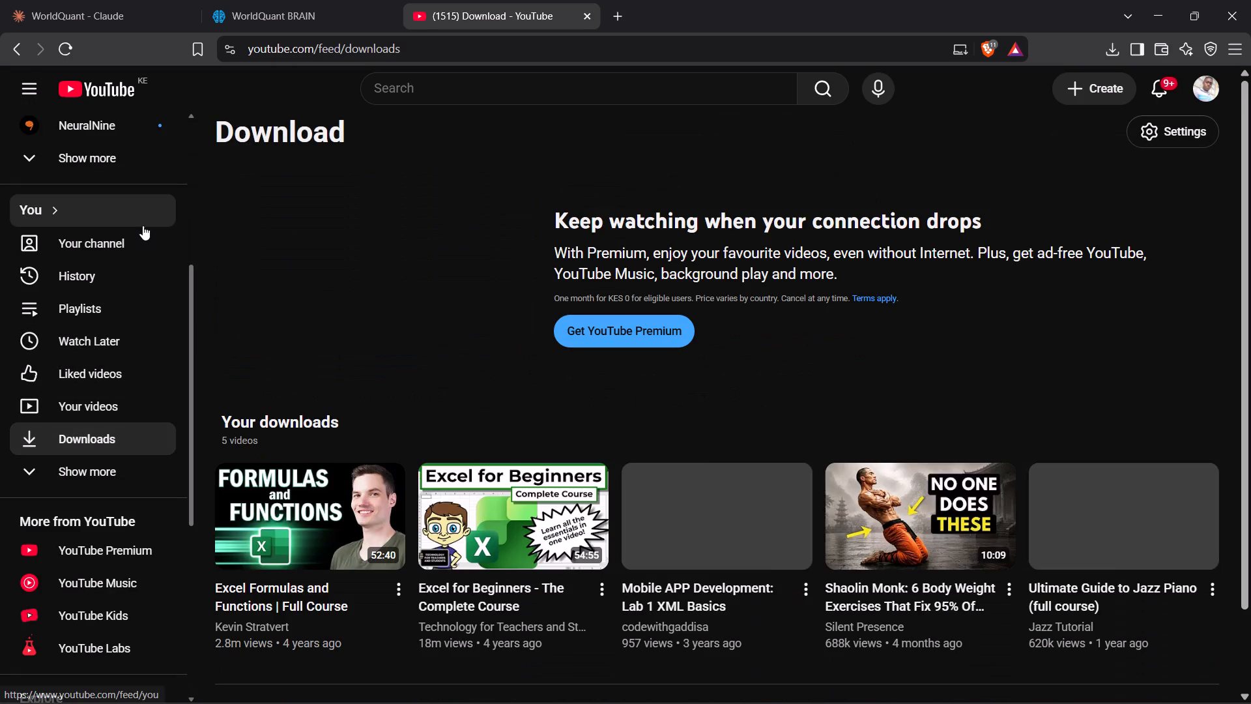
{"action": "scroll", "coordinate": [392, 391], "scroll_direction": "down", "scroll_amount": 2}
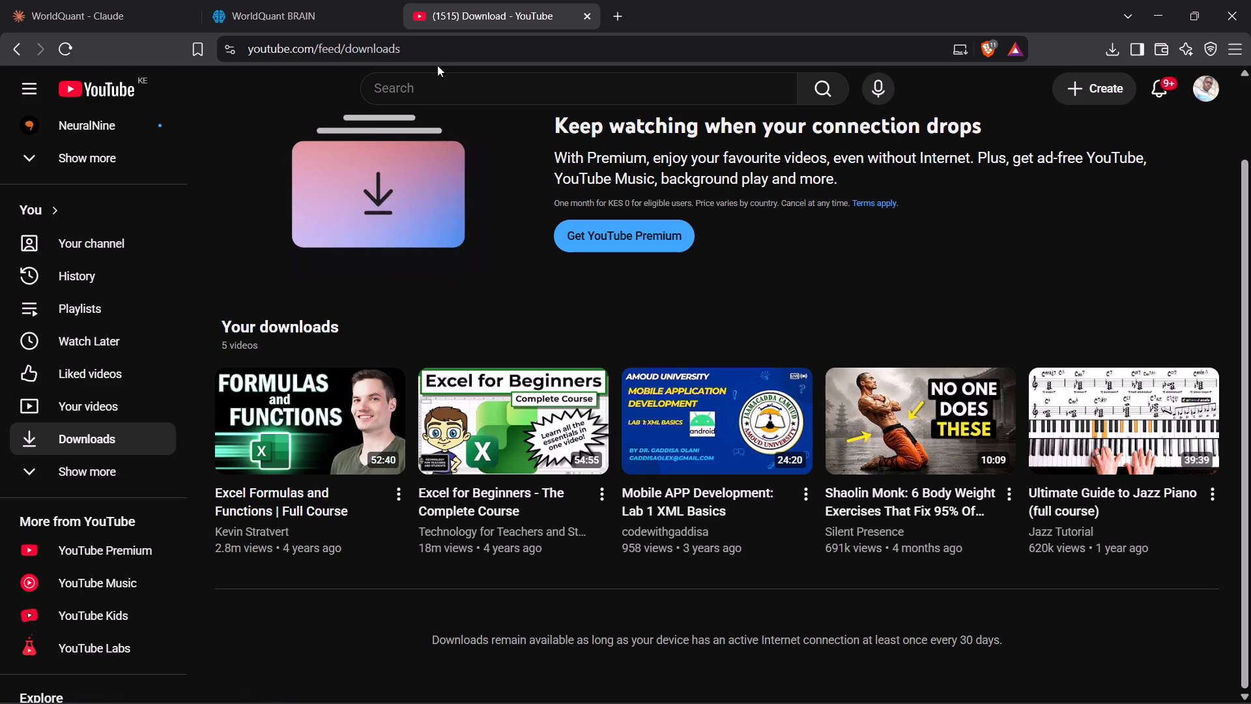
Return to WorldQuant BRAIN, show Simulation 1's test period and view its PnL chart and IS Summary.
{"action": "left_click", "coordinate": [298, 14]}
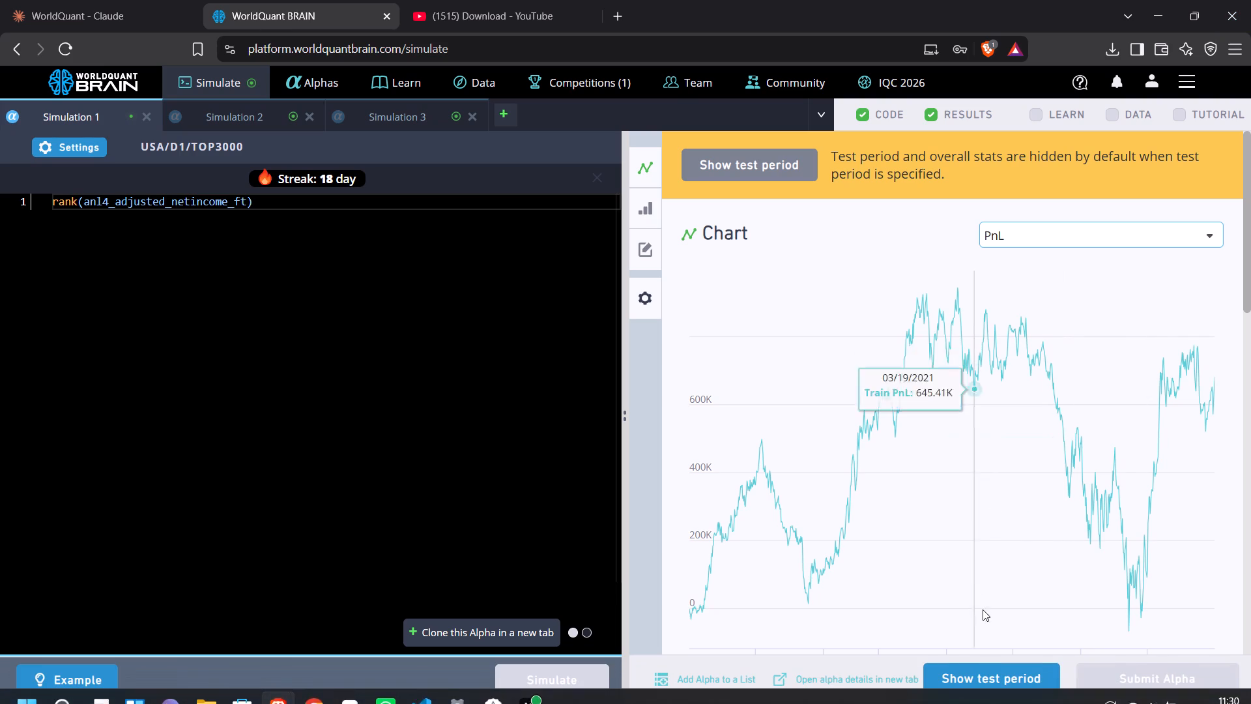
{"action": "left_click", "coordinate": [992, 674]}
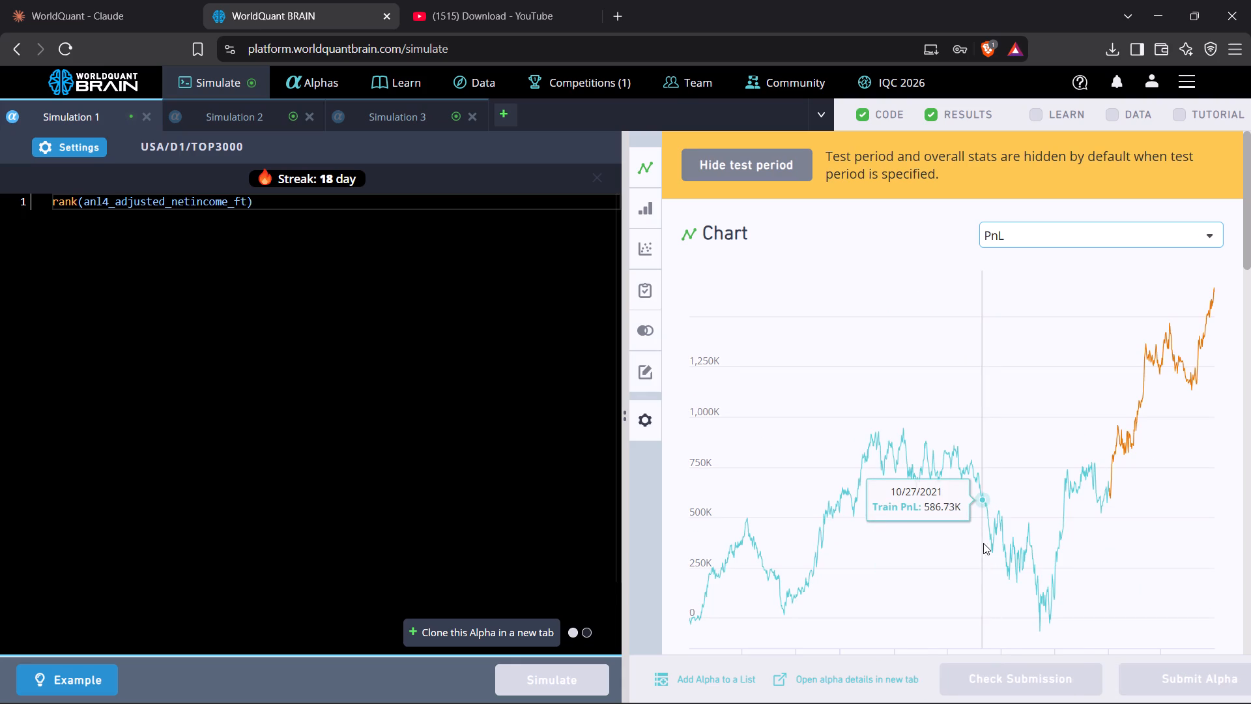
{"action": "scroll", "coordinate": [983, 525], "scroll_direction": "down", "scroll_amount": 2}
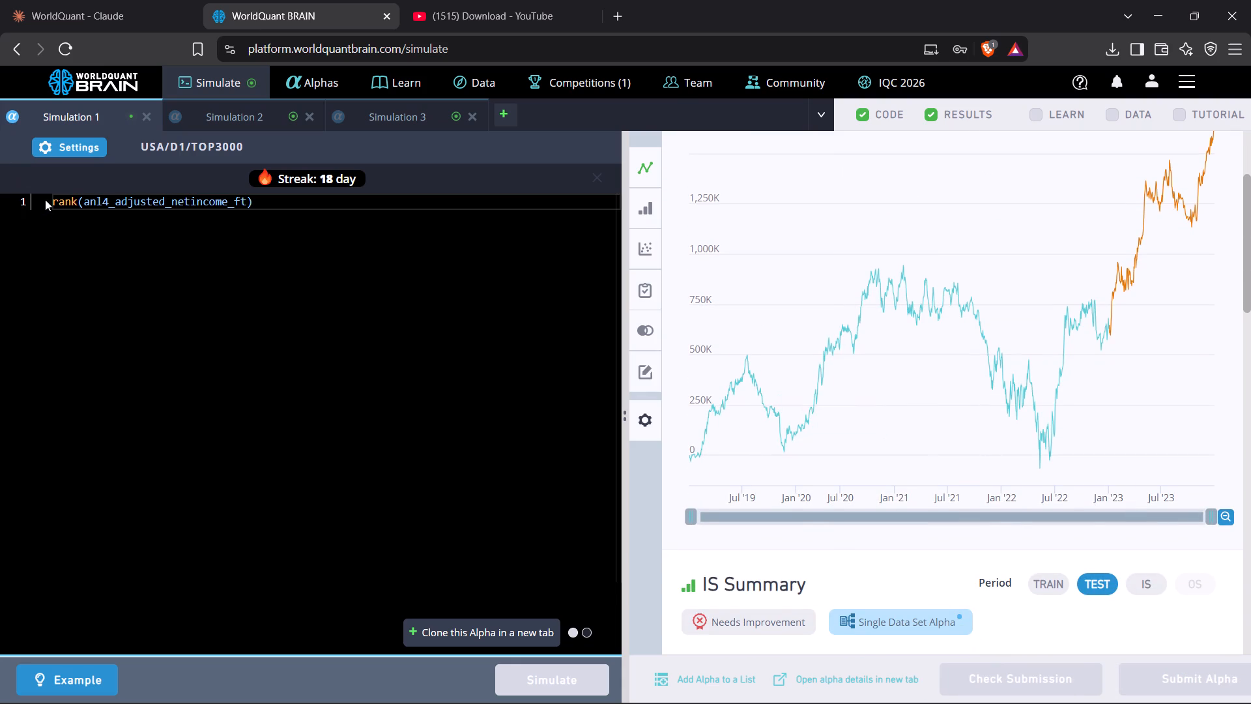
Change Simulation 1's expression to ts_rank(anl4_adjusted_netincome_ft,30) and run the simulation.
{"action": "left_click", "coordinate": [52, 203]}
{"action": "type", "text": "ts"}
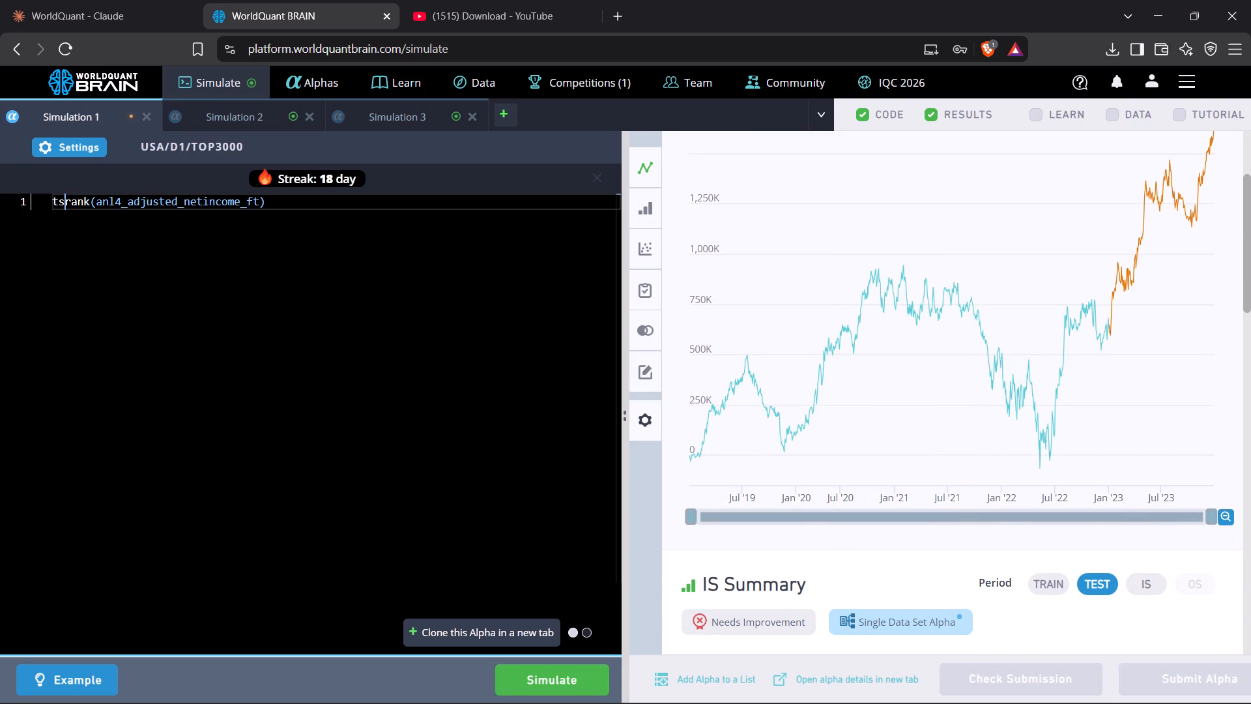
{"action": "key", "text": "shift+underscore"}
{"action": "key", "text": "Right"}
{"action": "key", "text": "Right"}
{"action": "key", "text": "Right"}
{"action": "key", "text": "Right"}
{"action": "key", "text": "Right"}
{"action": "key", "text": "Right"}
{"action": "key", "text": "Right"}
{"action": "key", "text": "Right"}
{"action": "key", "text": "Right"}
{"action": "key", "text": "Right"}
{"action": "key", "text": "Right"}
{"action": "key", "text": "Right"}
{"action": "key", "text": "Right"}
{"action": "key", "text": "Right"}
{"action": "key", "text": "Right"}
{"action": "key", "text": "Right"}
{"action": "key", "text": "Right"}
{"action": "key", "text": "Right"}
{"action": "key", "text": "Right"}
{"action": "key", "text": "Right"}
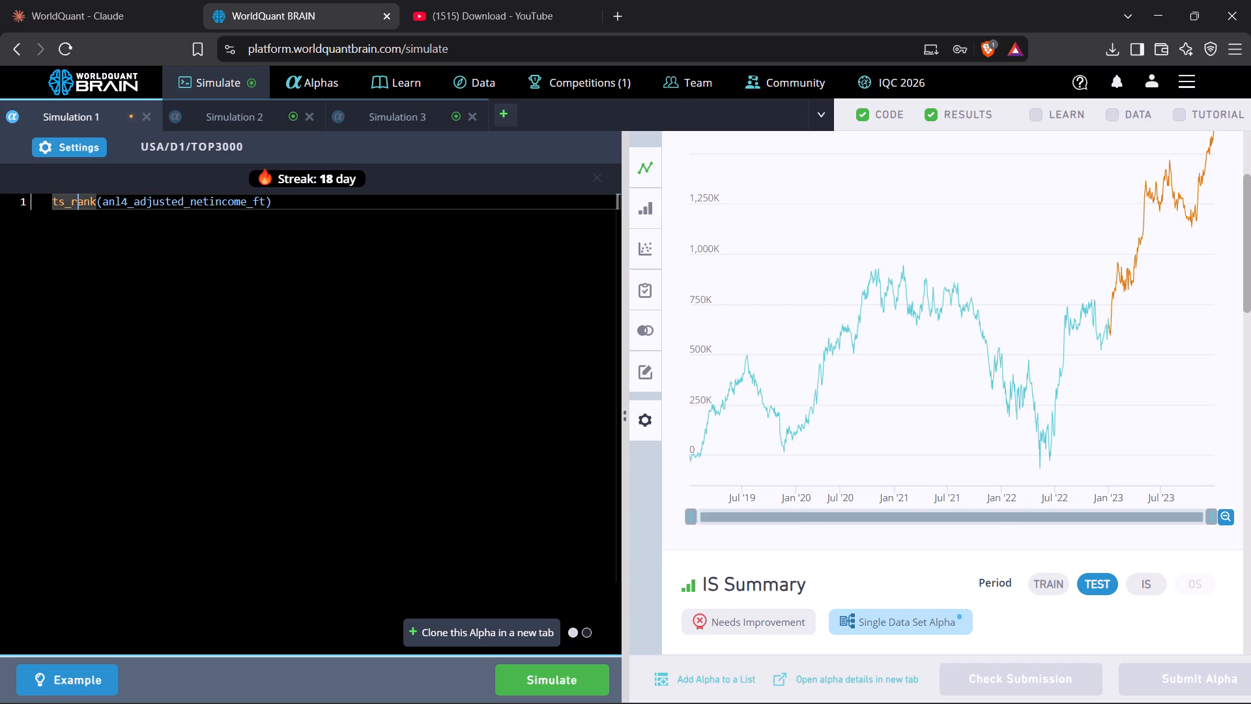
{"action": "key", "text": "Right"}
{"action": "key", "text": "Right"}
{"action": "key", "text": "Right"}
{"action": "key", "text": "Right"}
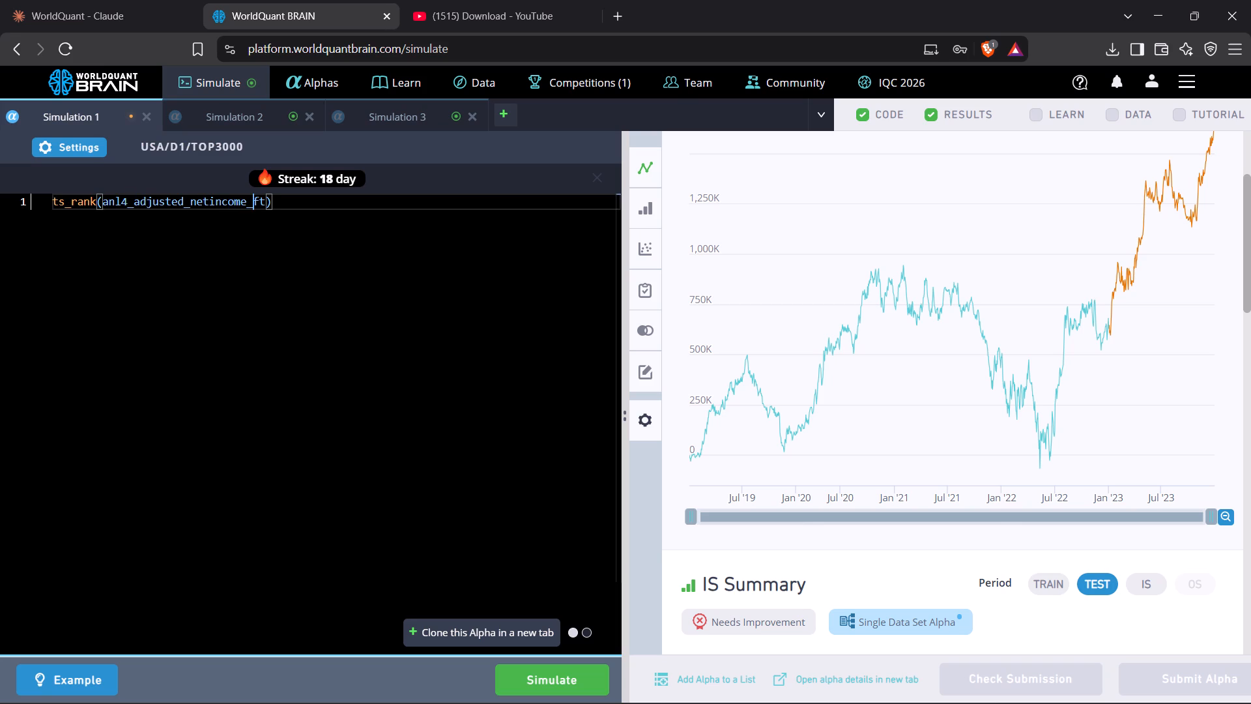
{"action": "key", "text": "Right"}
{"action": "key", "text": "Right"}
{"action": "key", "text": "comma"}
{"action": "key", "text": "3"}
{"action": "key", "text": "0"}
{"action": "left_click", "coordinate": [592, 676]}
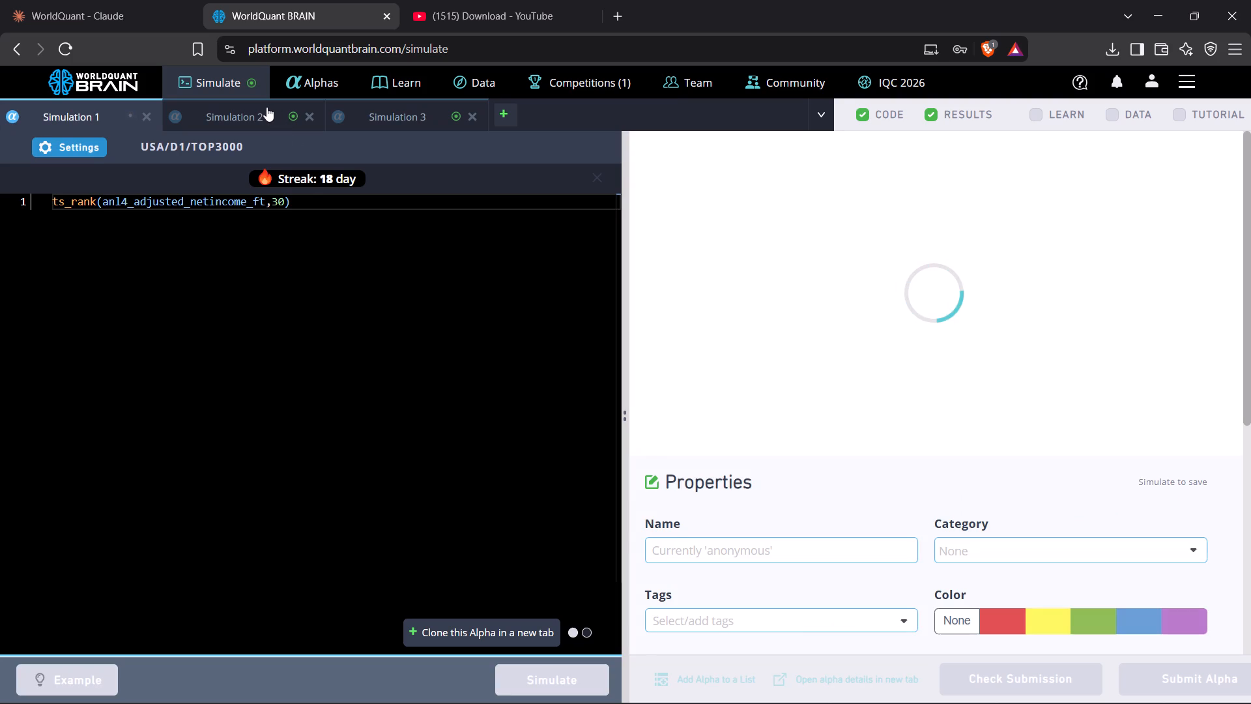
Show the test period for Simulation 2, then review its yearly results and the failed checks in IS Testing Status.
{"action": "left_click", "coordinate": [262, 108]}
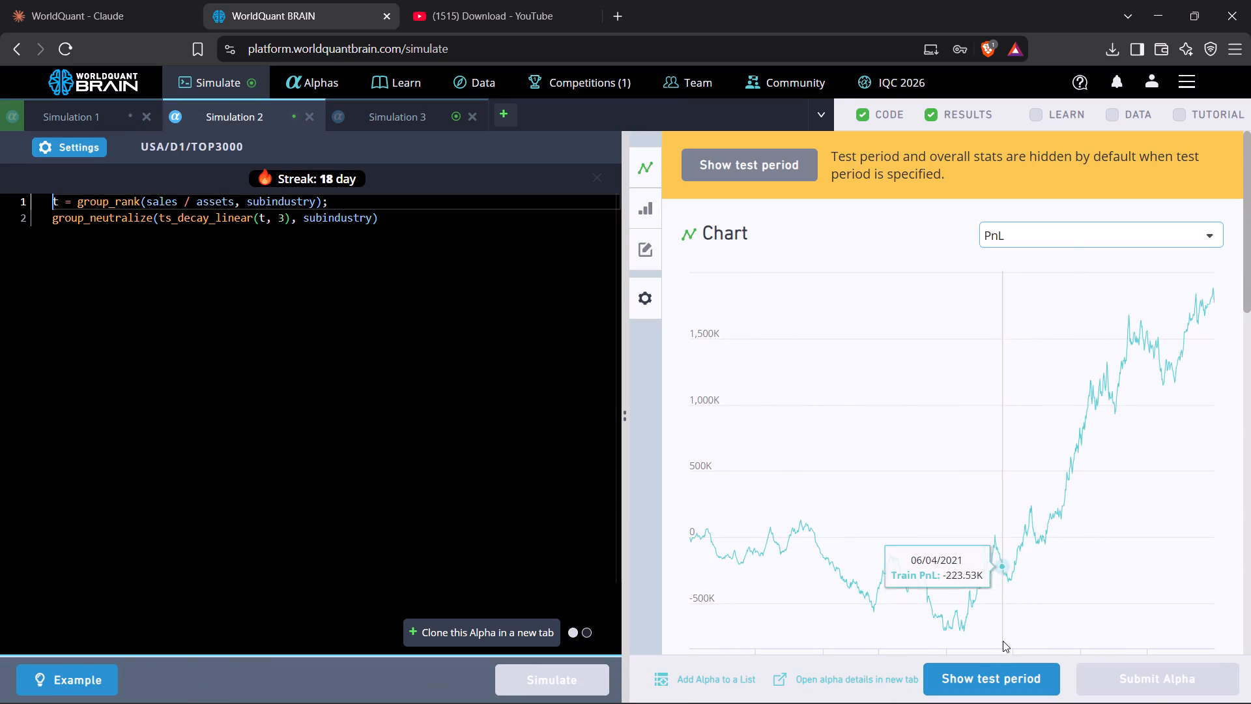
{"action": "left_click", "coordinate": [1007, 673]}
{"action": "scroll", "coordinate": [1013, 535], "scroll_direction": "down", "scroll_amount": 4}
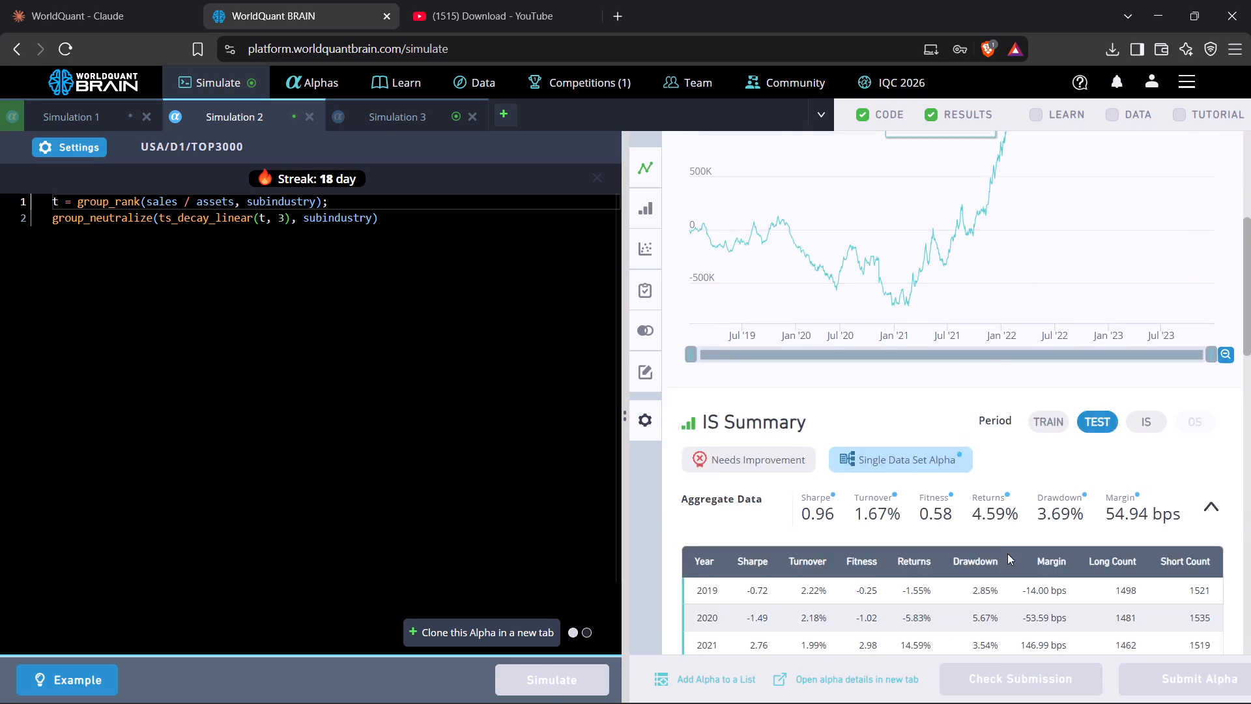
{"action": "scroll", "coordinate": [1007, 553], "scroll_direction": "down", "scroll_amount": 5}
{"action": "left_click", "coordinate": [846, 587]}
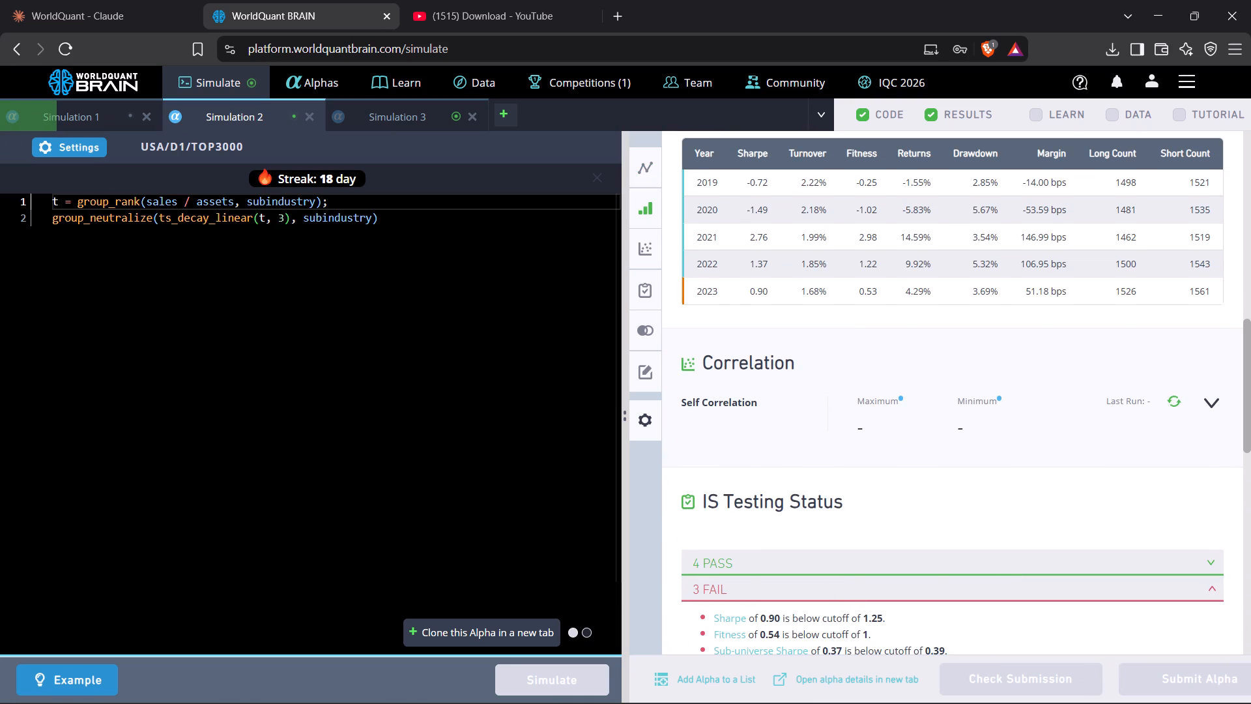
Set the ts_decay_linear window in Simulation 2's expression to 8 and run the simulation.
{"action": "left_click", "coordinate": [285, 222]}
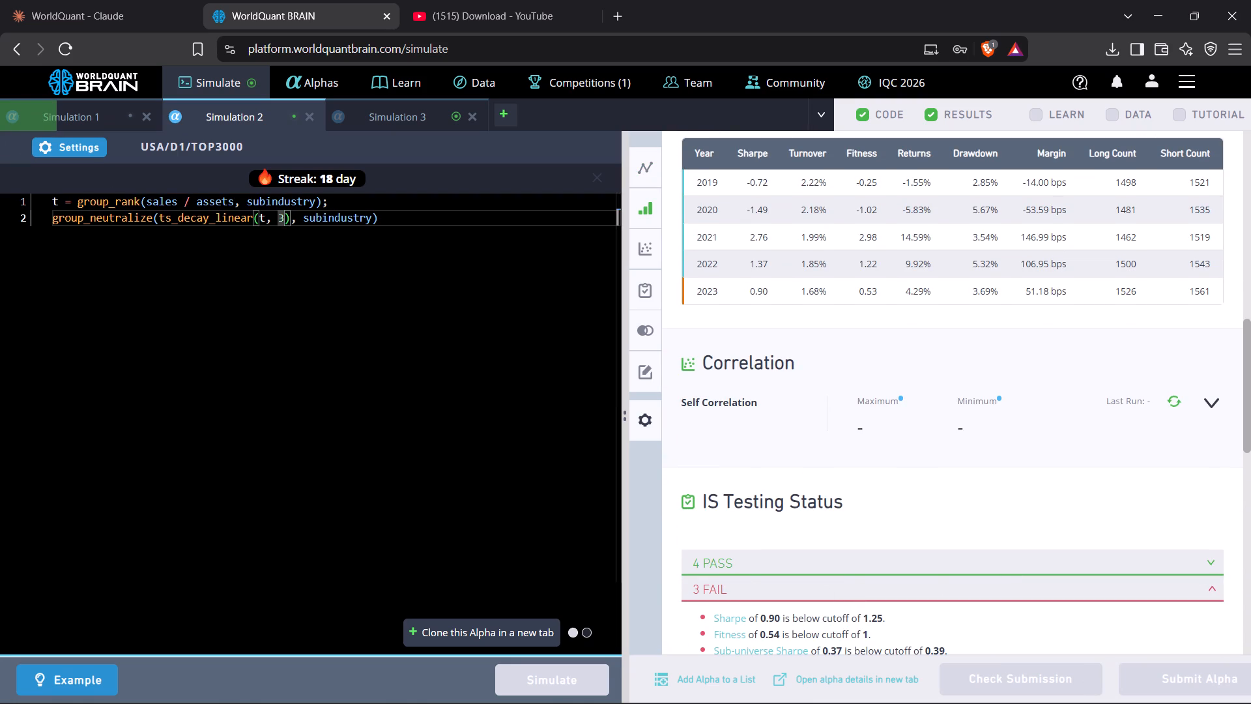
{"action": "key", "text": "BackSpace"}
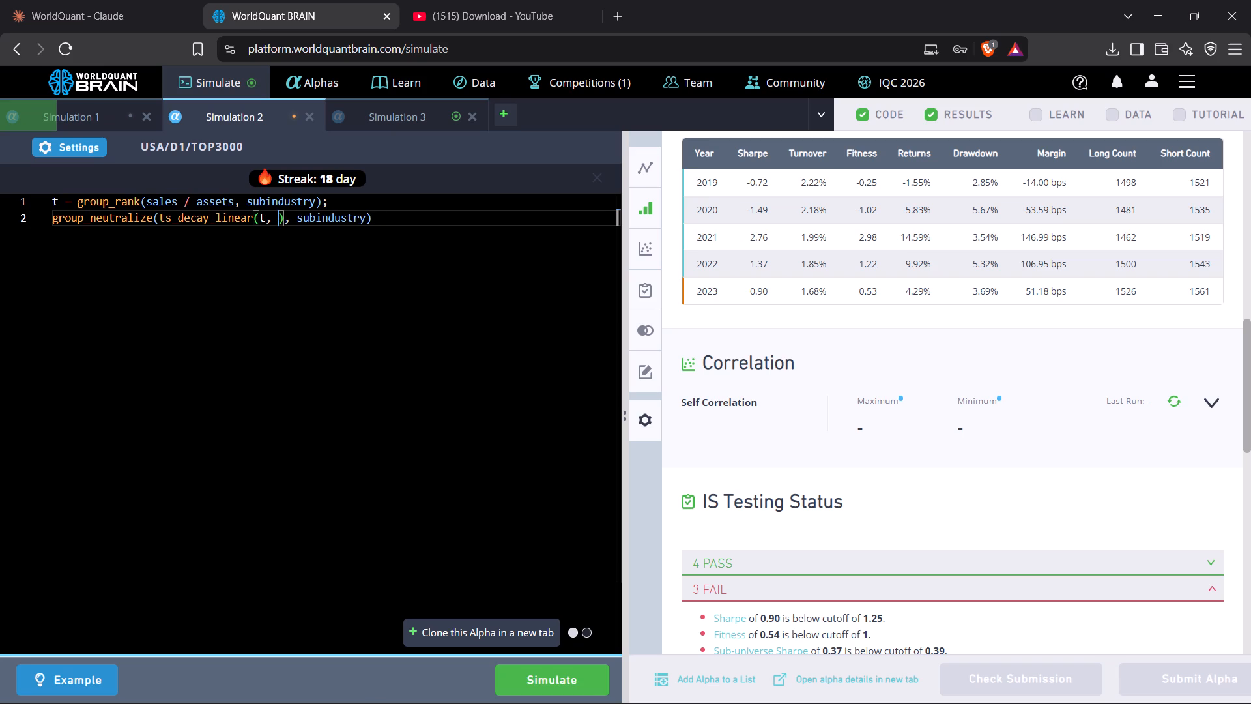
{"action": "key", "text": "8"}
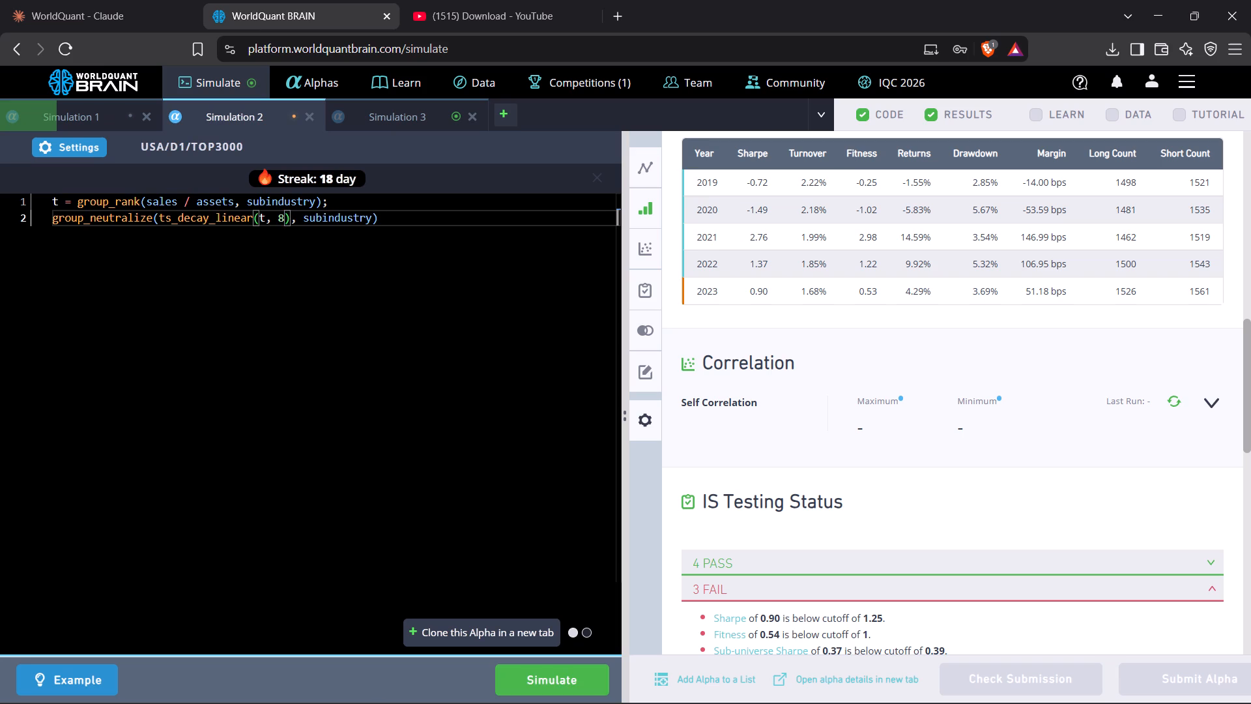
{"action": "left_click", "coordinate": [500, 675]}
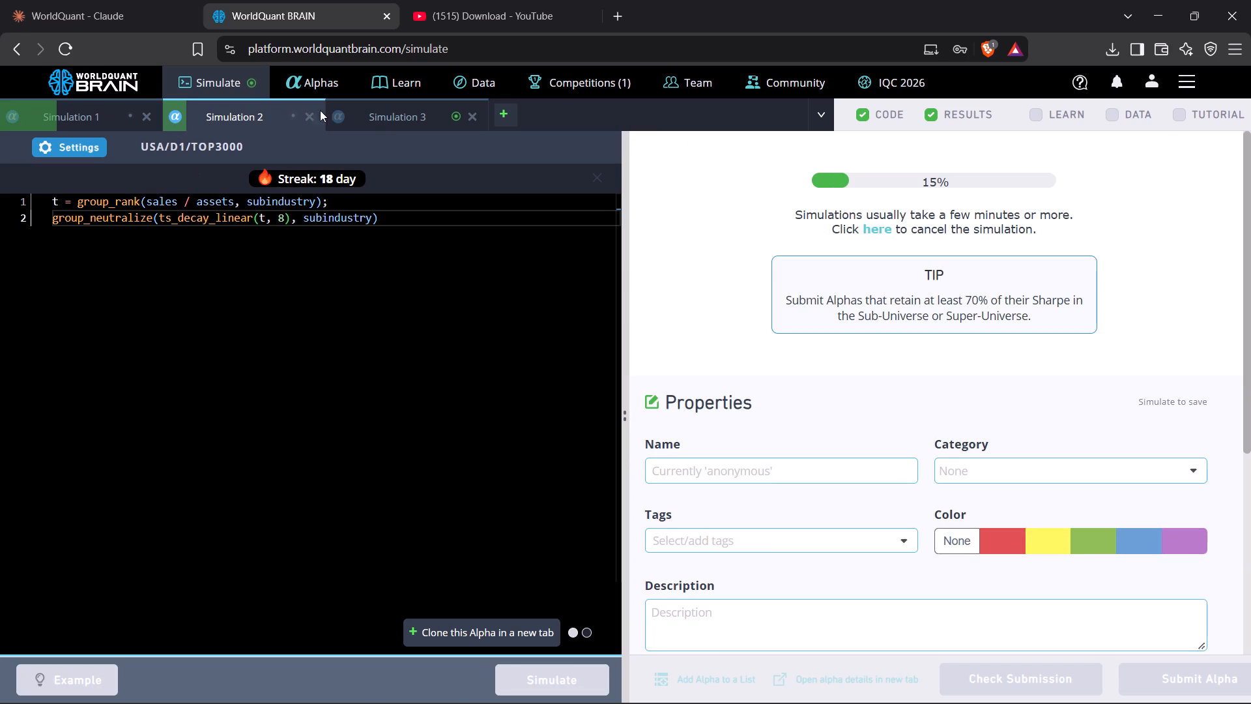
Open Simulation 3 and show its test period on the PnL chart.
{"action": "left_click", "coordinate": [368, 111]}
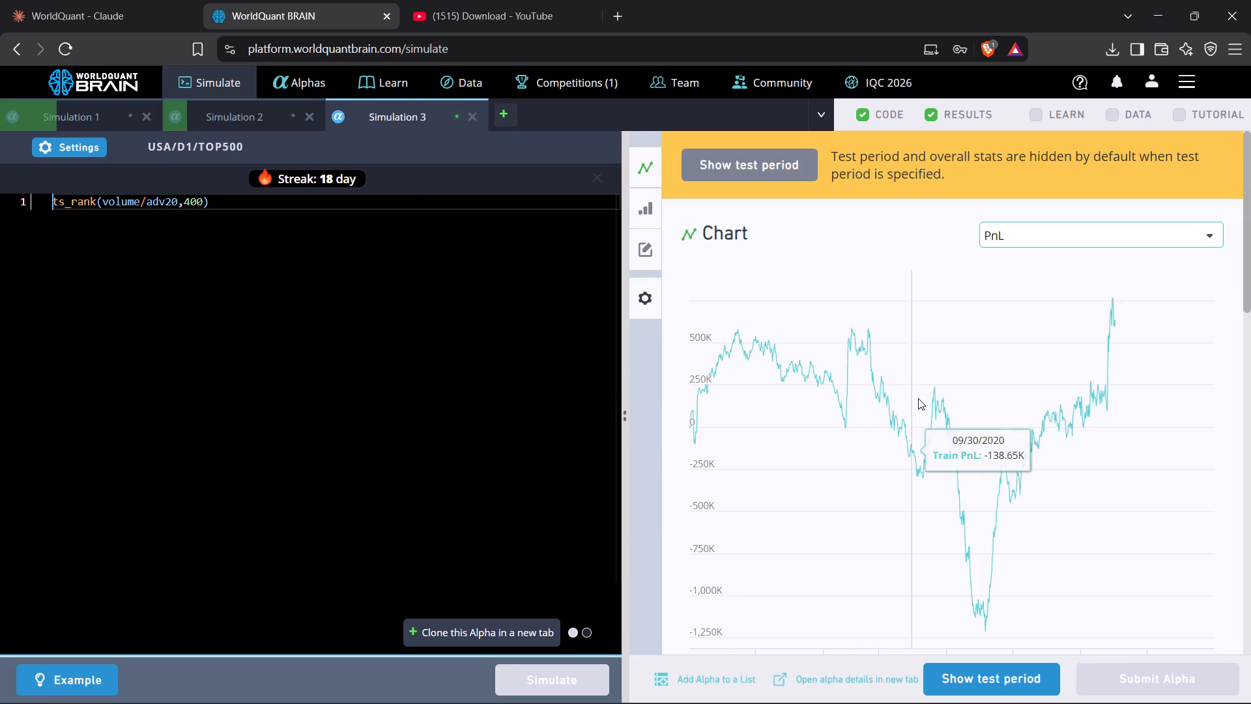
{"action": "left_click", "coordinate": [1001, 677]}
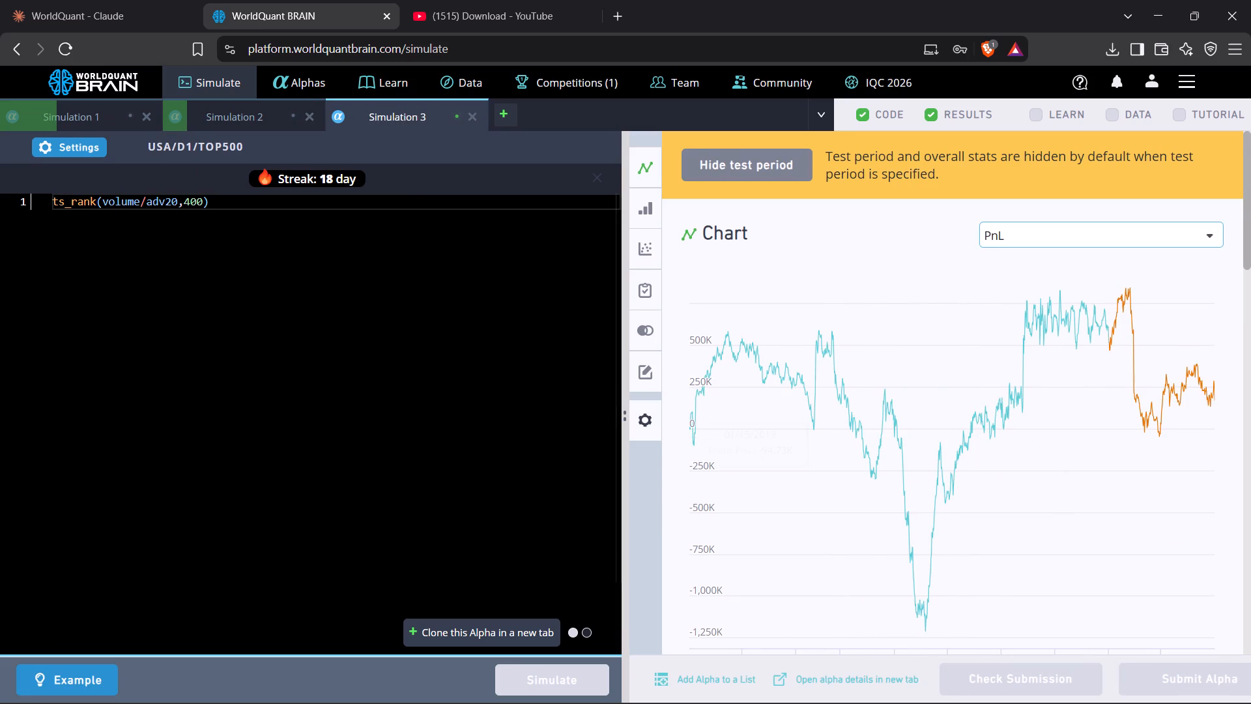
Change Simulation 3's expression to ts_rank(volume/adv20,200) and run the simulation.
{"action": "left_click", "coordinate": [191, 203]}
{"action": "key", "text": "BackSpace"}
{"action": "key", "text": "2"}
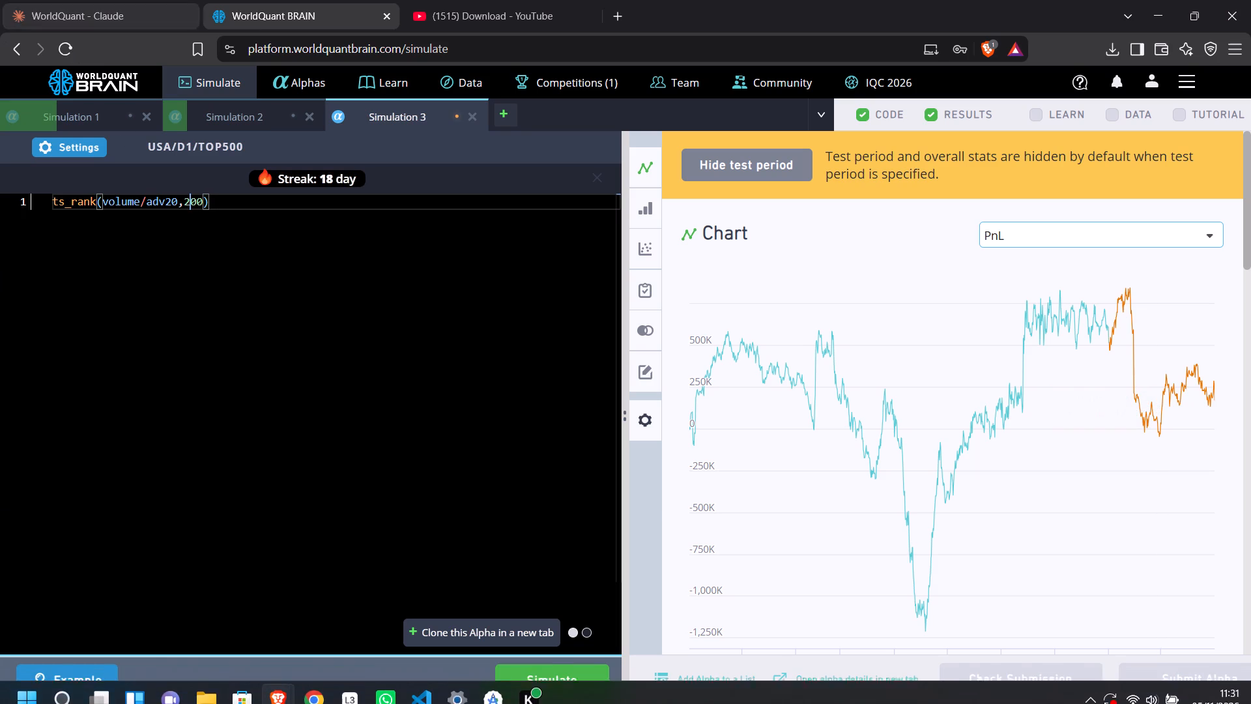
{"action": "left_click", "coordinate": [539, 681]}
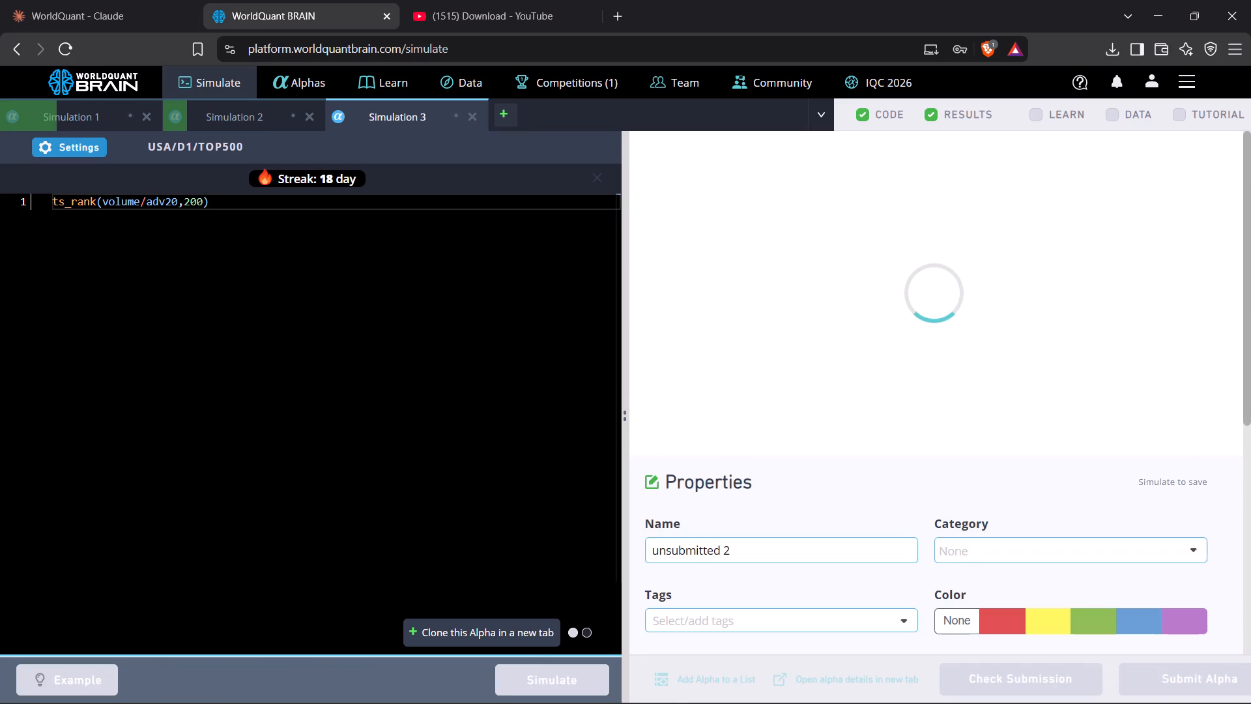
Switch to YouTube and play the downloaded video "Mobile APP Development: Lab 1 XML Basics".
{"action": "left_click", "coordinate": [455, 8]}
{"action": "left_click", "coordinate": [695, 449]}
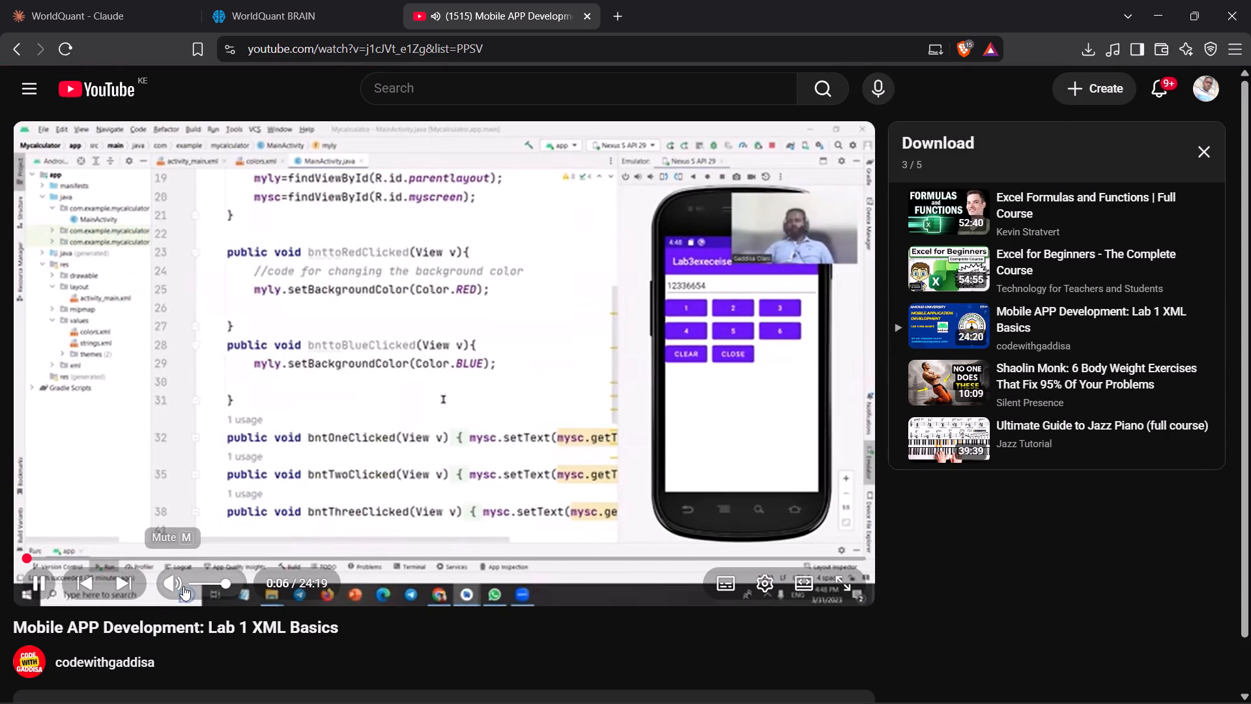
Return to WorldQuant BRAIN, set Simulation 1's decay to 3 and neutralization to Market, and run the simulation.
{"action": "left_click", "coordinate": [258, 23]}
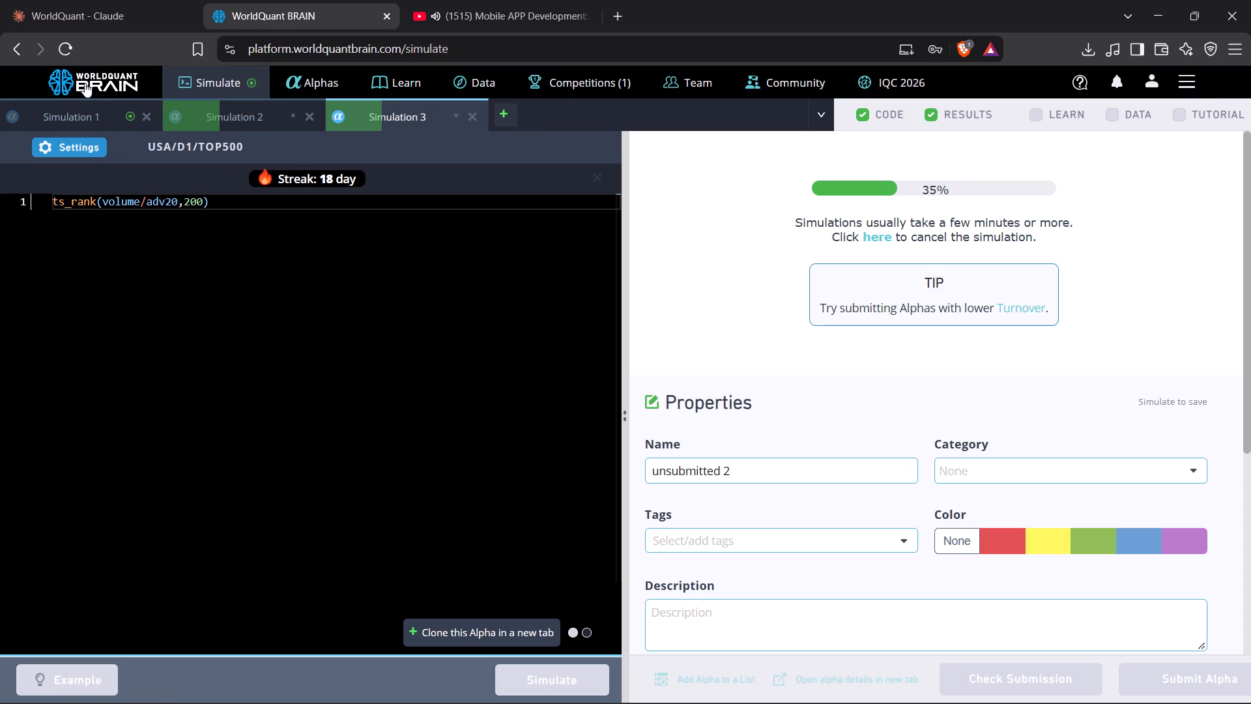
{"action": "left_click", "coordinate": [84, 119]}
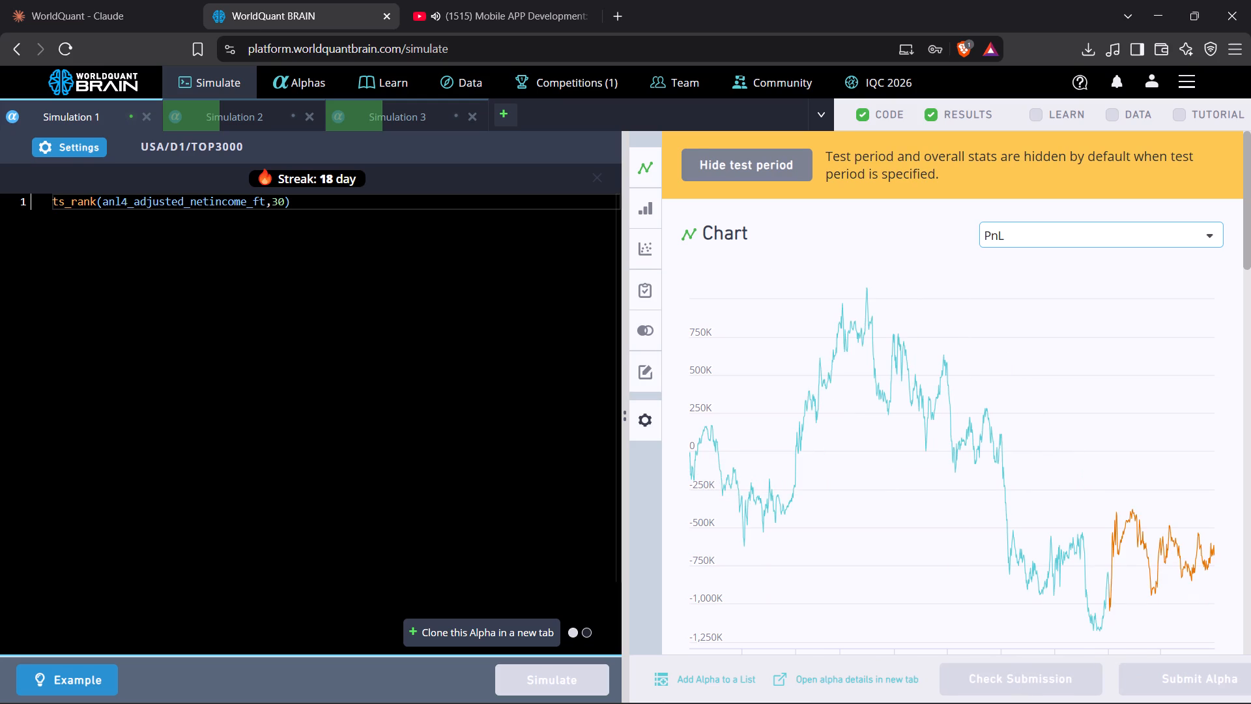
{"action": "left_click", "coordinate": [68, 146]}
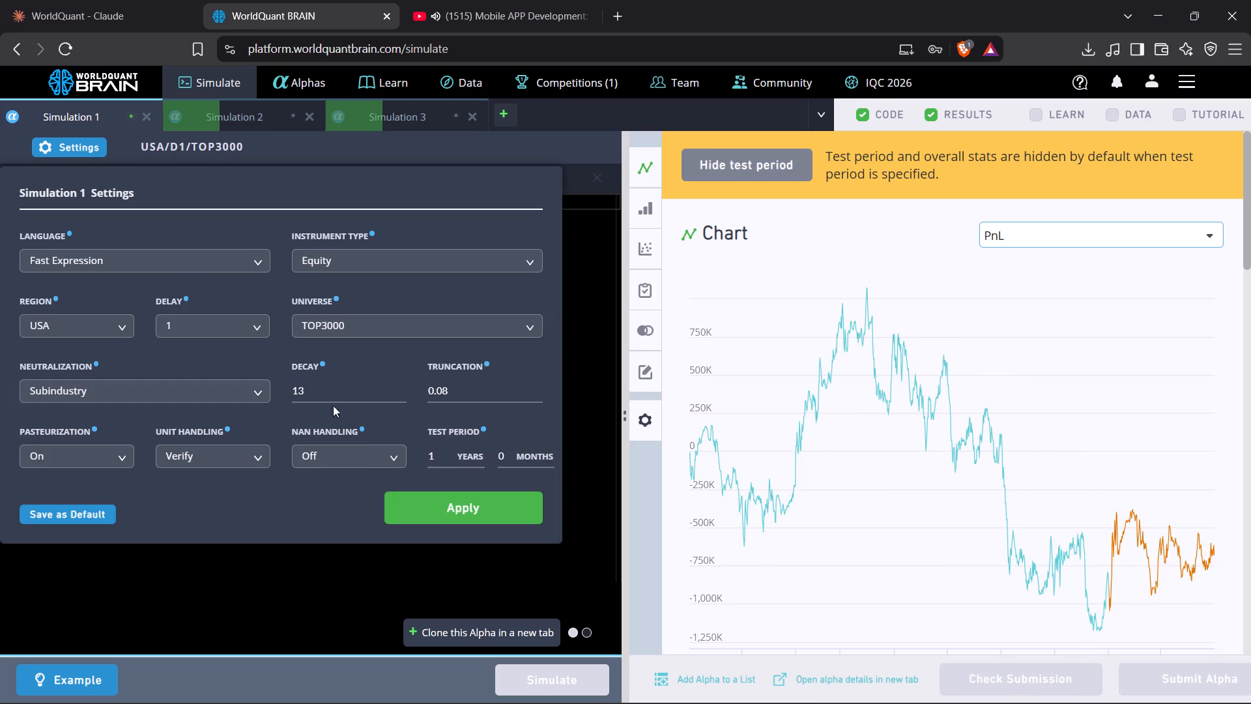
{"action": "left_click", "coordinate": [398, 394]}
{"action": "left_click", "coordinate": [182, 386]}
{"action": "left_click", "coordinate": [151, 442]}
{"action": "left_click", "coordinate": [427, 516]}
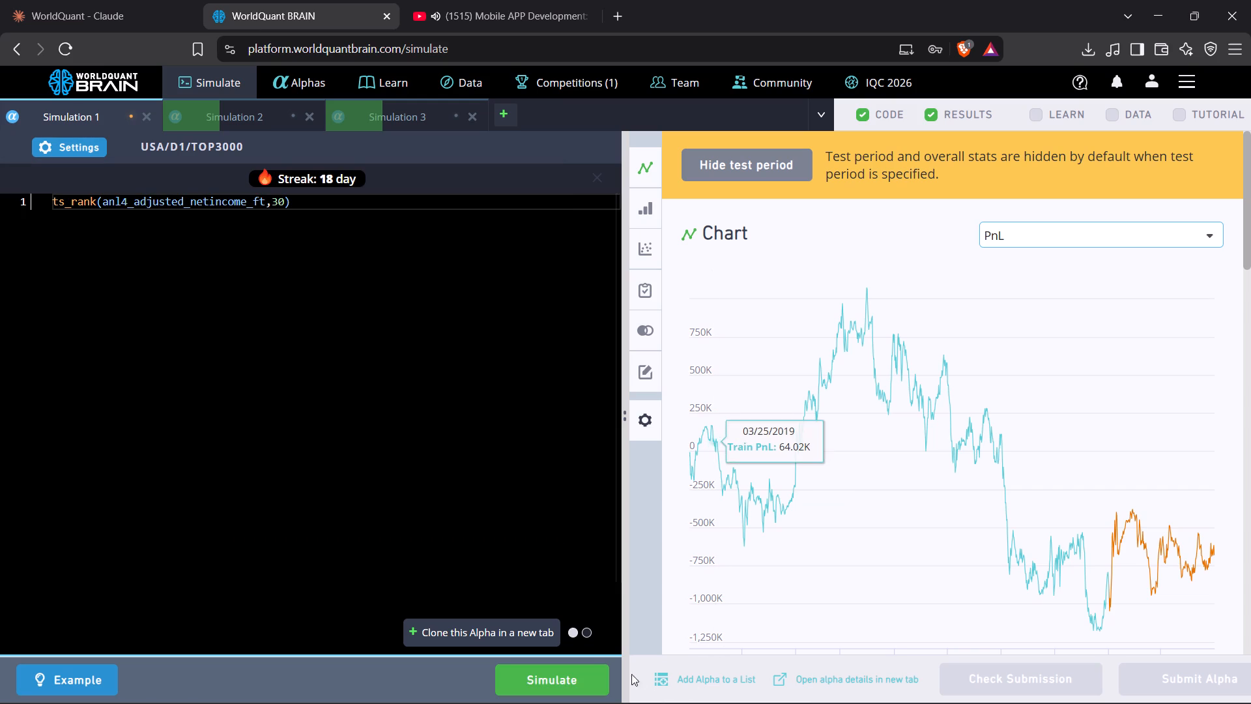
{"action": "left_click", "coordinate": [599, 675]}
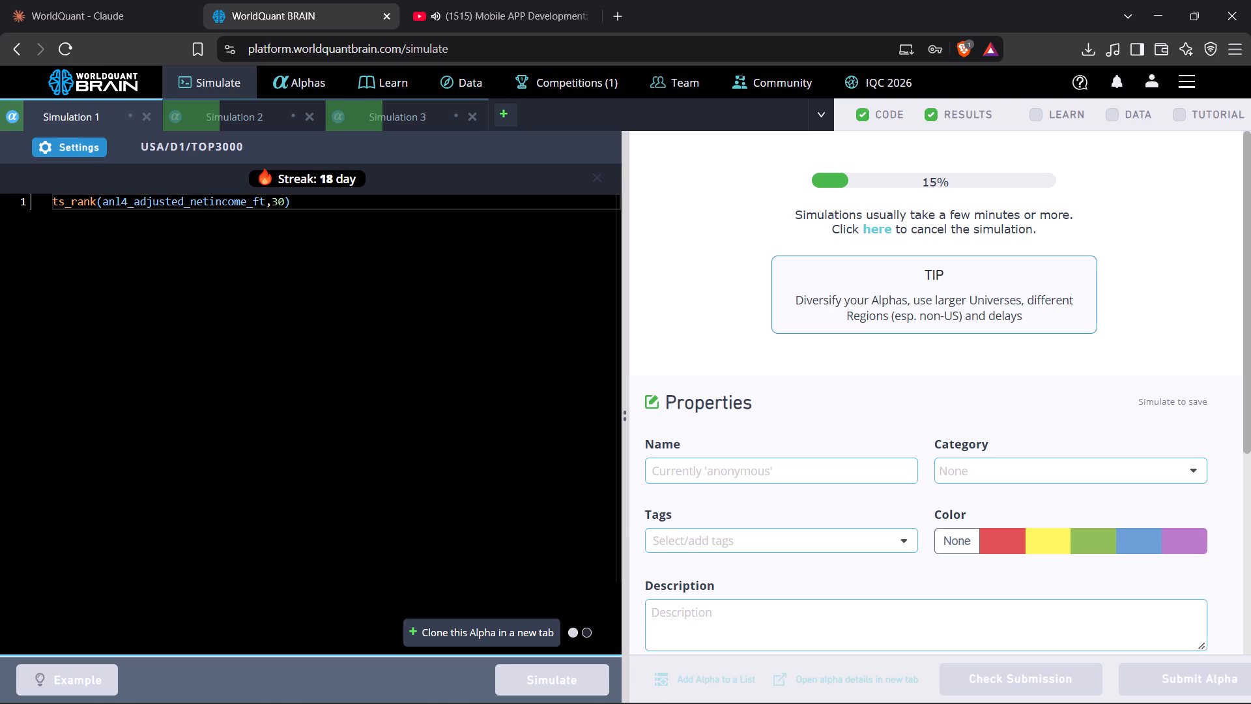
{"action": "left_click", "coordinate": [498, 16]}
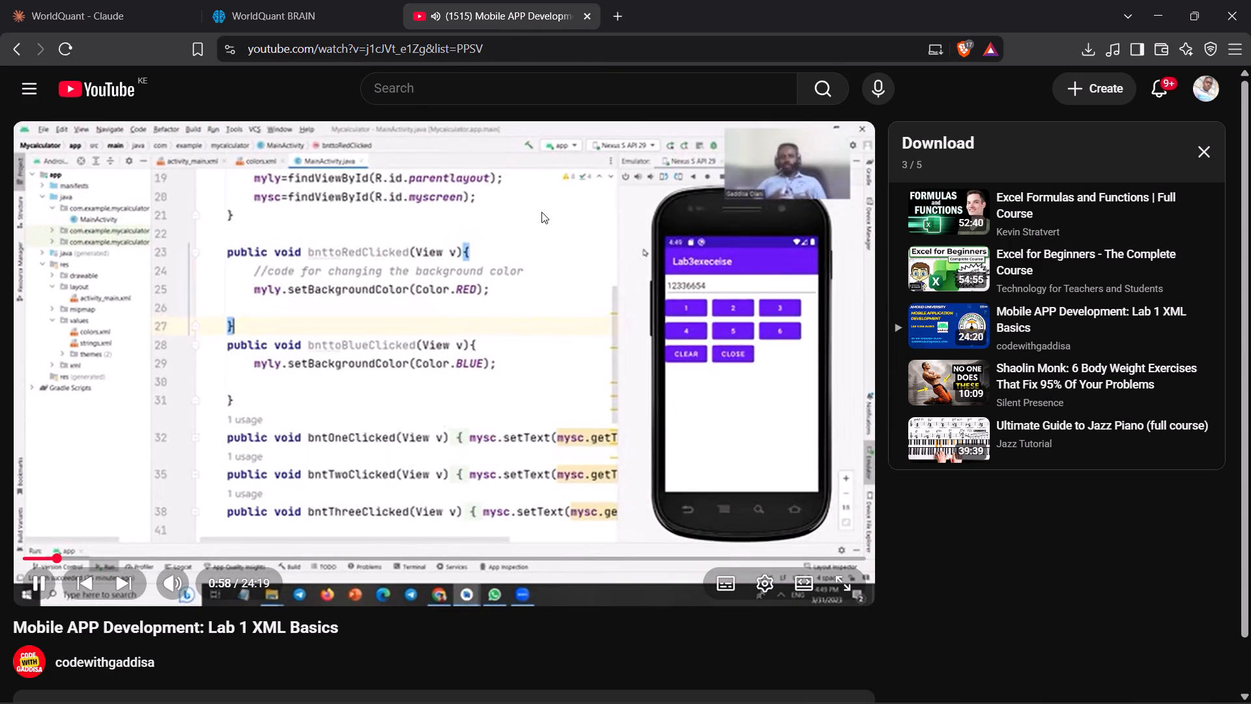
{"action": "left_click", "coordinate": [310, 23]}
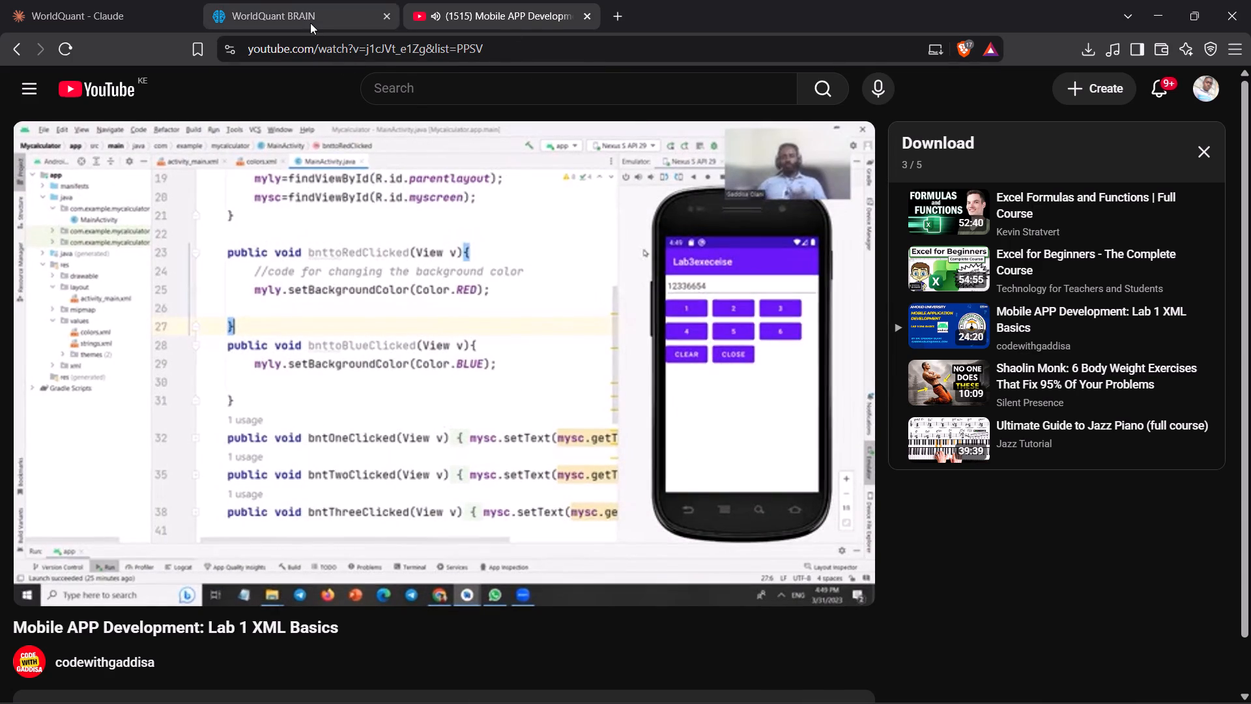
Show the test period for Simulation 2 and review the failed checks in its IS Testing Status.
{"action": "left_click", "coordinate": [225, 126]}
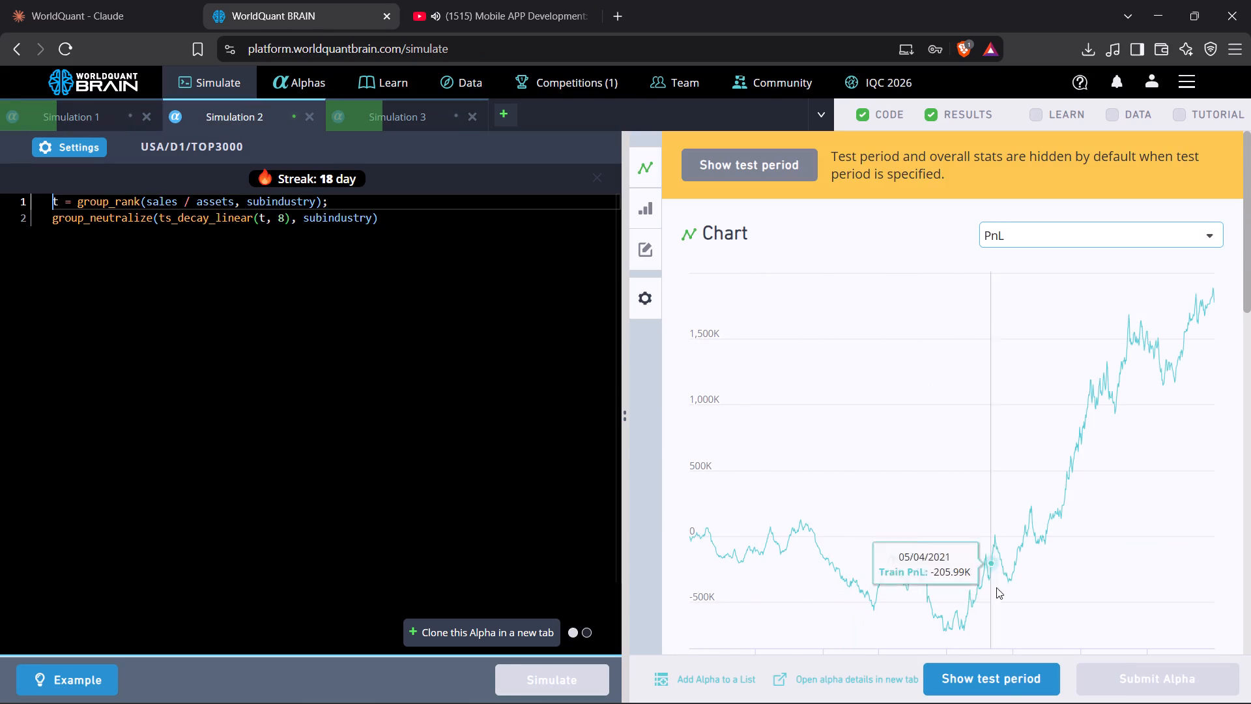
{"action": "left_click", "coordinate": [1007, 677]}
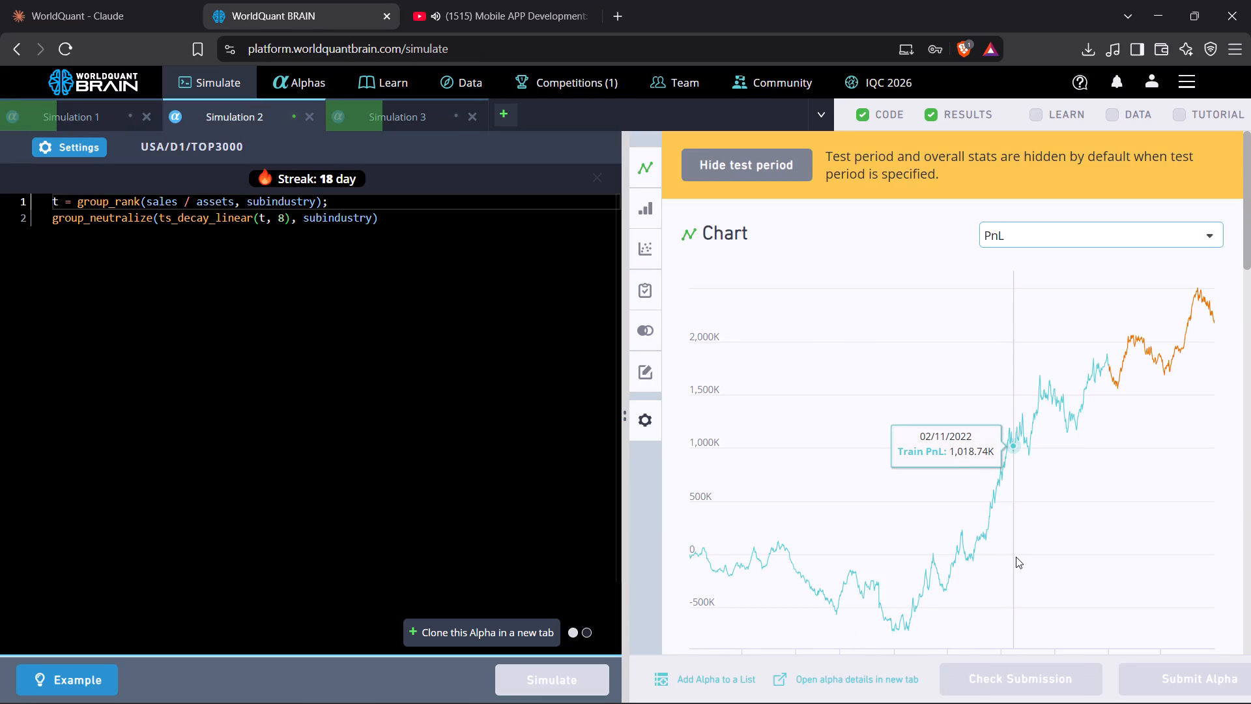
{"action": "scroll", "coordinate": [1016, 557], "scroll_direction": "down", "scroll_amount": 11}
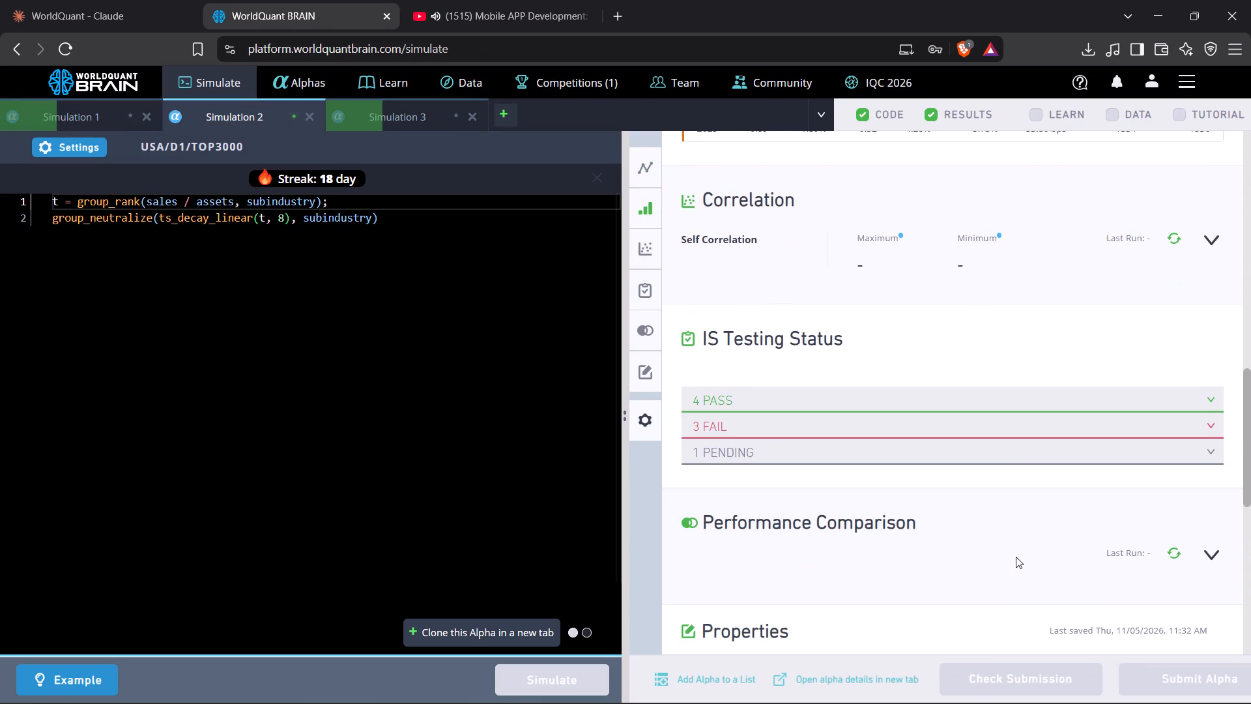
{"action": "left_click", "coordinate": [826, 433]}
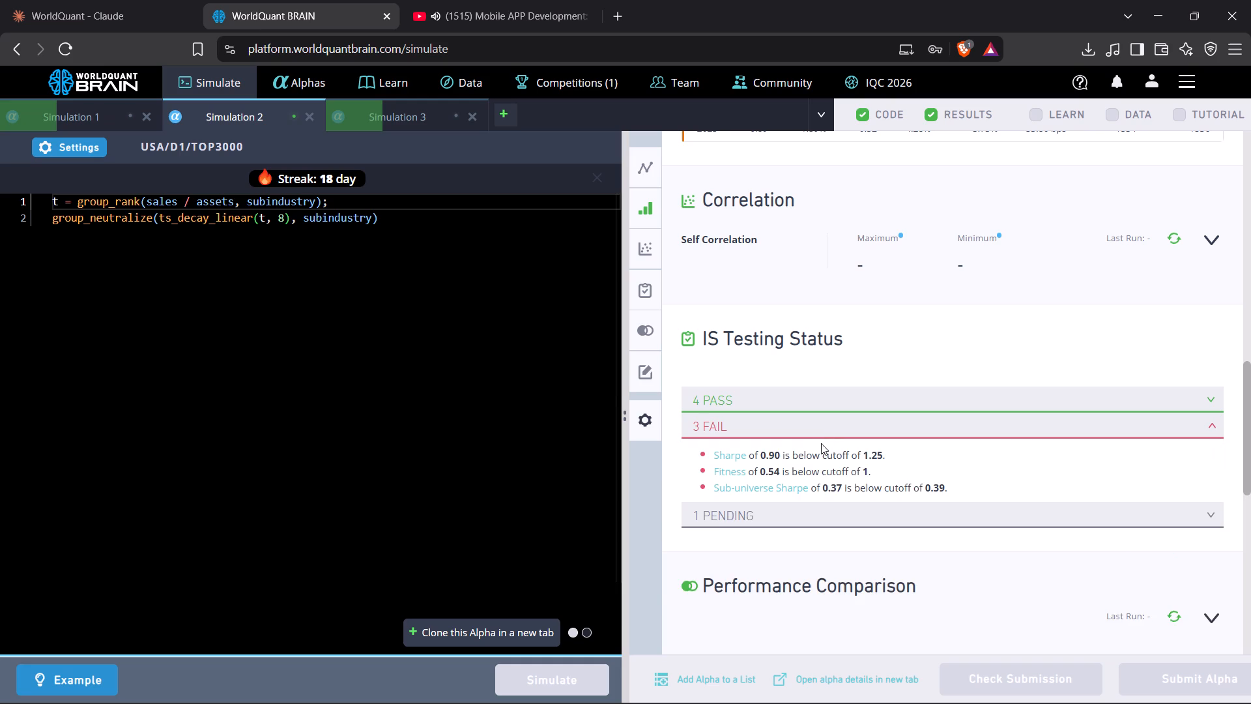
Set Simulation 2's ts_decay_linear window to 2 and its neutralization to Subindustry, and run the simulation.
{"action": "left_click", "coordinate": [281, 218]}
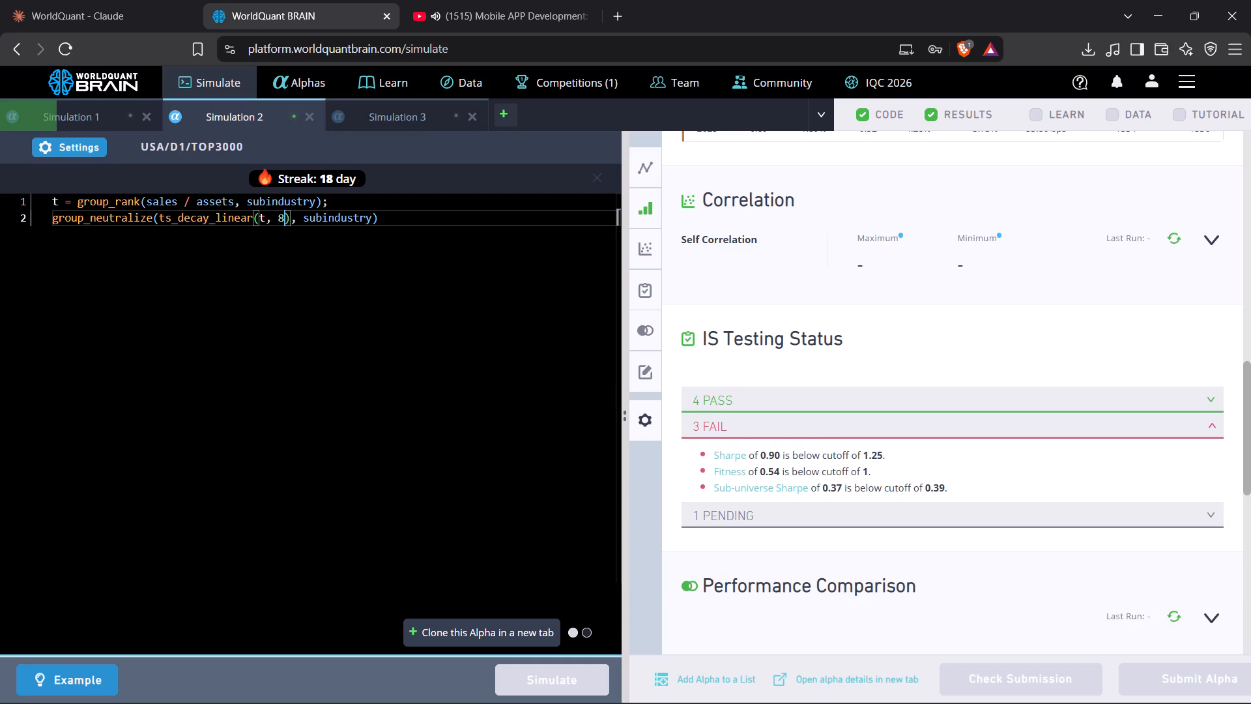
{"action": "key", "text": "BackSpace"}
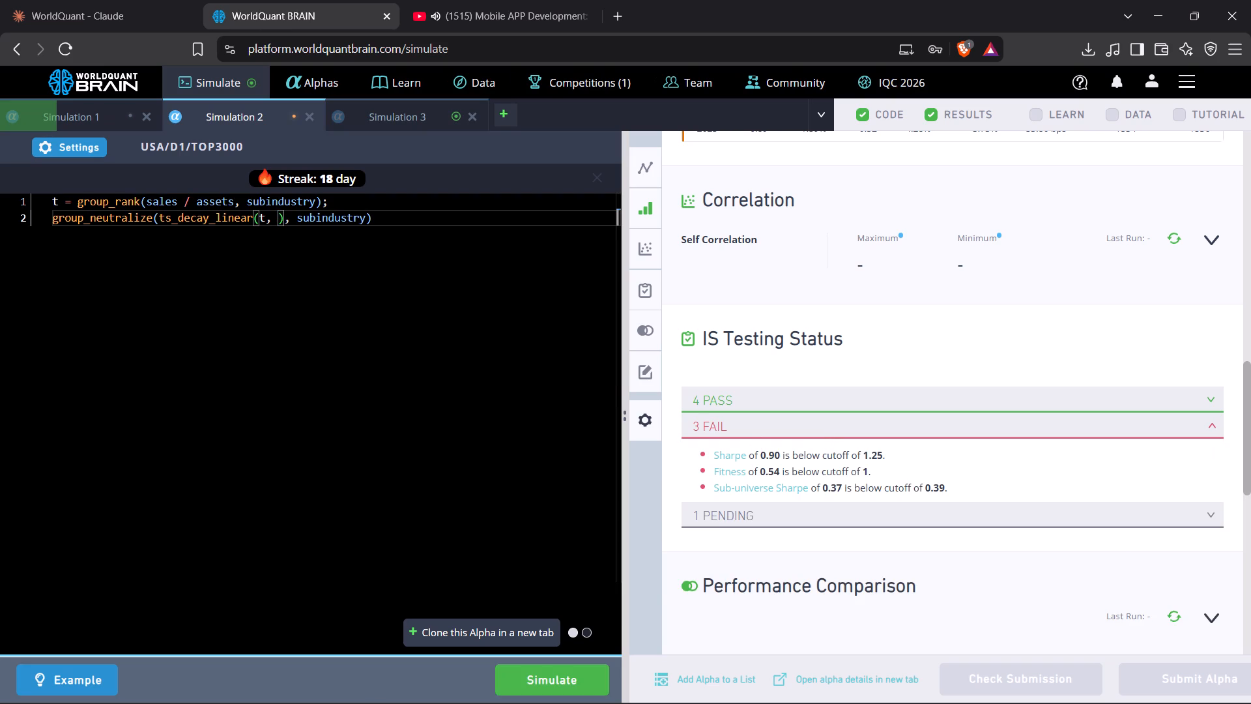
{"action": "key", "text": "2"}
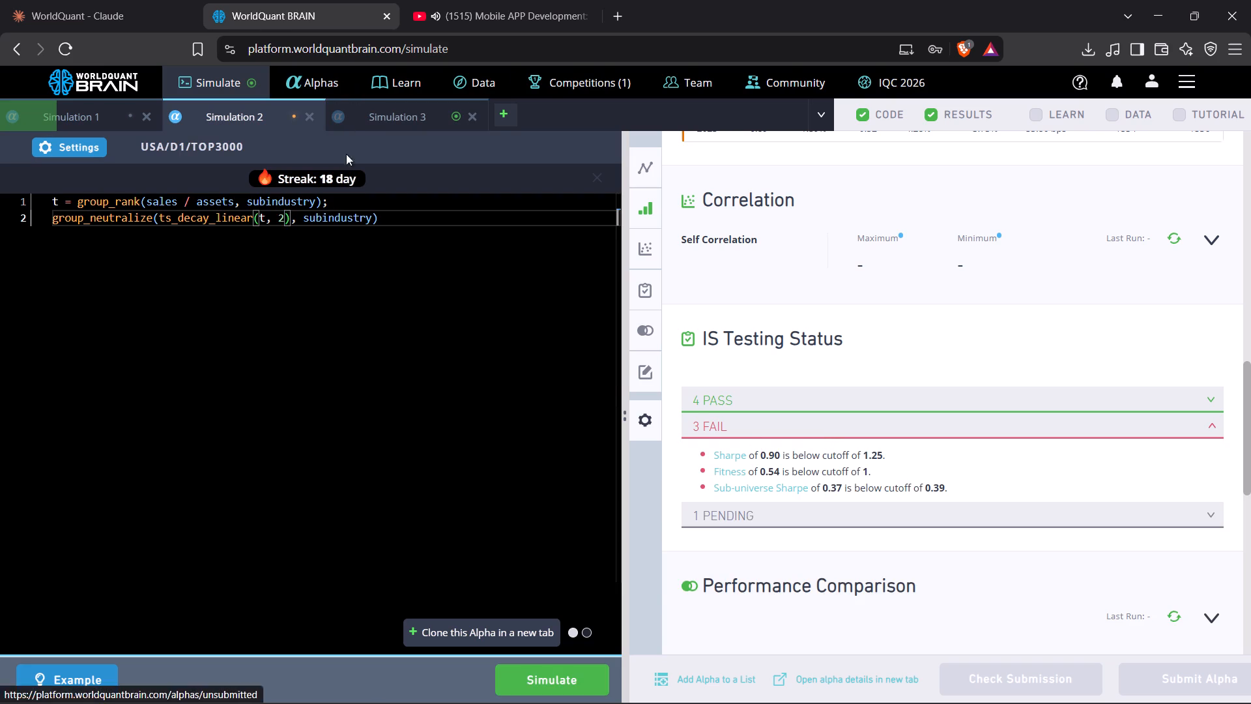
{"action": "left_click", "coordinate": [85, 153]}
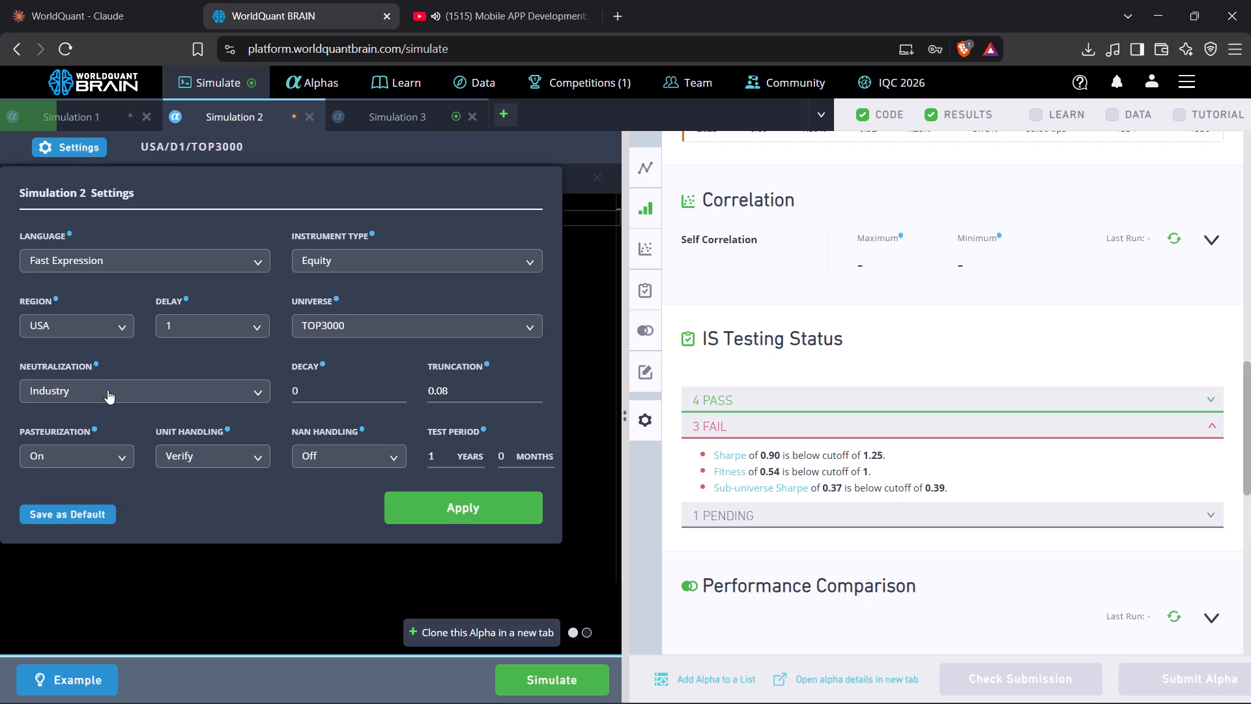
{"action": "left_click", "coordinate": [108, 390]}
{"action": "left_click", "coordinate": [81, 517]}
{"action": "left_click", "coordinate": [437, 507]}
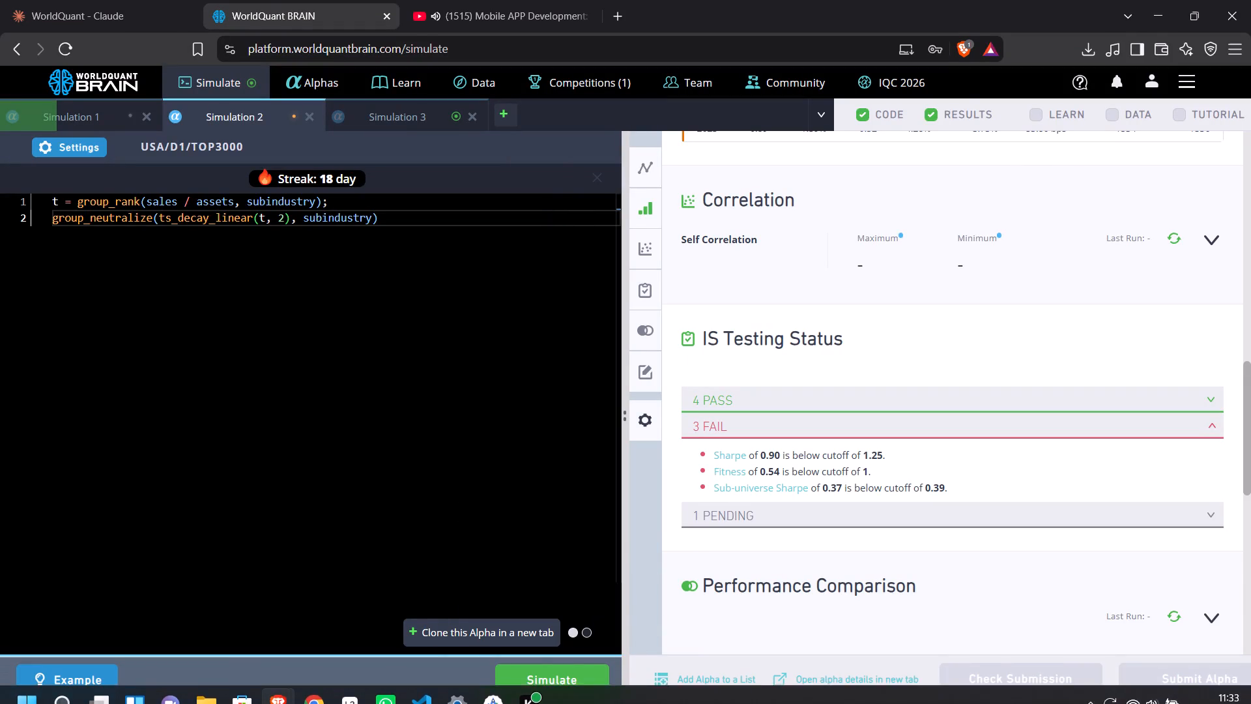
{"action": "left_click", "coordinate": [582, 681]}
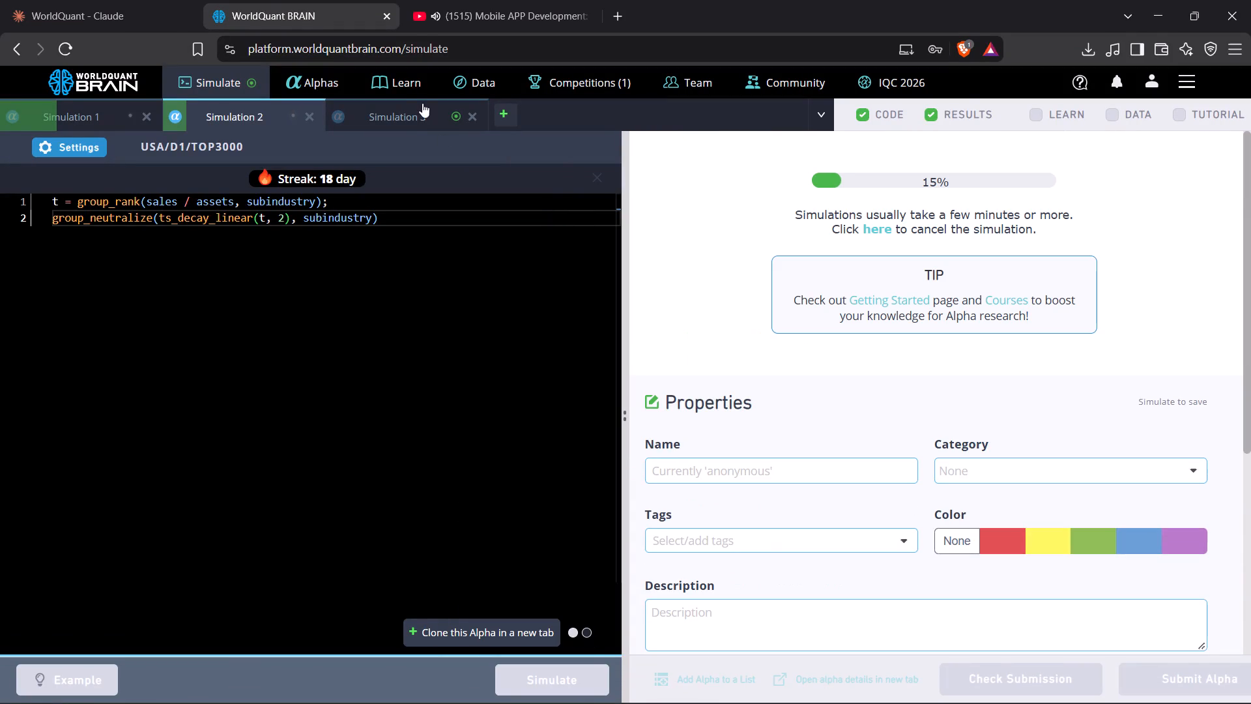
Open Simulation 3 and show its test period on the PnL chart.
{"action": "left_click", "coordinate": [410, 114]}
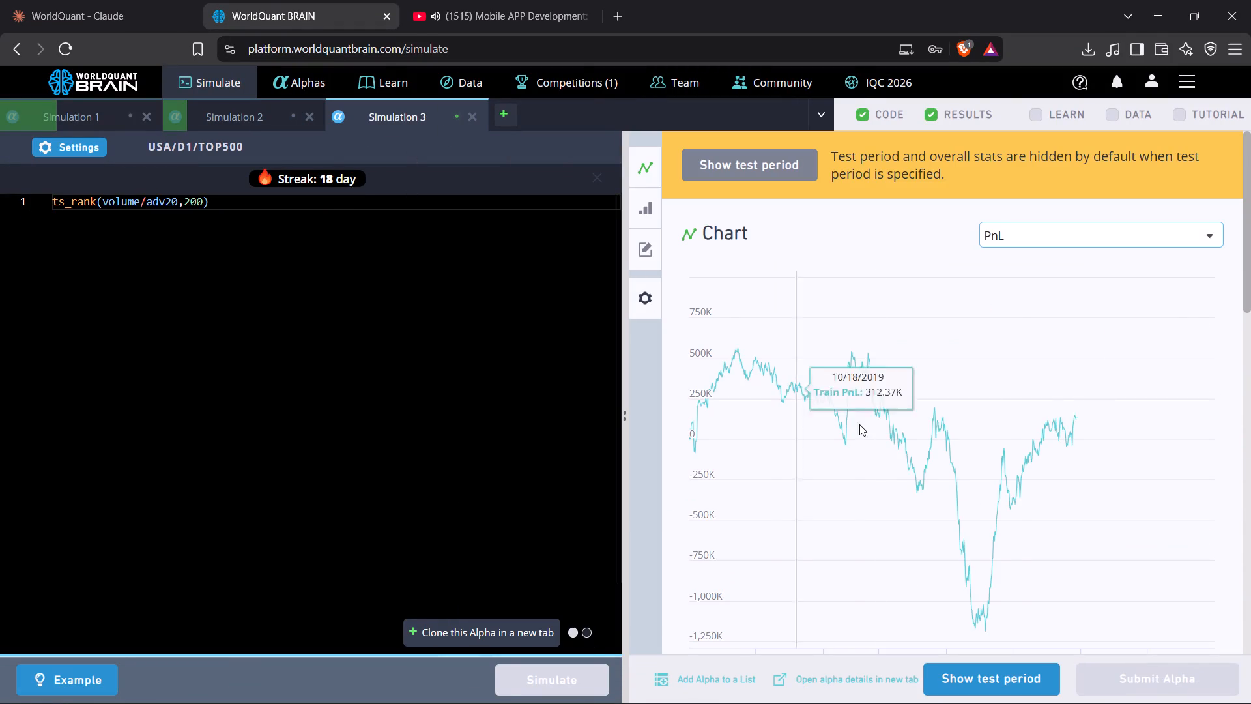
{"action": "left_click", "coordinate": [1018, 684]}
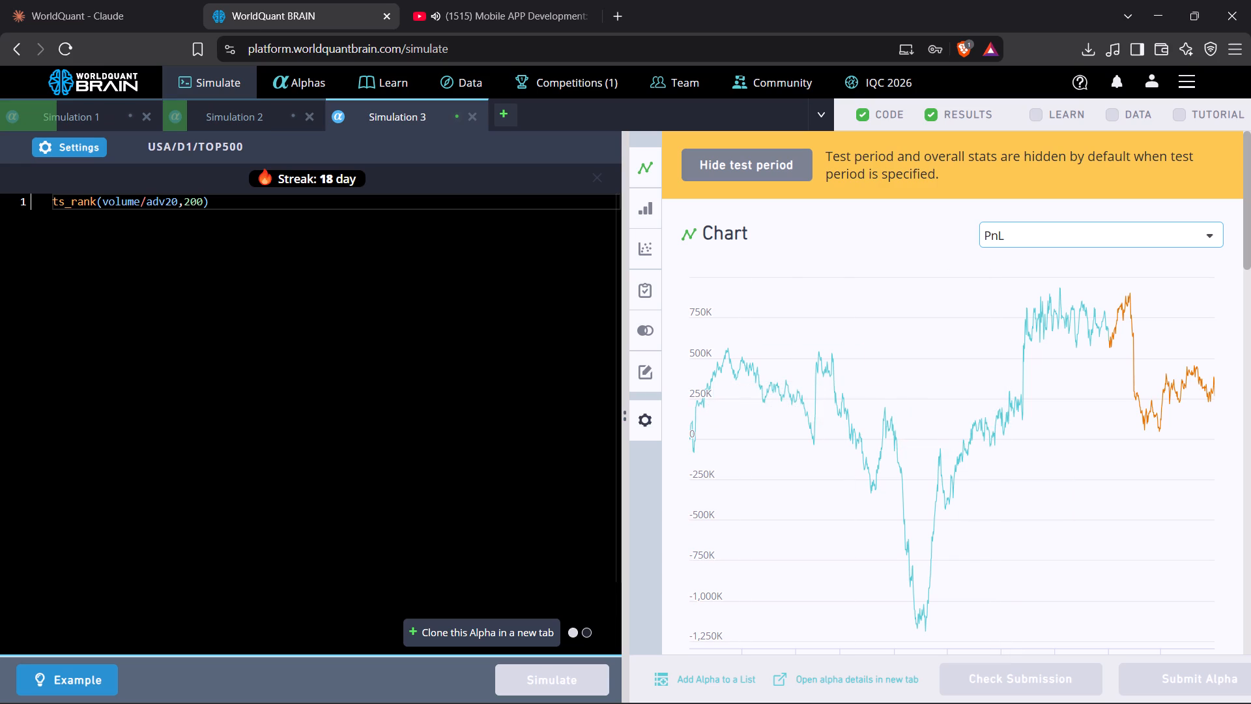
Set Simulation 3's ts_rank window to 100 and its decay to 0, and run the simulation.
{"action": "left_click", "coordinate": [190, 205]}
{"action": "key", "text": "BackSpace"}
{"action": "key", "text": "1"}
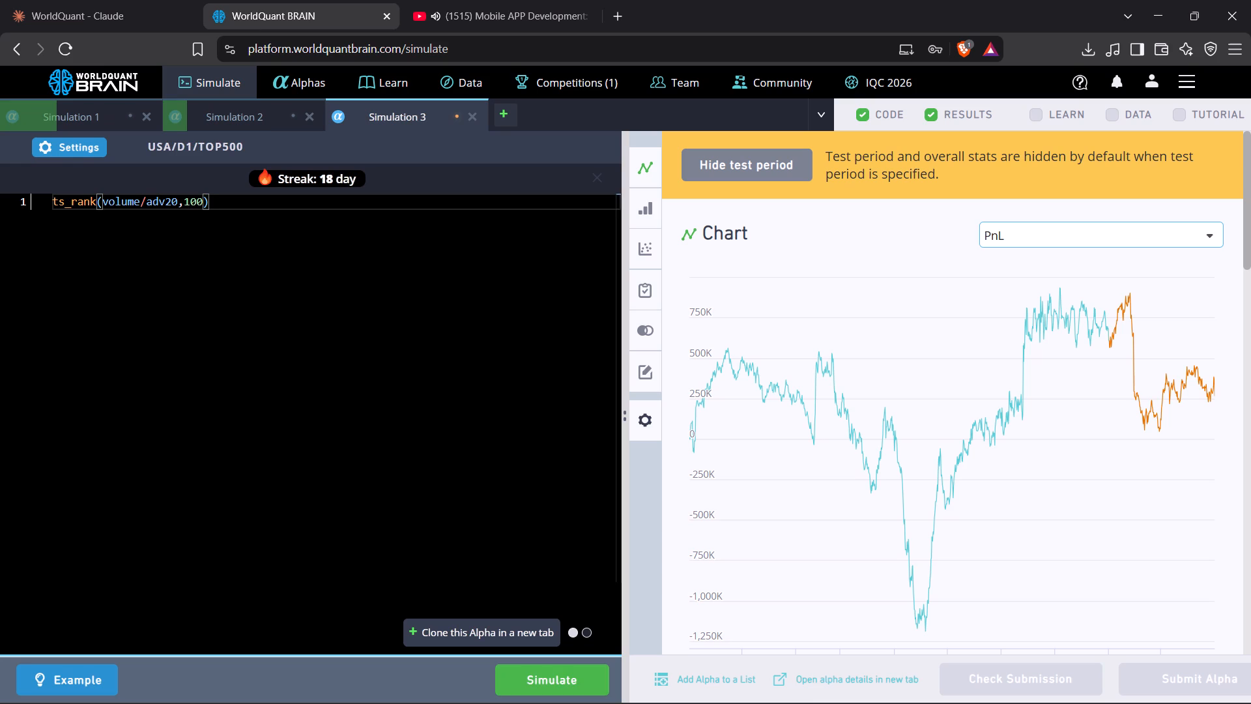
{"action": "left_click", "coordinate": [68, 147]}
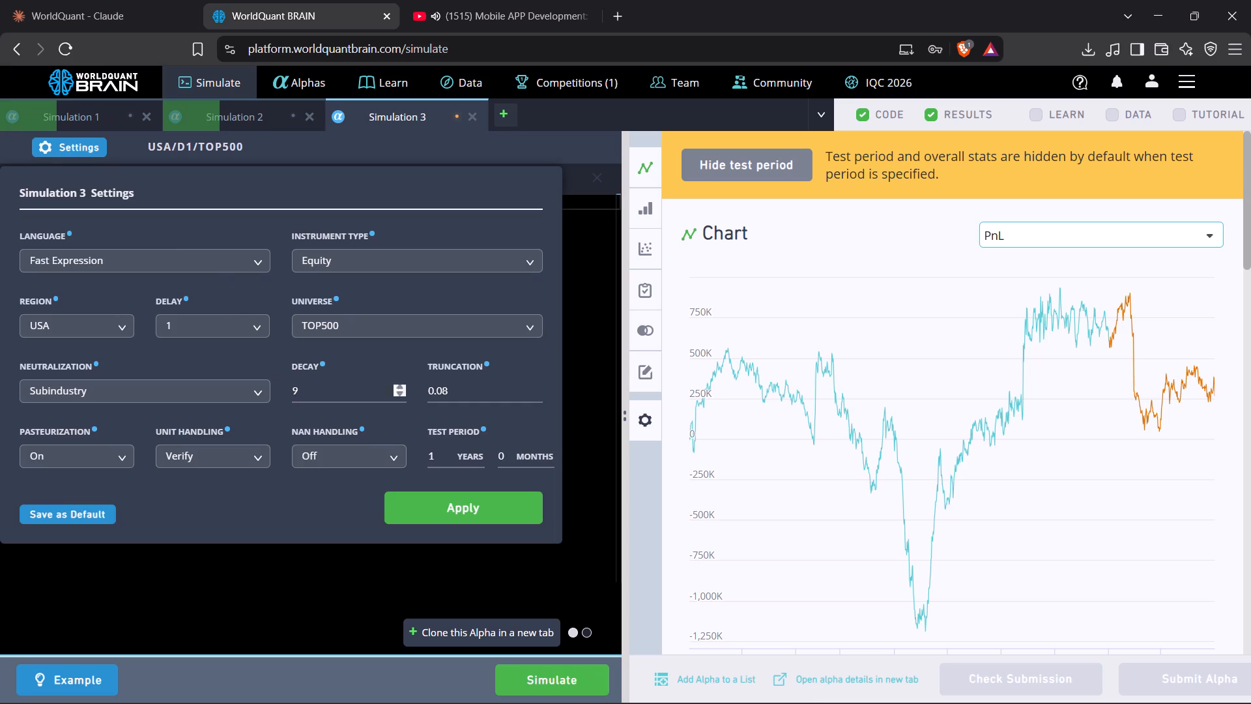
{"action": "left_click", "coordinate": [395, 394]}
{"action": "left_click", "coordinate": [425, 504]}
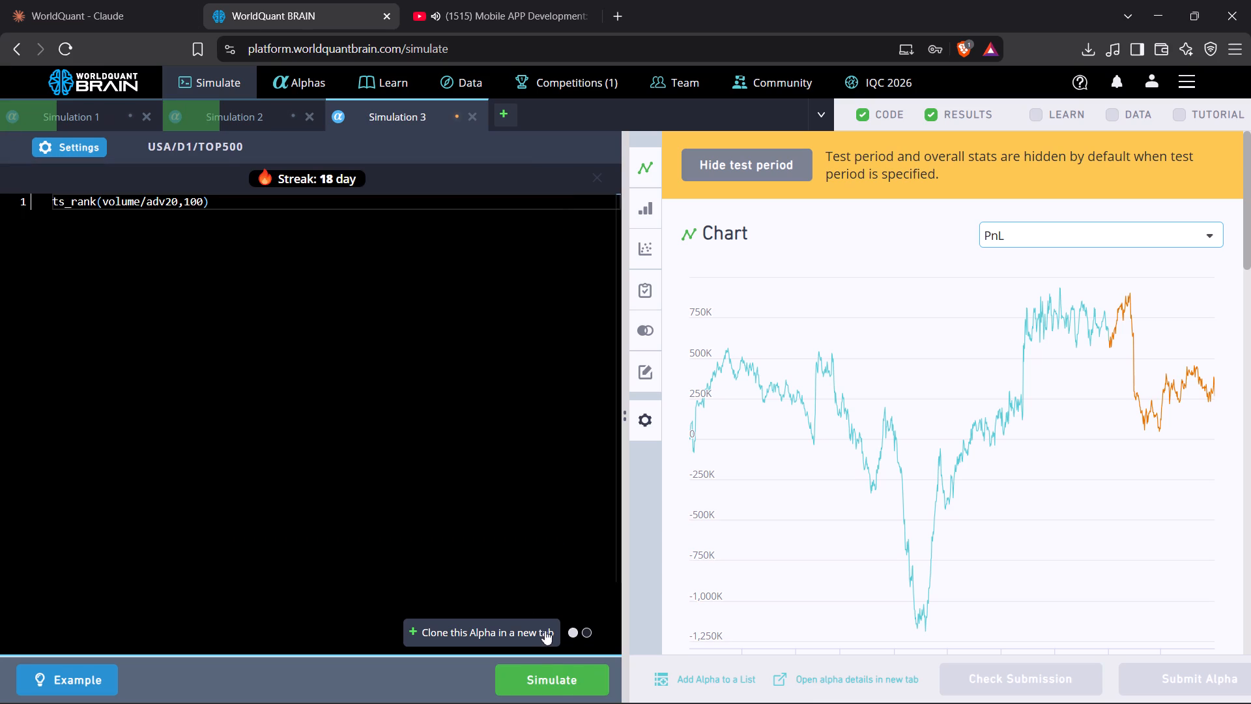
{"action": "left_click", "coordinate": [557, 684]}
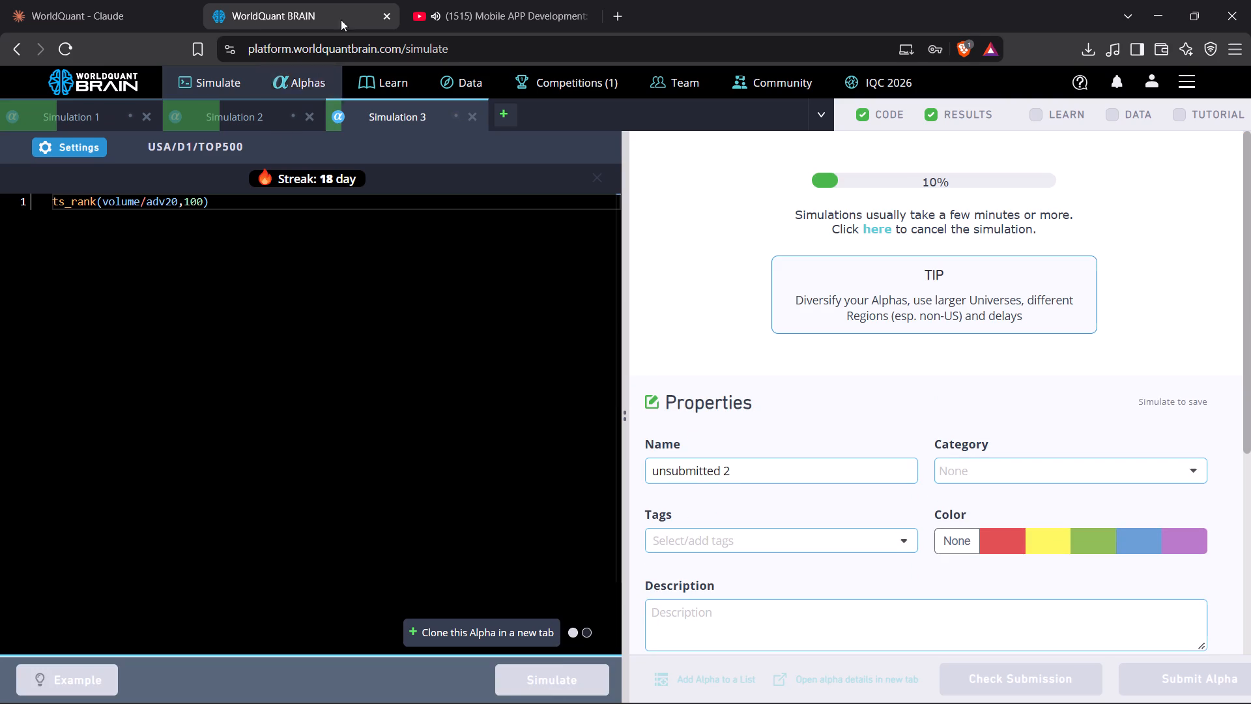
Switch to YouTube and rewind the Mobile APP Development: Lab 1 XML Basics video in short skips.
{"action": "left_click", "coordinate": [461, 23]}
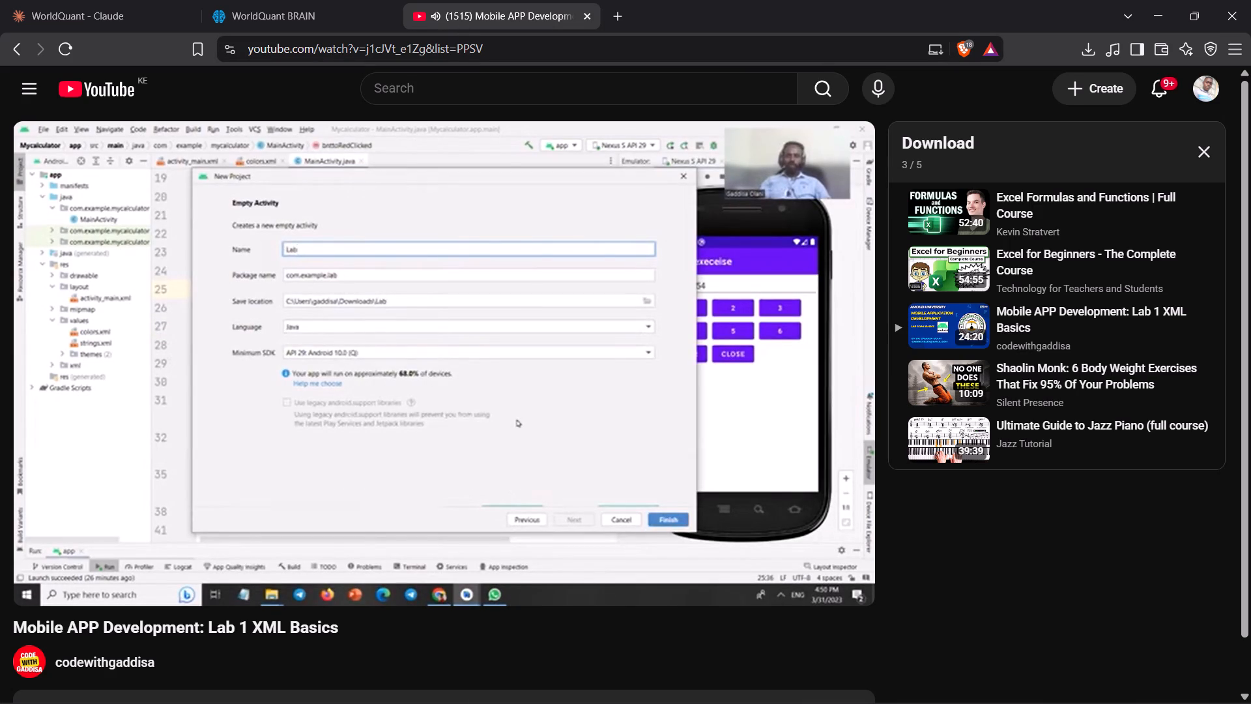
{"action": "key", "text": "Left"}
{"action": "key", "text": "Left"}
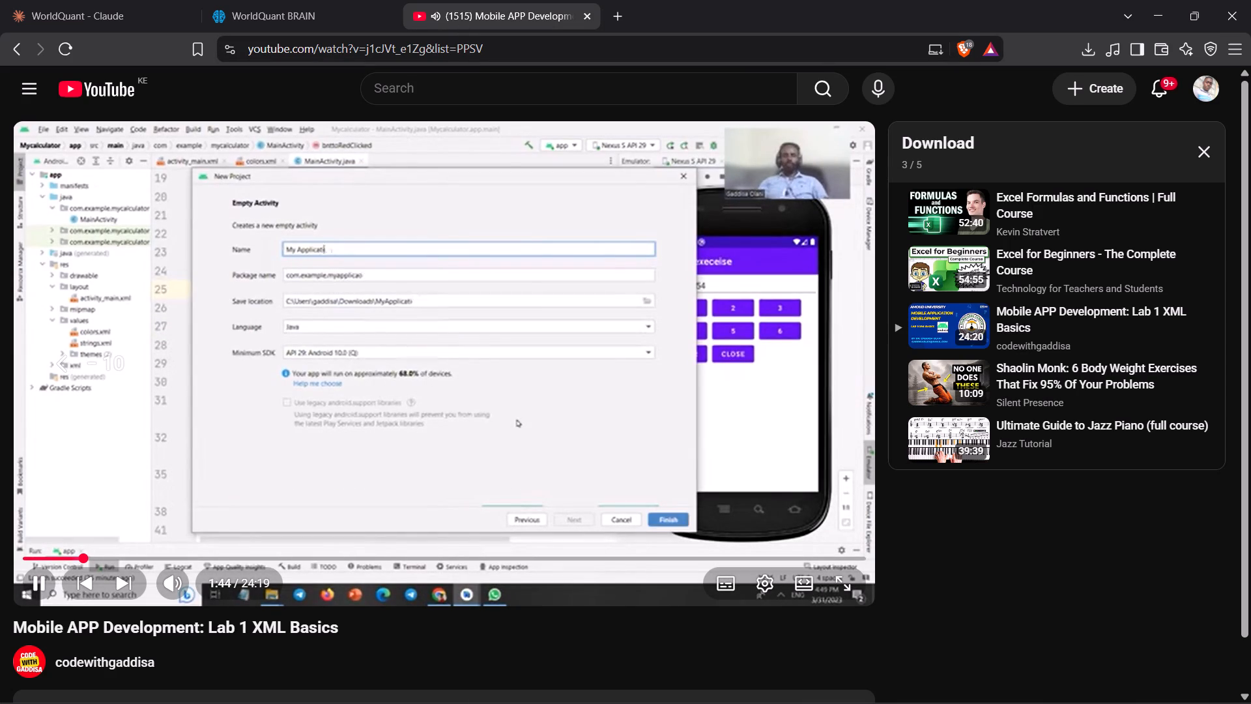
{"action": "key", "text": "Left"}
{"action": "key", "text": "Left"}
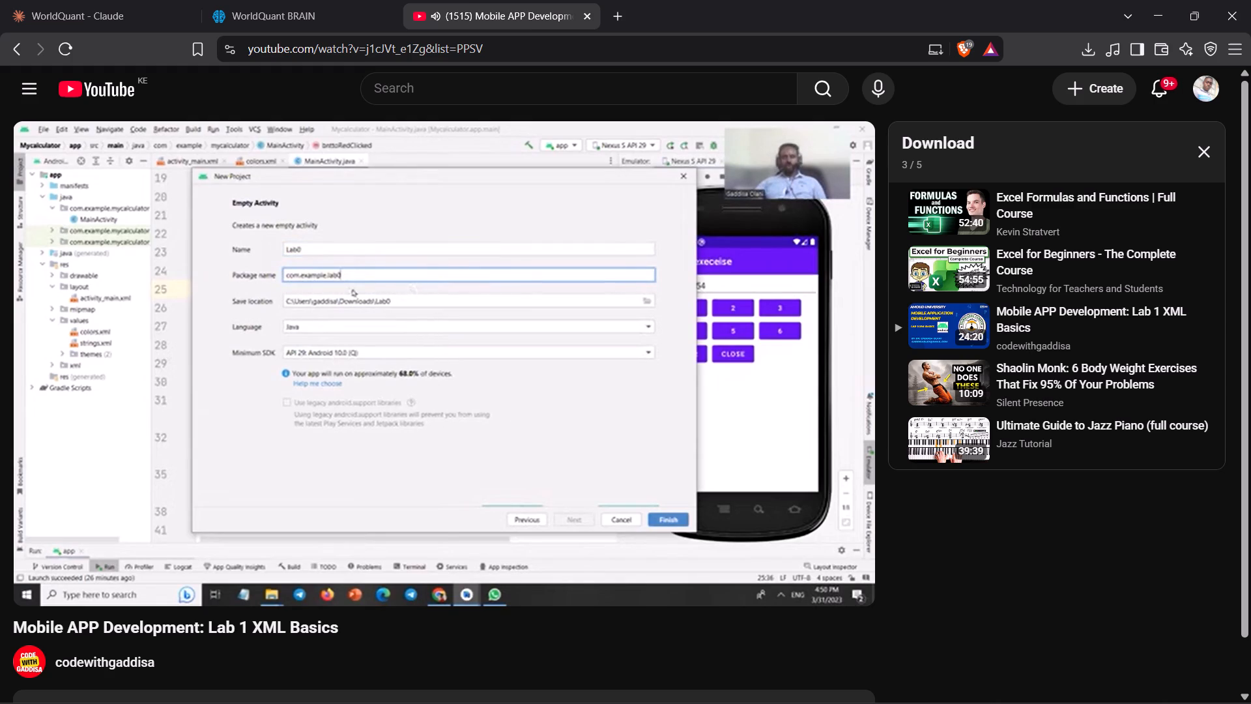
Return to WorldQuant BRAIN, open Simulation 1 and show its test period on the PnL chart.
{"action": "left_click", "coordinate": [266, 12]}
{"action": "left_click", "coordinate": [73, 110]}
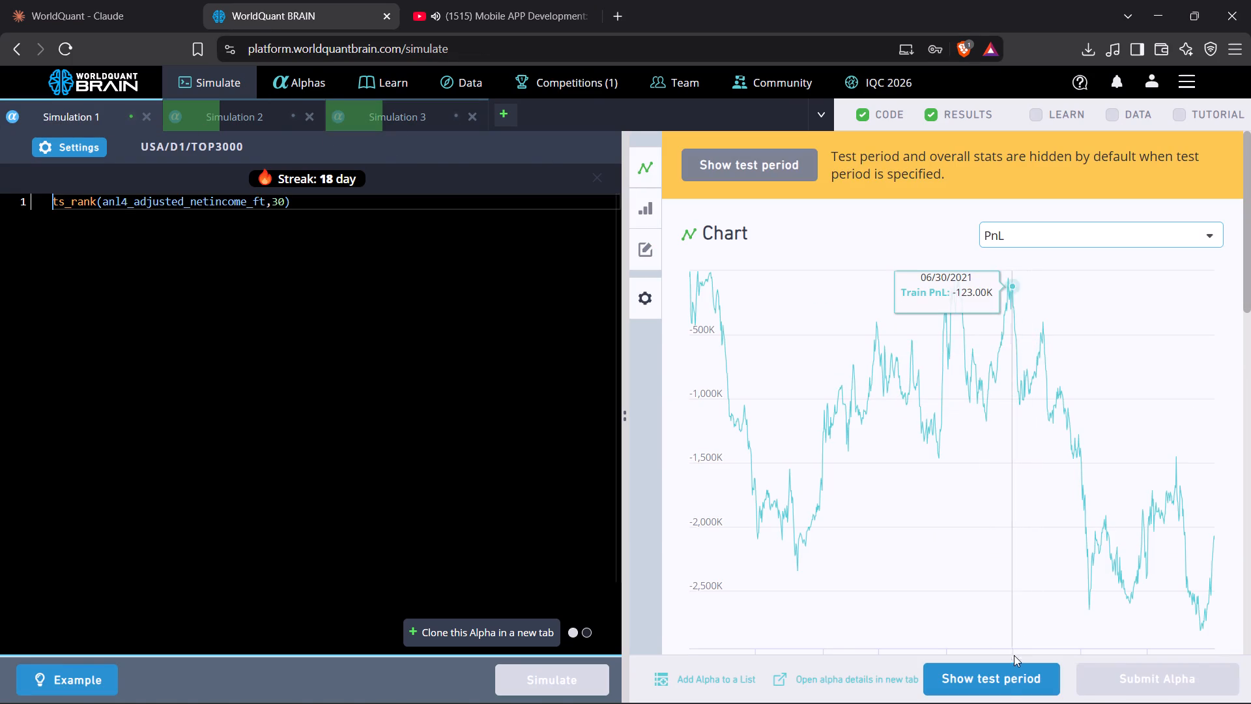
{"action": "left_click", "coordinate": [1009, 680]}
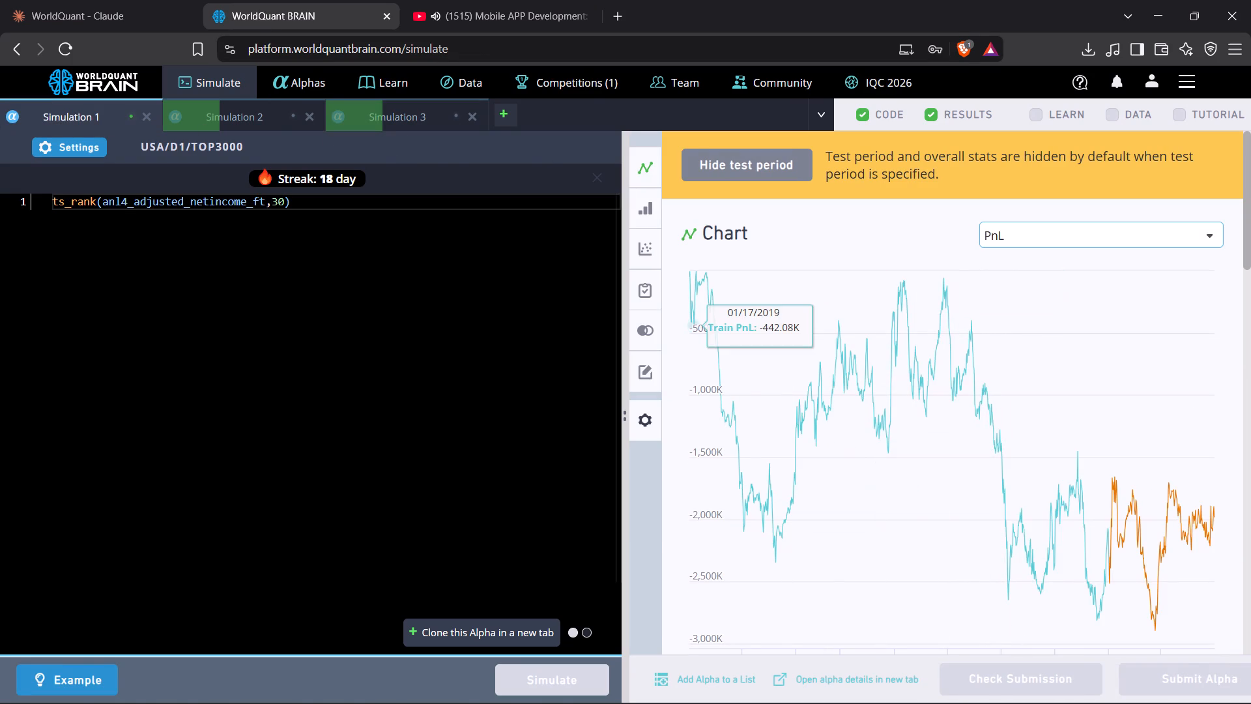
Set Simulation 1's neutralization to None and run the simulation.
{"action": "left_click", "coordinate": [83, 144]}
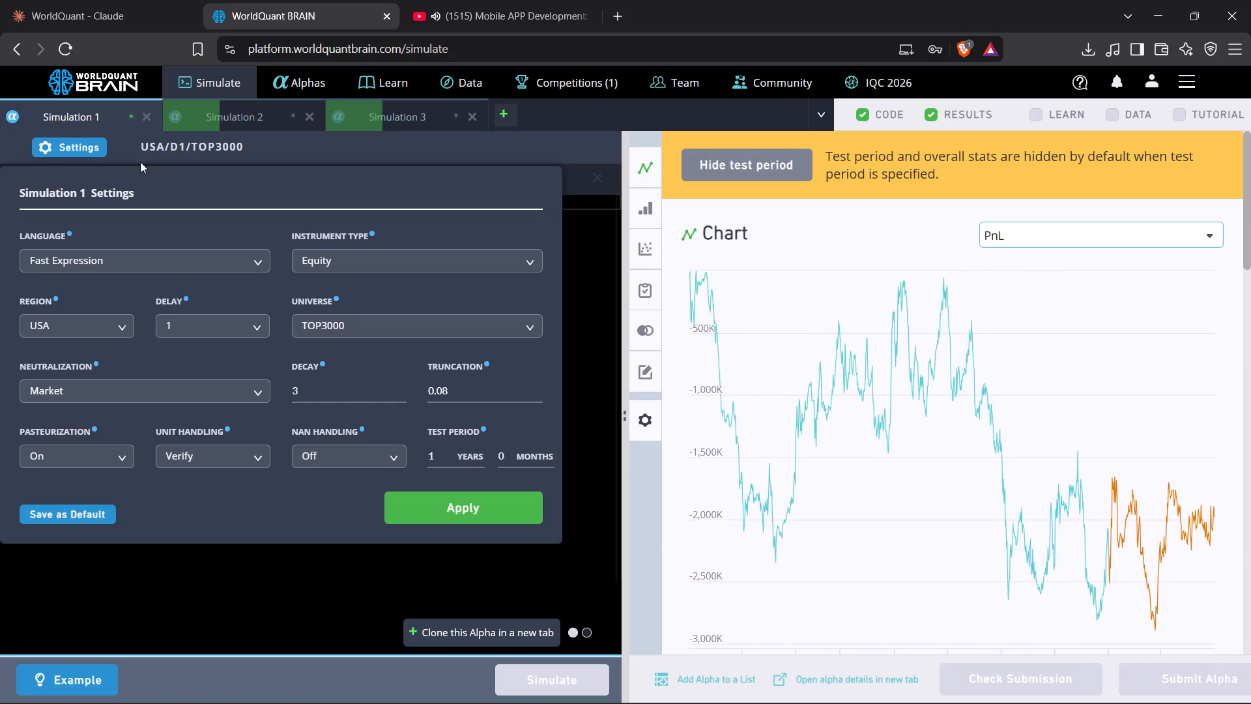
{"action": "left_click", "coordinate": [244, 397]}
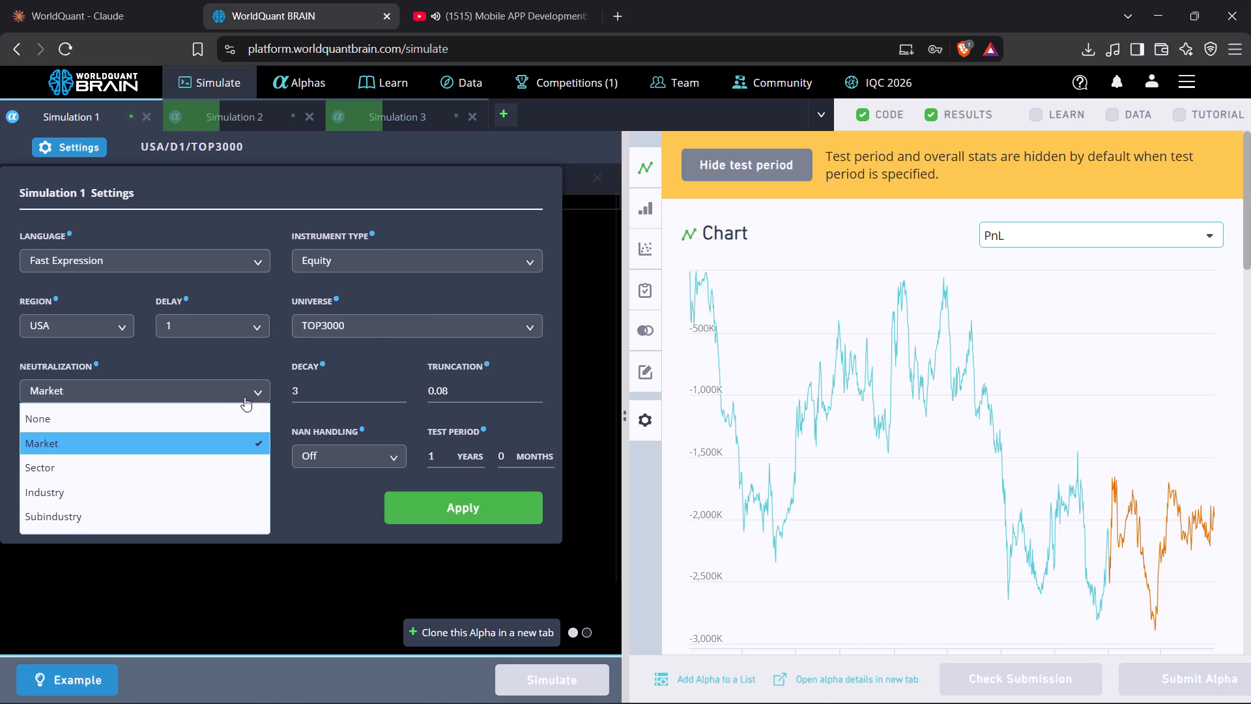
{"action": "left_click", "coordinate": [214, 411]}
{"action": "left_click", "coordinate": [420, 503]}
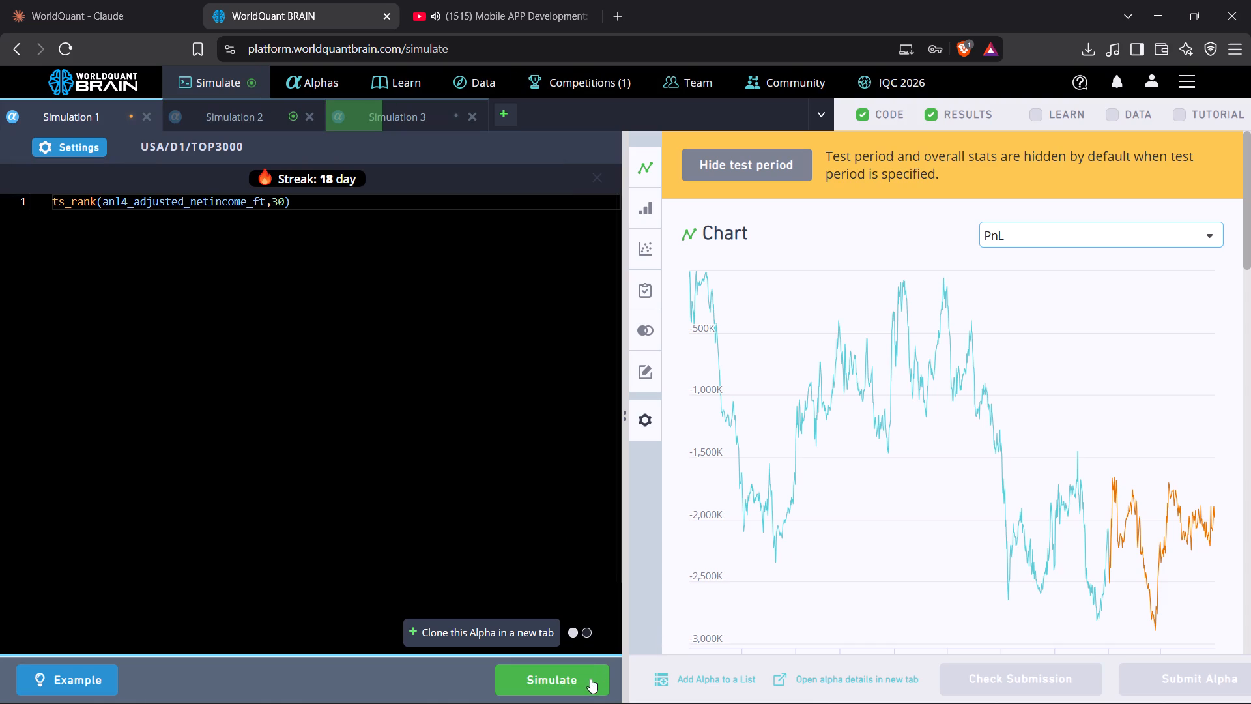
{"action": "left_click", "coordinate": [590, 679]}
Open Simulation 2, show its test period and review the failed checks in its IS Testing Status.
{"action": "left_click", "coordinate": [265, 117]}
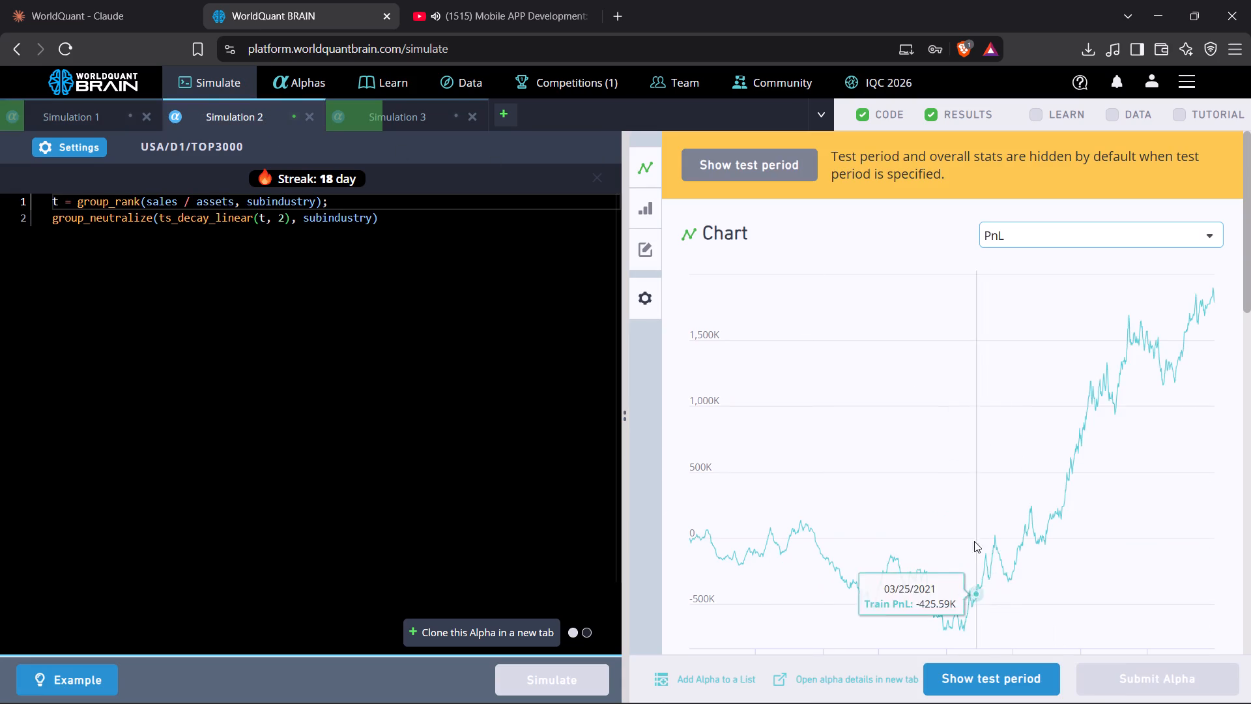
{"action": "left_click", "coordinate": [1033, 682]}
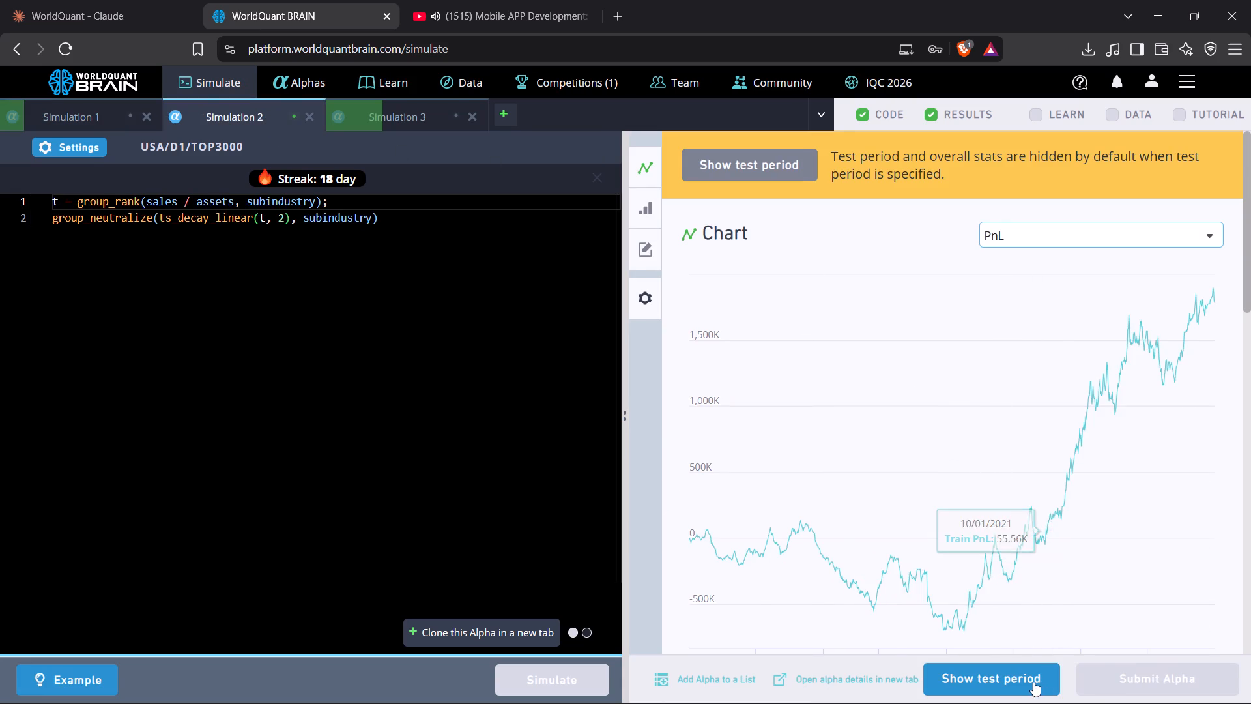
{"action": "scroll", "coordinate": [1055, 514], "scroll_direction": "down", "scroll_amount": 12}
{"action": "left_click", "coordinate": [738, 344]}
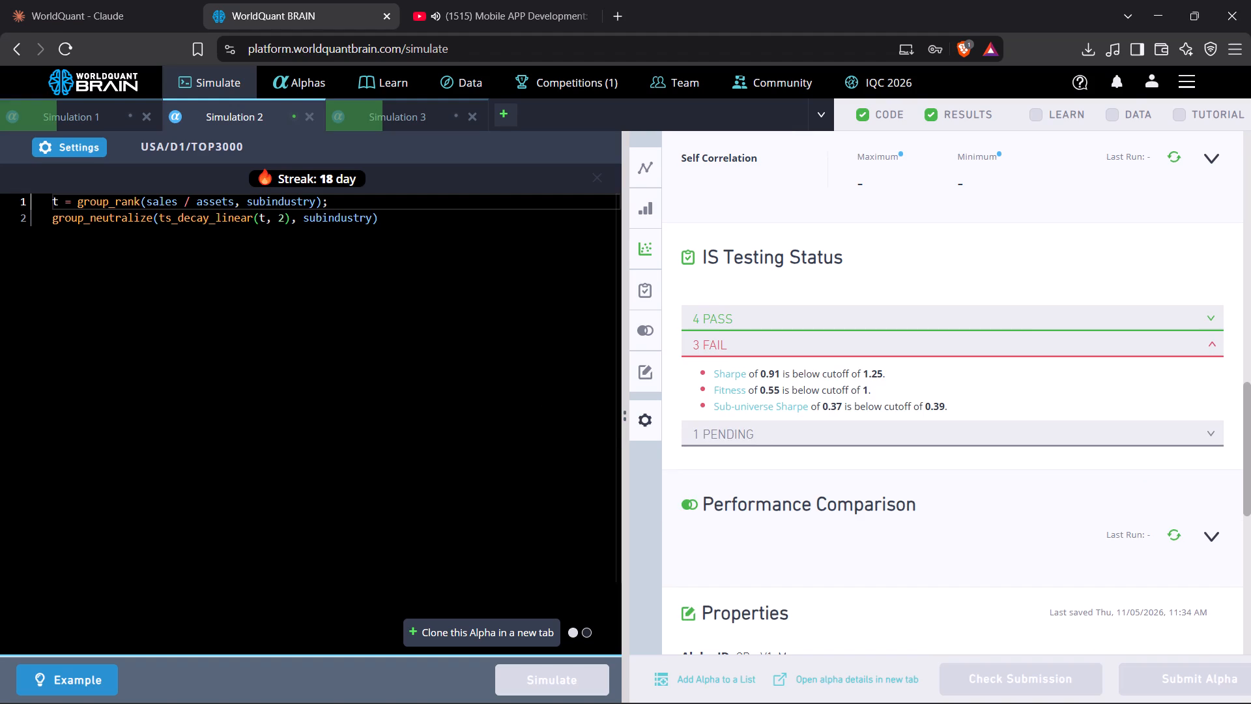
Change the group from subindustry to industry in both of Simulation 2's code lines, and run the simulation.
{"action": "left_click", "coordinate": [319, 216]}
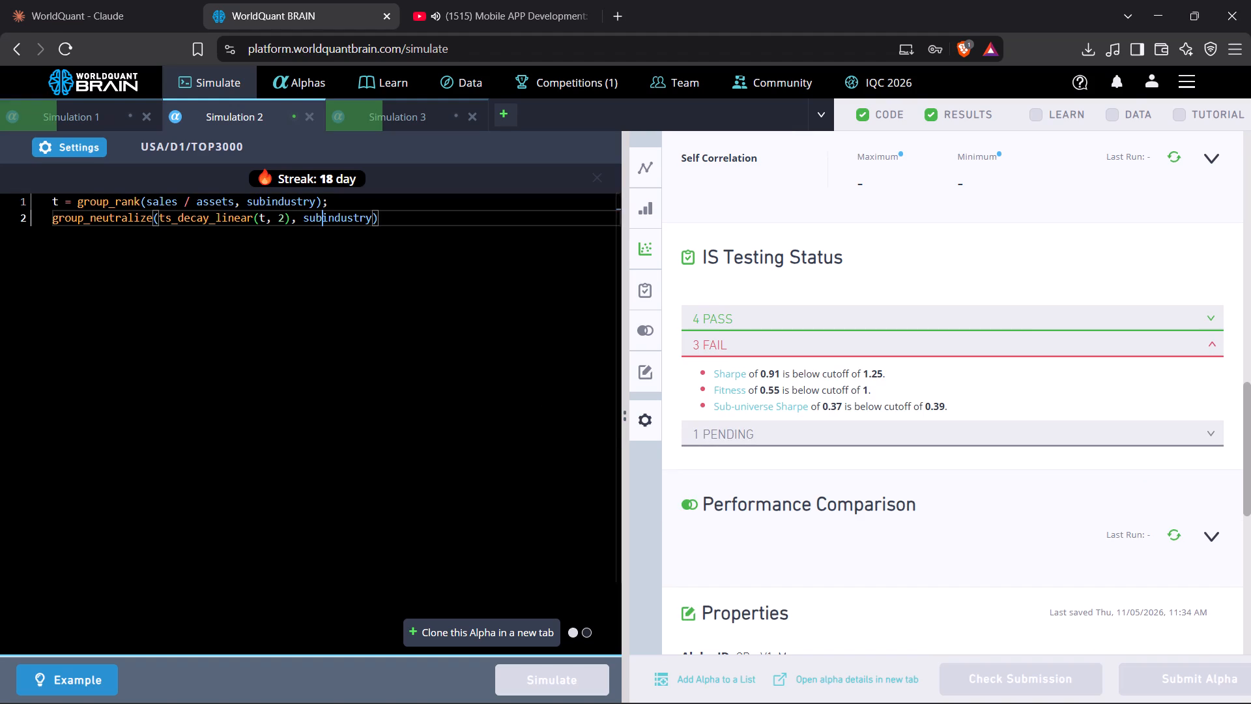
{"action": "key", "text": "BackSpace"}
{"action": "key", "text": "BackSpace"}
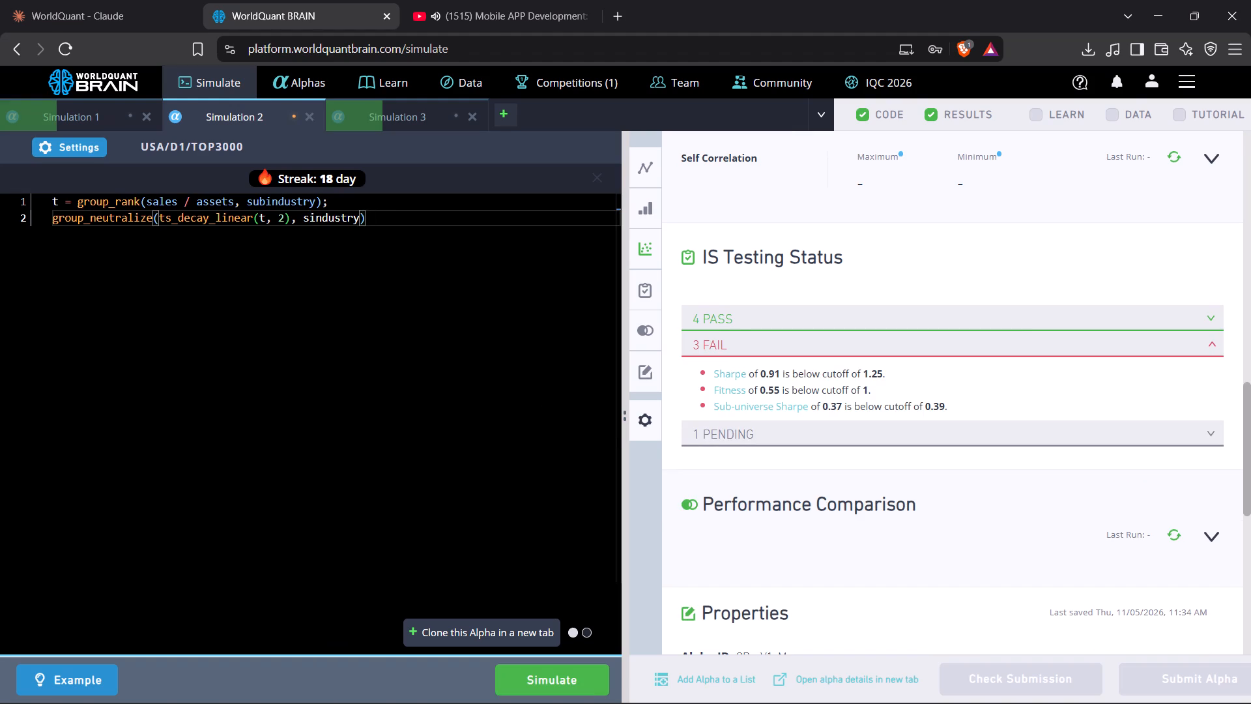
{"action": "key", "text": "BackSpace"}
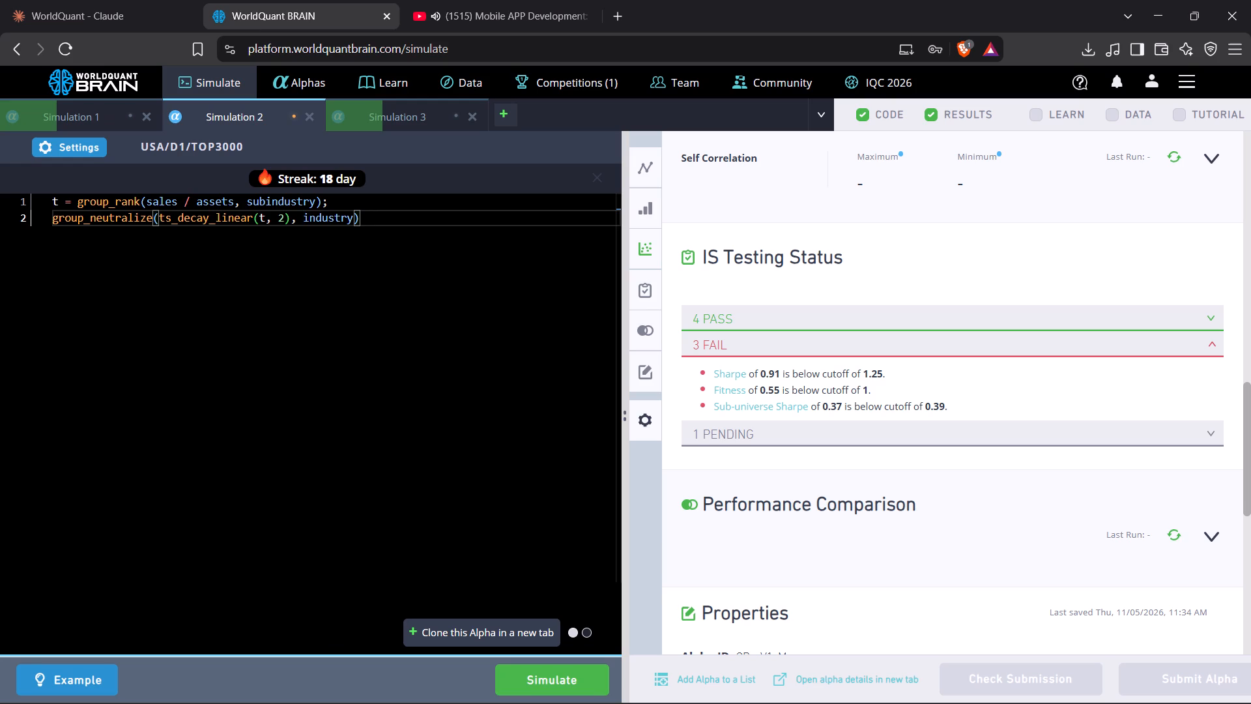
{"action": "left_click", "coordinate": [267, 203]}
{"action": "key", "text": "BackSpace"}
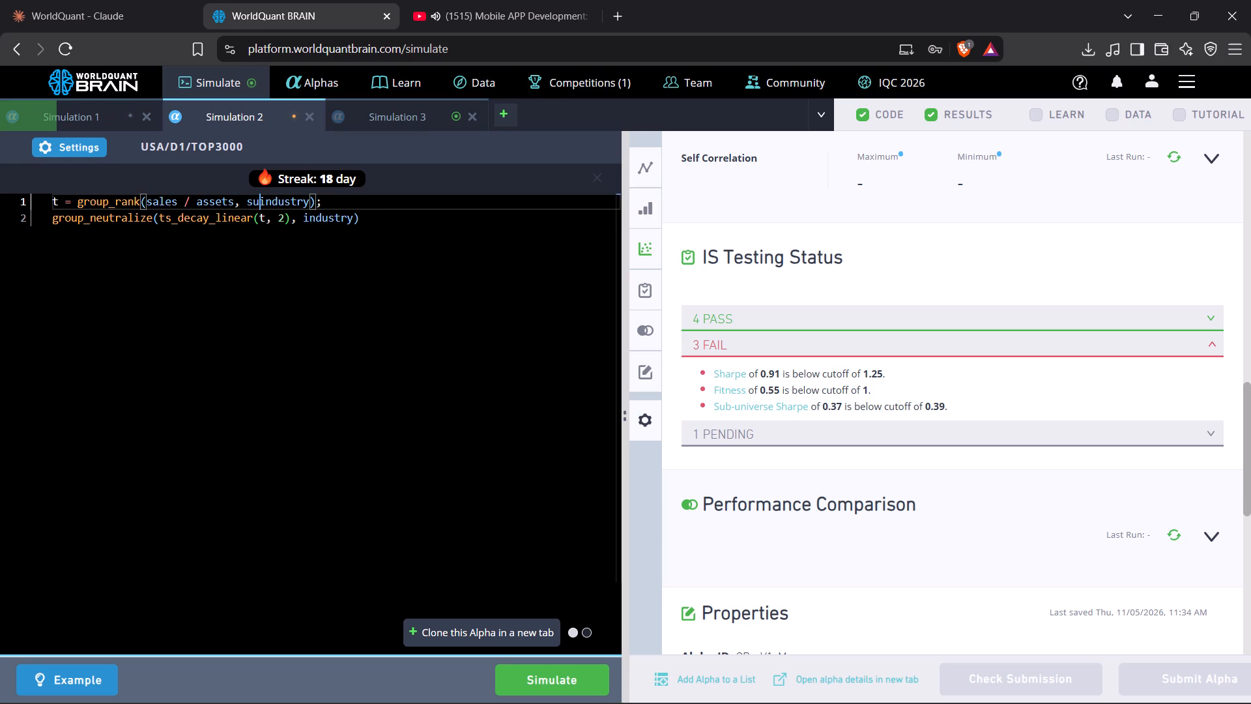
{"action": "key", "text": "BackSpace"}
{"action": "key", "text": "BackSpace"}
{"action": "left_click", "coordinate": [530, 686]}
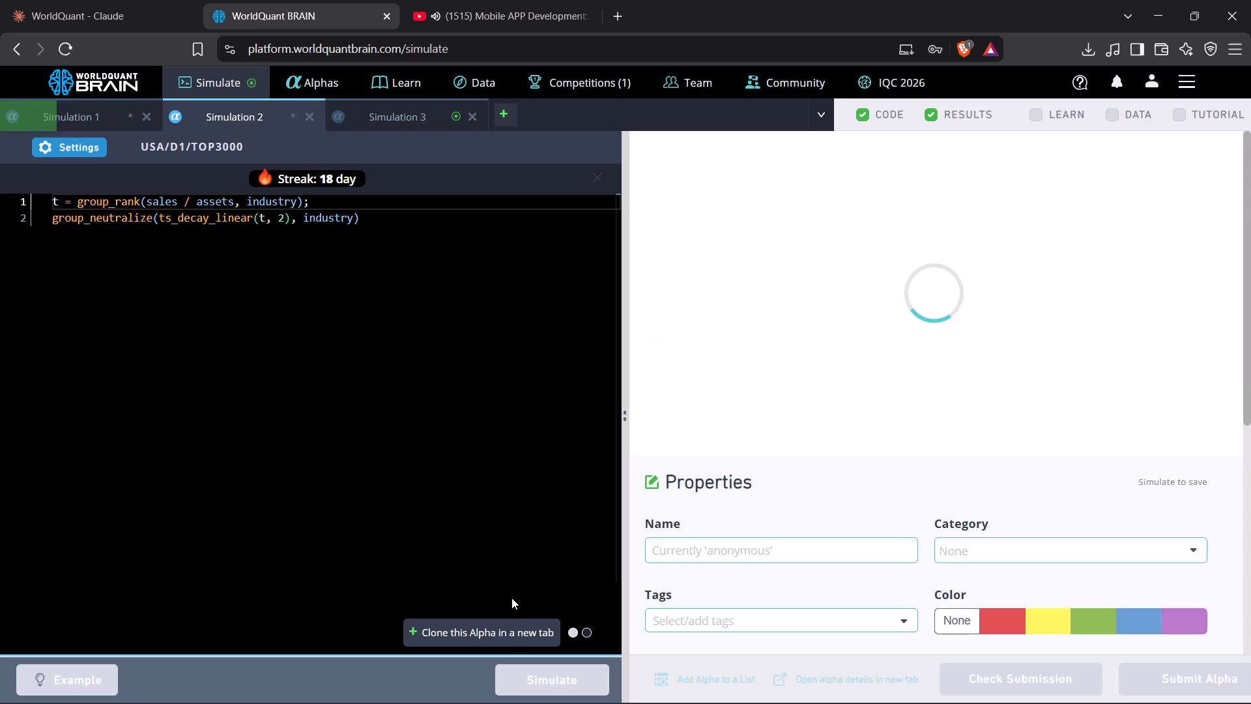
Open Simulation 3 and show its test period on the PnL chart.
{"action": "left_click", "coordinate": [434, 122]}
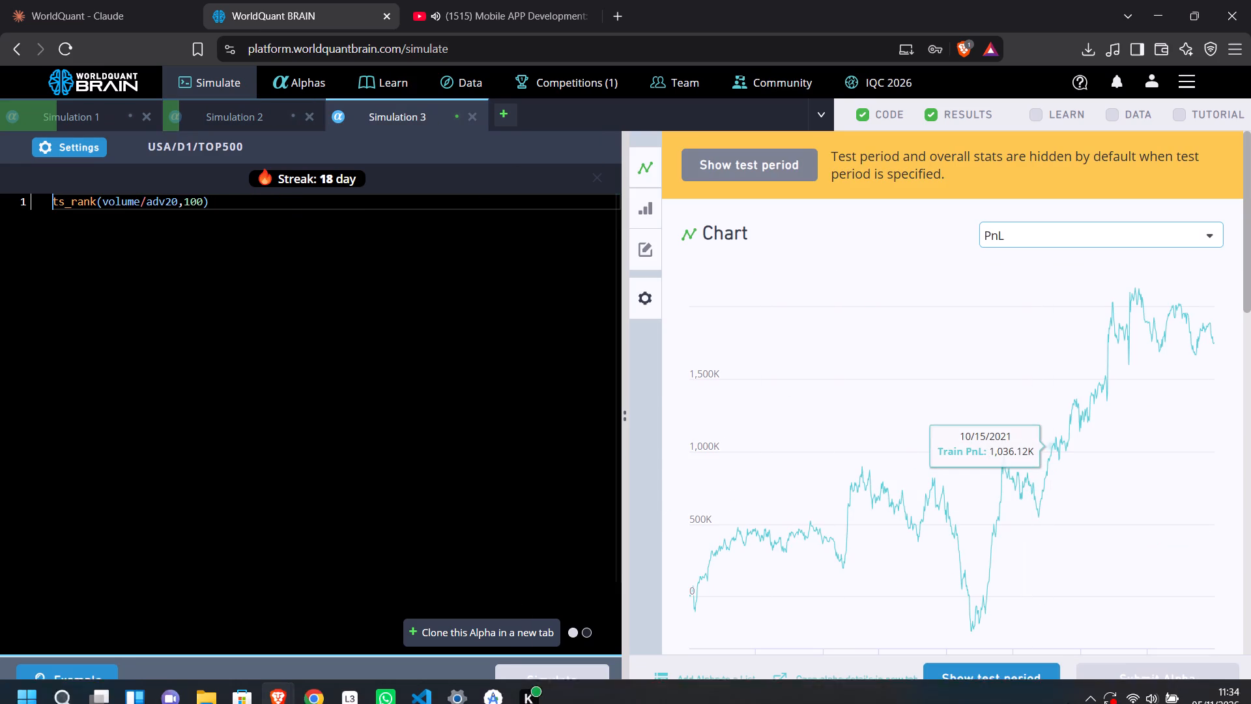
{"action": "left_click", "coordinate": [1004, 677]}
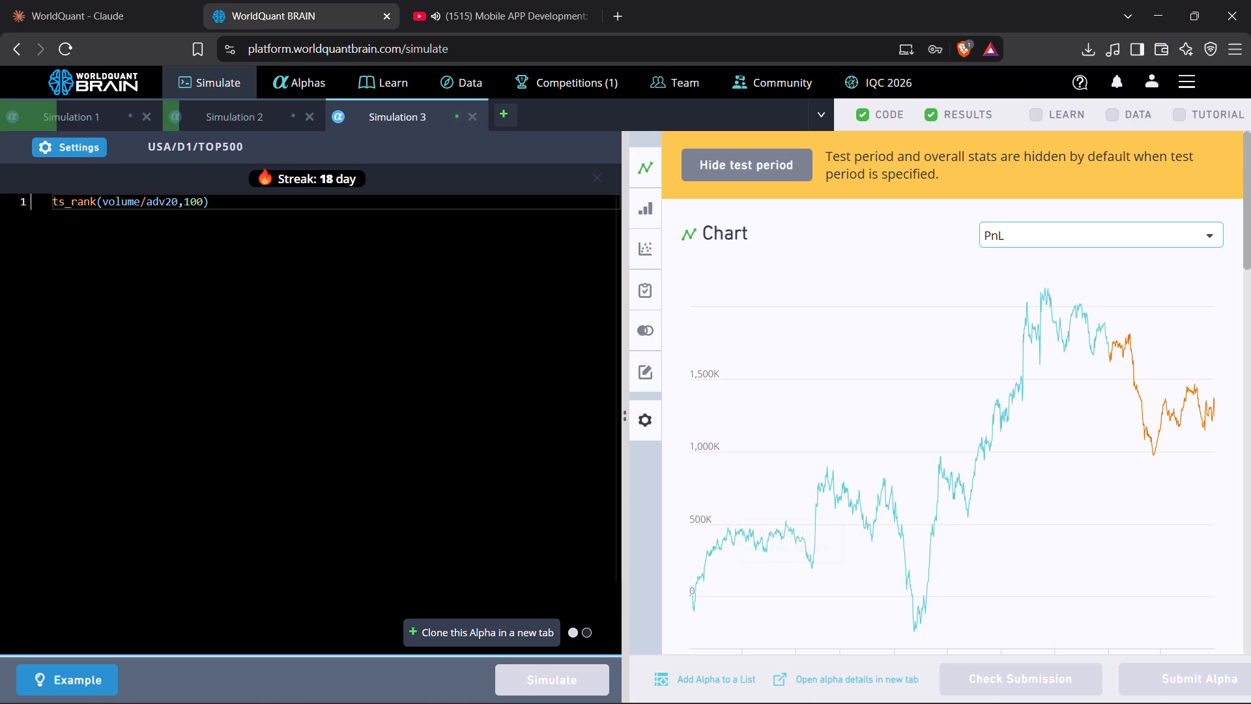
Set Simulation 3's ts_rank window to 60 and its universe to TOP1000, and run the simulation.
{"action": "left_click_drag", "start_coordinate": [187, 205], "coordinate": [192, 211]}
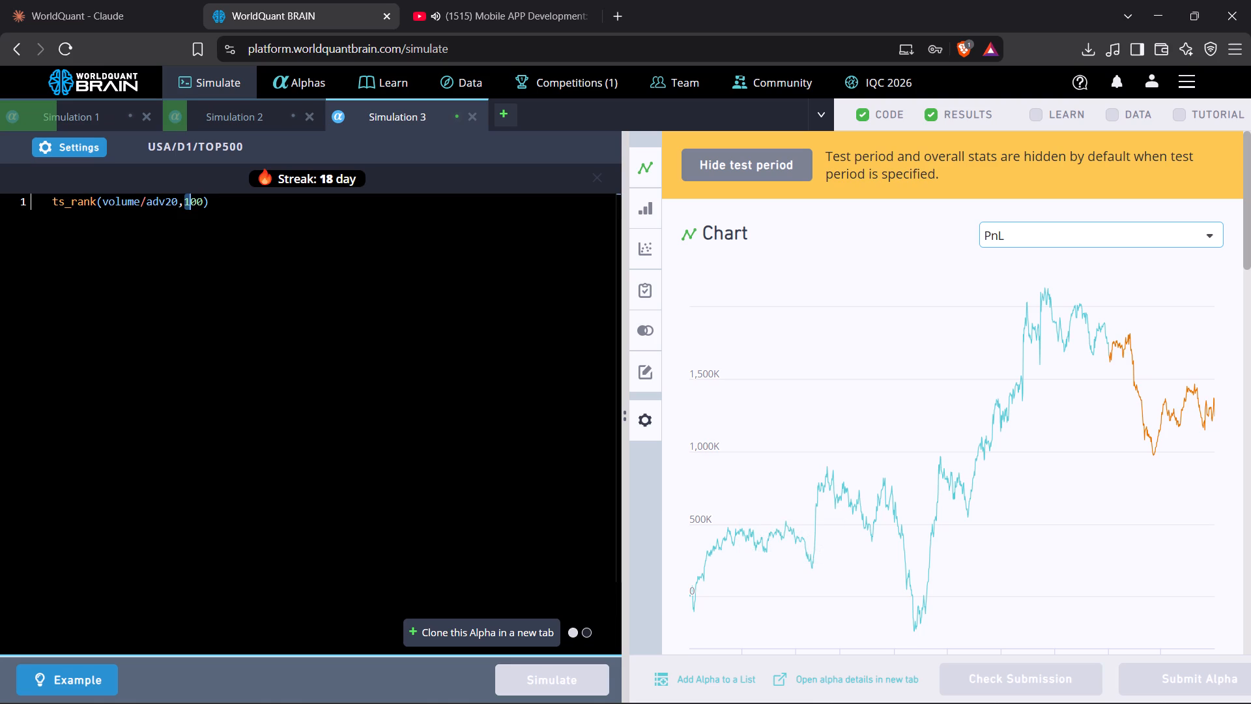
{"action": "key", "text": "BackSpace"}
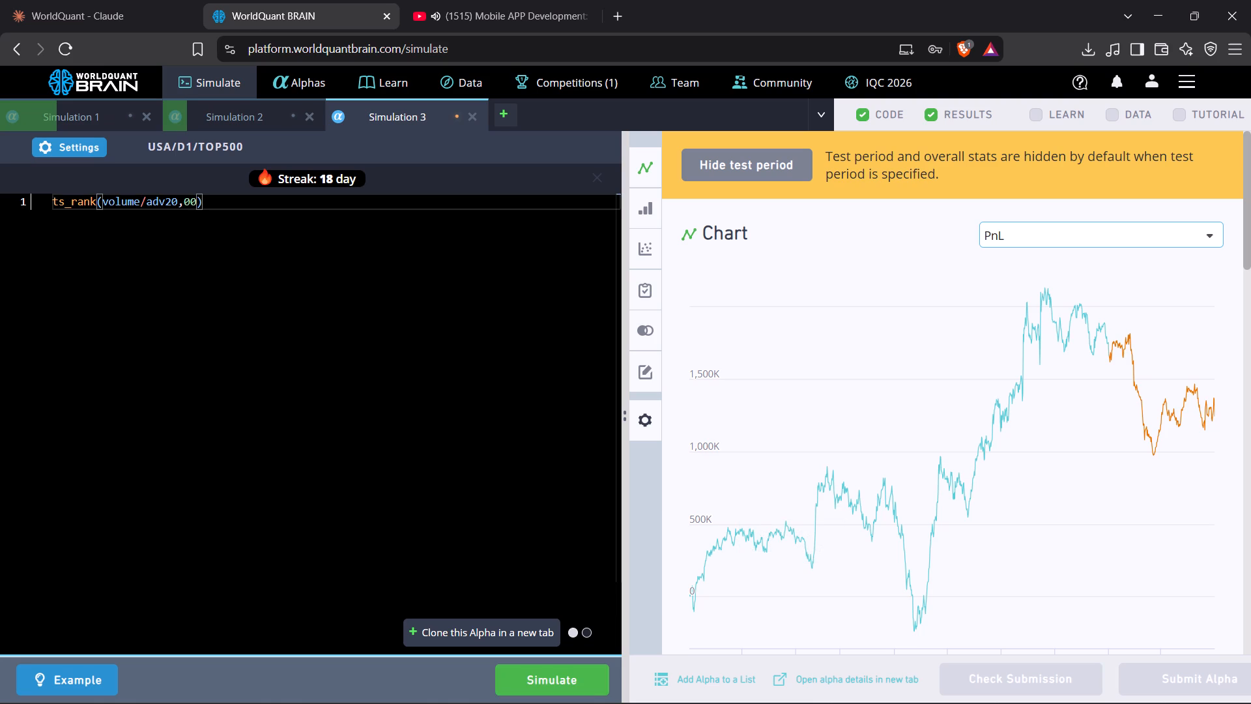
{"action": "key", "text": "Delete"}
{"action": "key", "text": "6"}
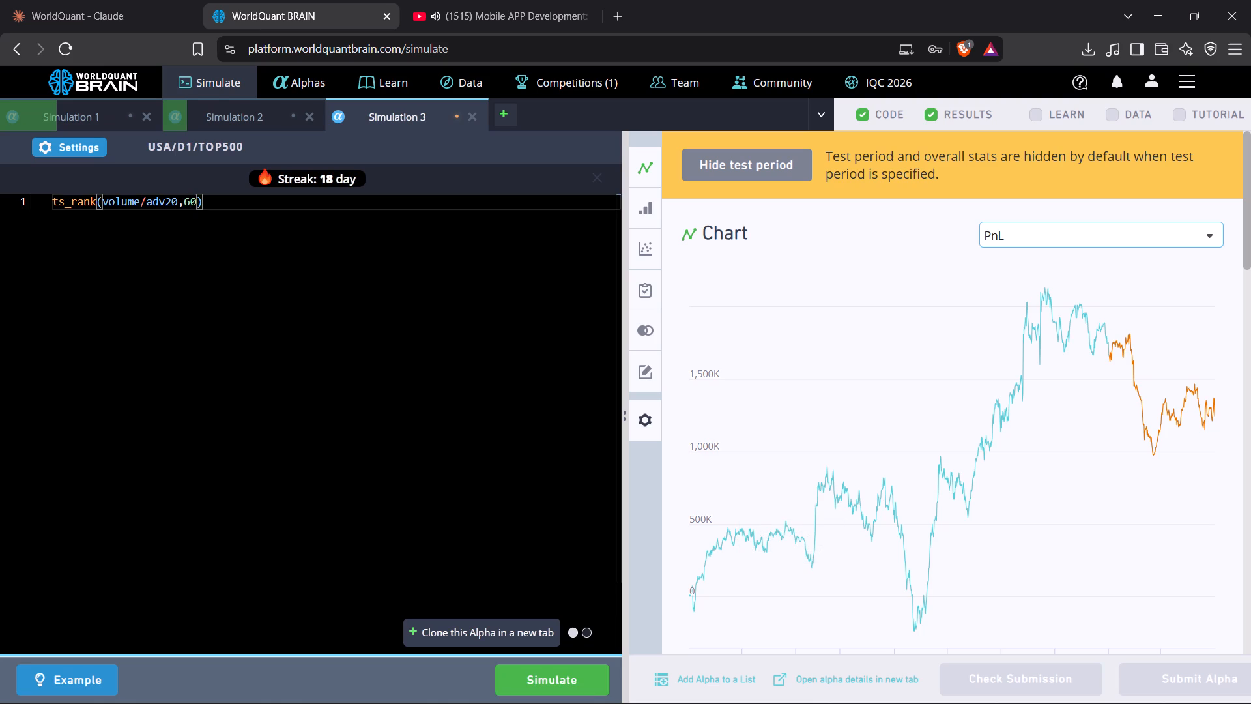
{"action": "left_click", "coordinate": [83, 141]}
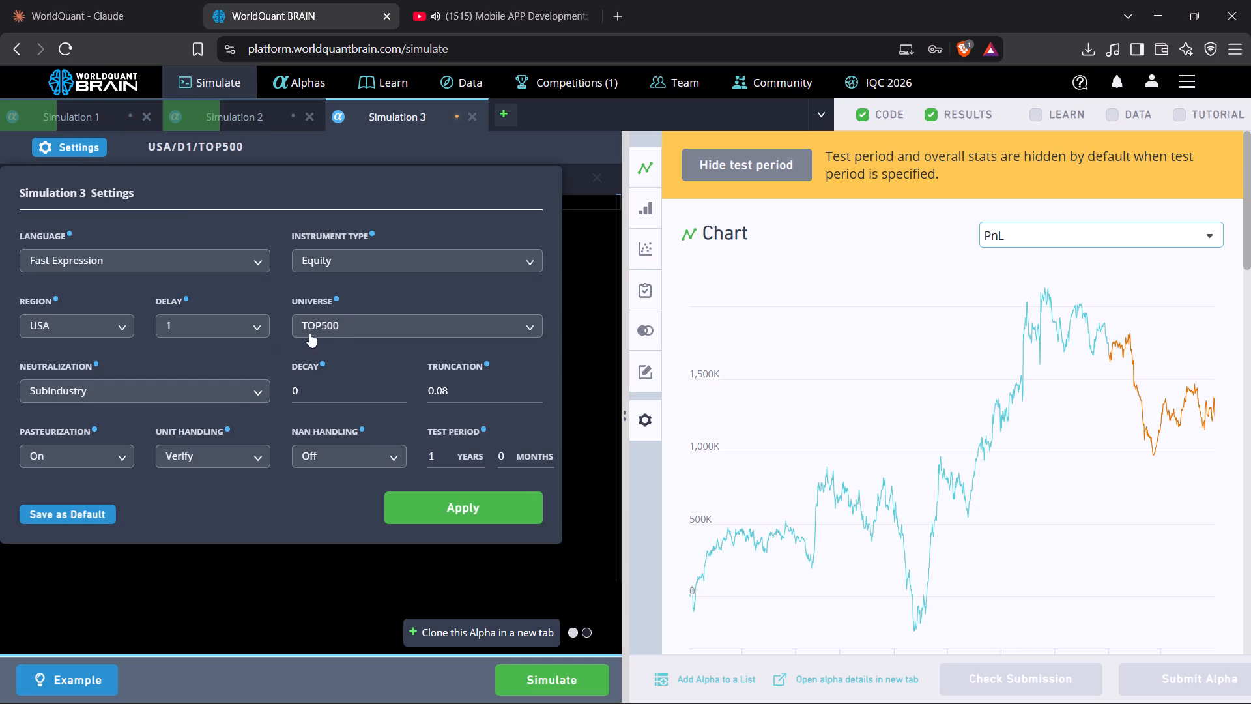
{"action": "left_click", "coordinate": [332, 326]}
{"action": "left_click", "coordinate": [355, 402]}
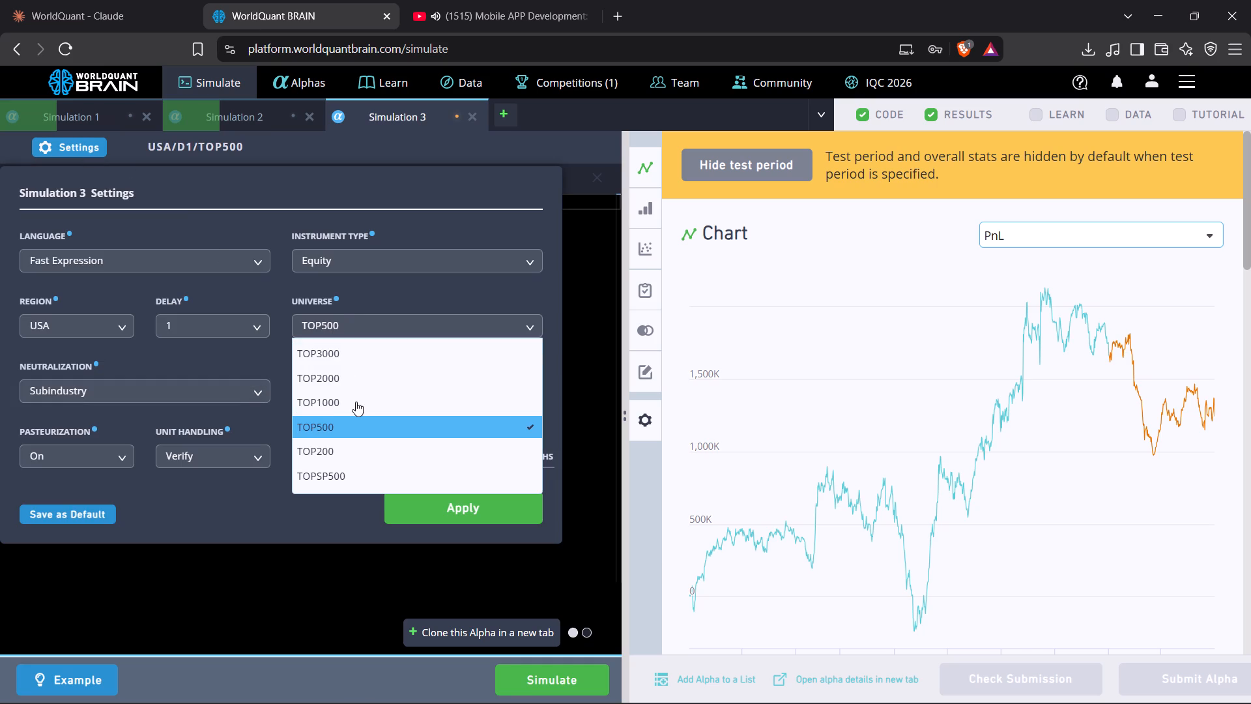
{"action": "left_click", "coordinate": [422, 499]}
{"action": "left_click", "coordinate": [523, 685]}
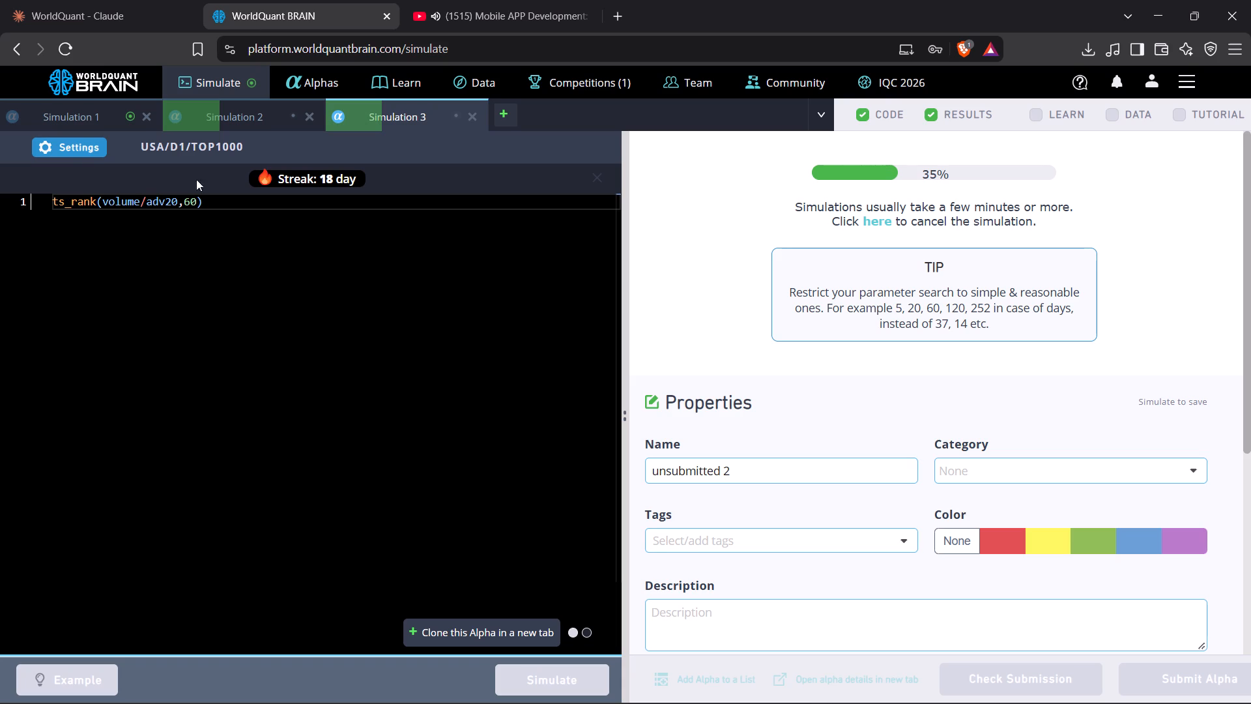
Open Simulation 1, show its test period and review the failed checks in its IS Testing Status.
{"action": "left_click", "coordinate": [93, 118]}
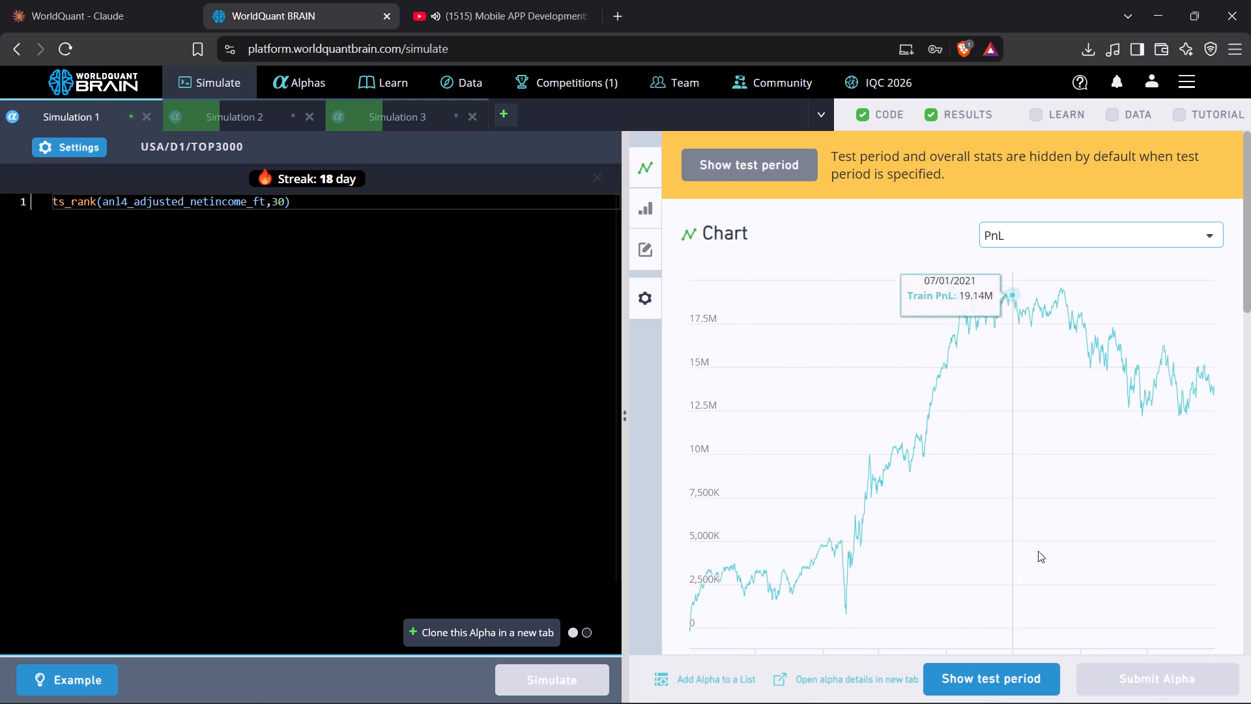
{"action": "left_click", "coordinate": [1019, 672]}
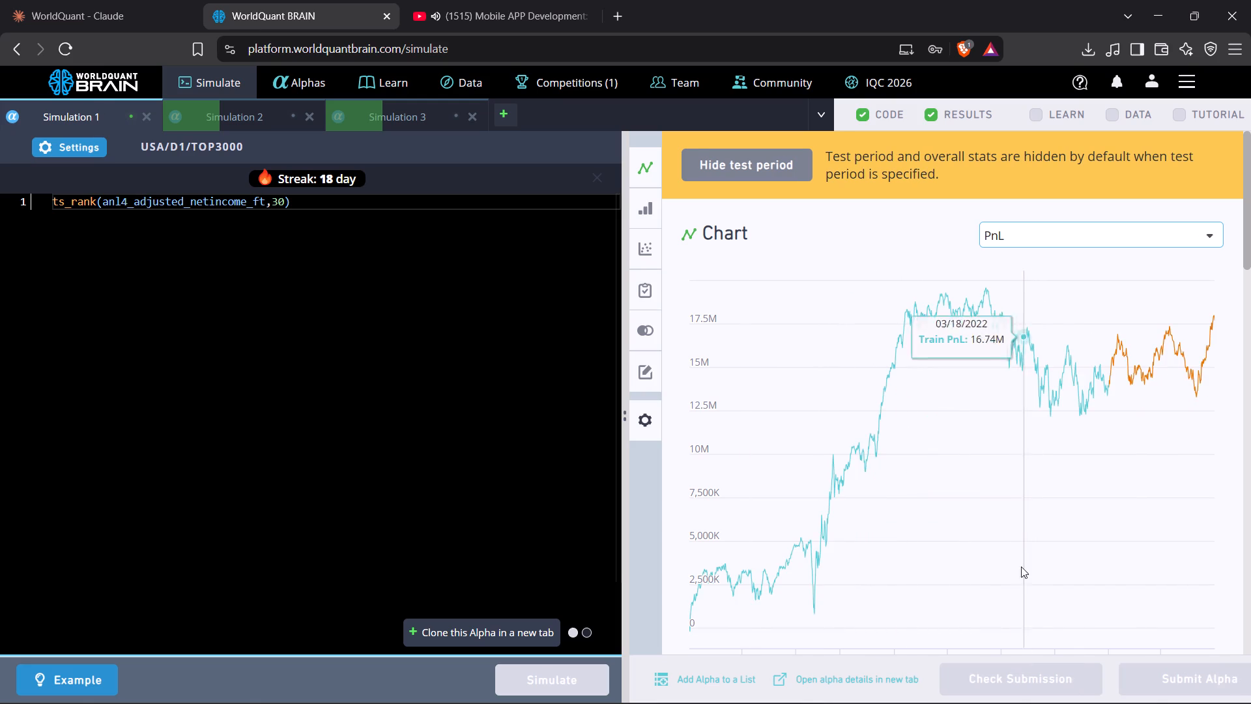
{"action": "scroll", "coordinate": [1017, 518], "scroll_direction": "down", "scroll_amount": 9}
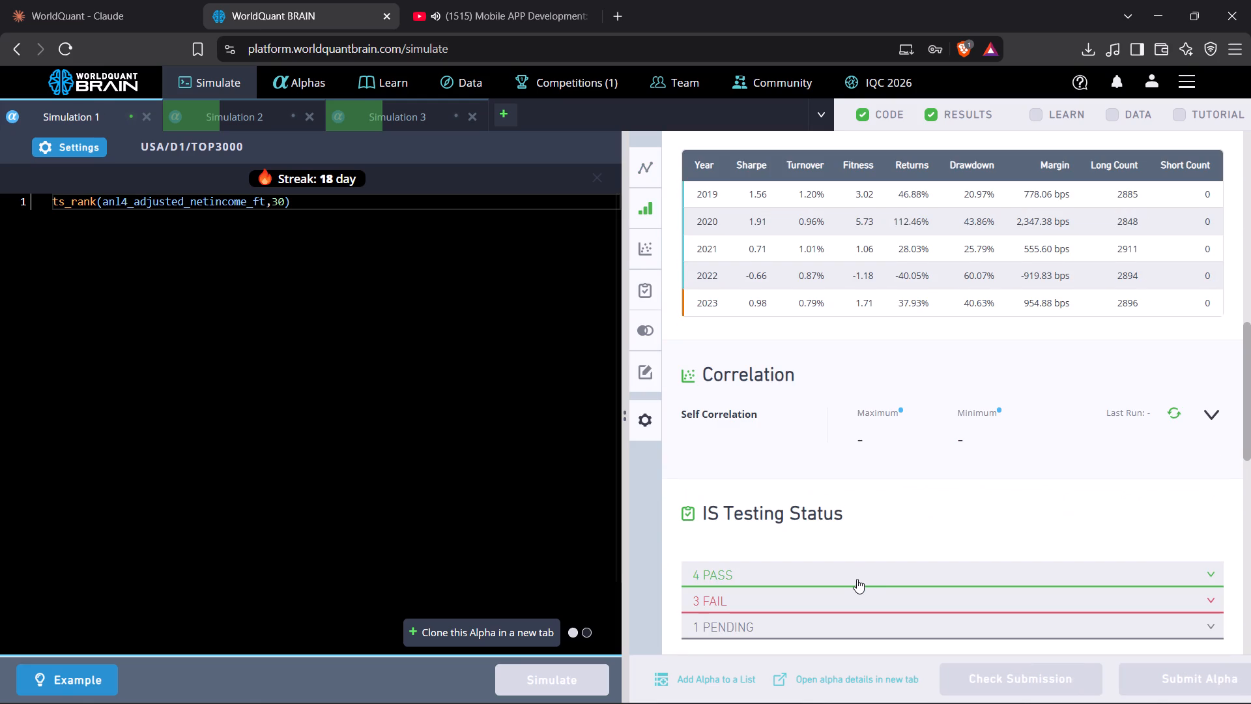
{"action": "left_click", "coordinate": [857, 586]}
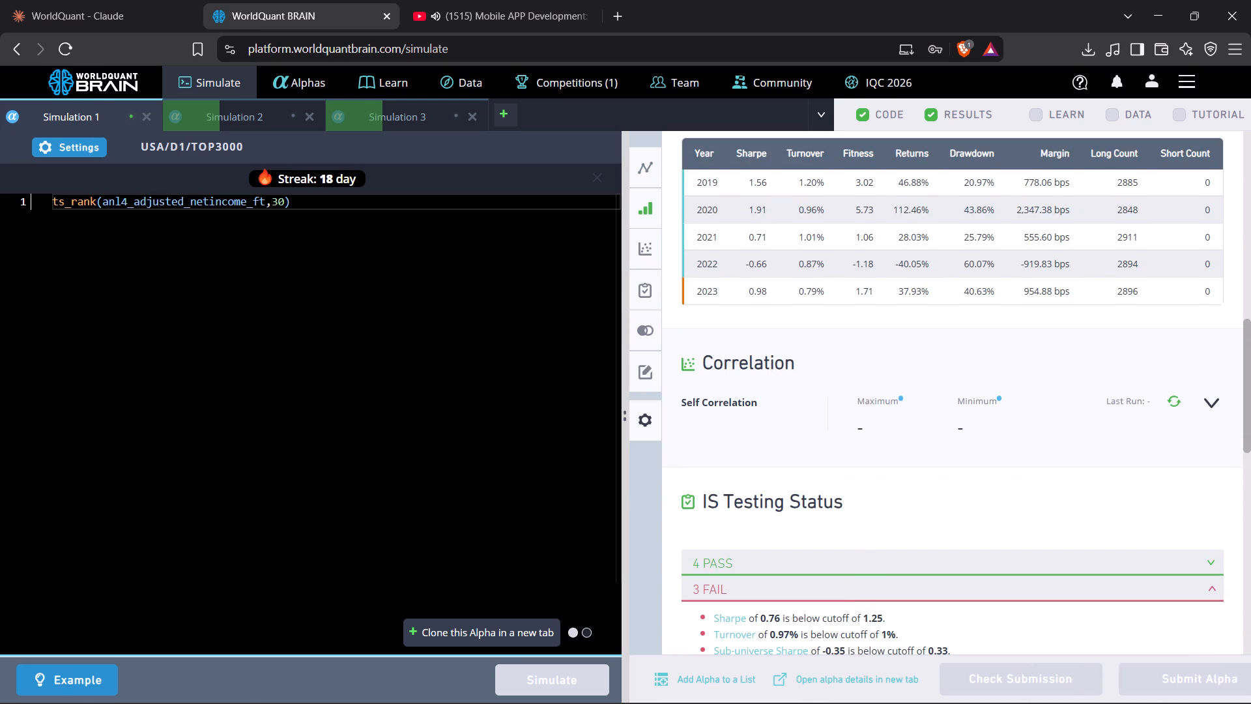
Negate Simulation 1's ts_rank expression, set its neutralization to Subindustry, and run the simulation.
{"action": "scroll", "coordinate": [533, 454], "scroll_direction": "down", "scroll_amount": 5}
{"action": "scroll", "coordinate": [812, 510], "scroll_direction": "down", "scroll_amount": 2}
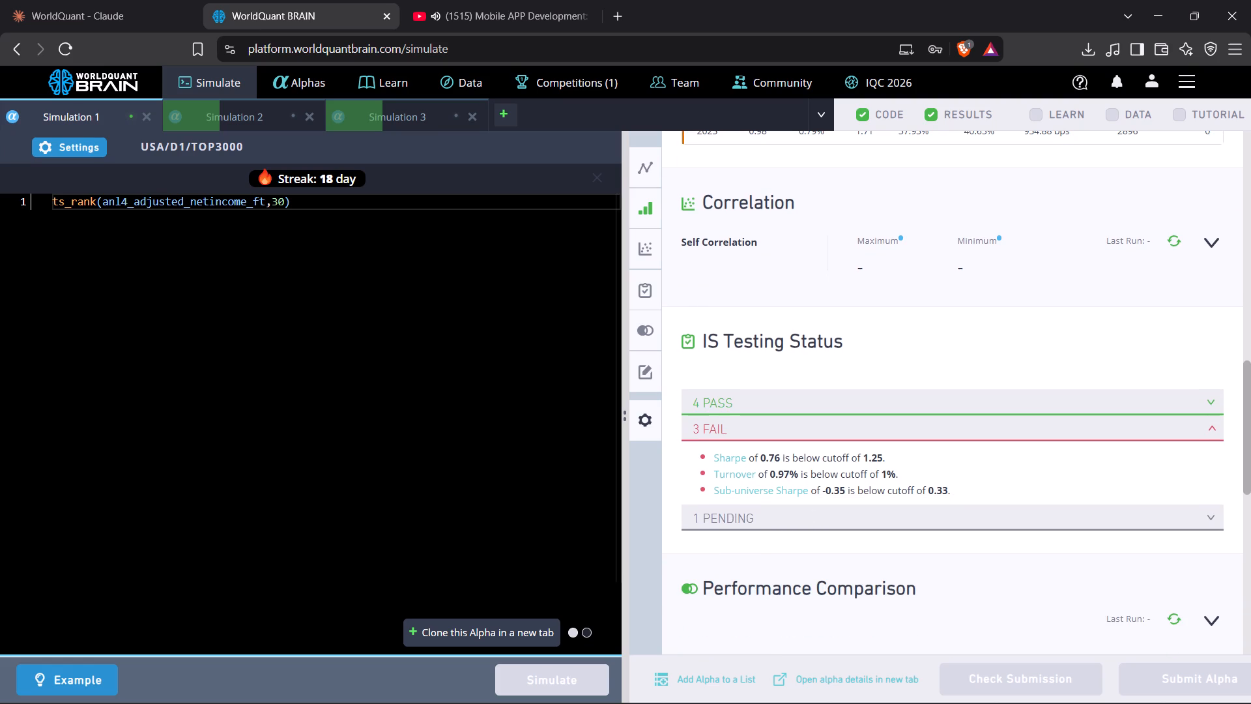
{"action": "left_click", "coordinate": [51, 197]}
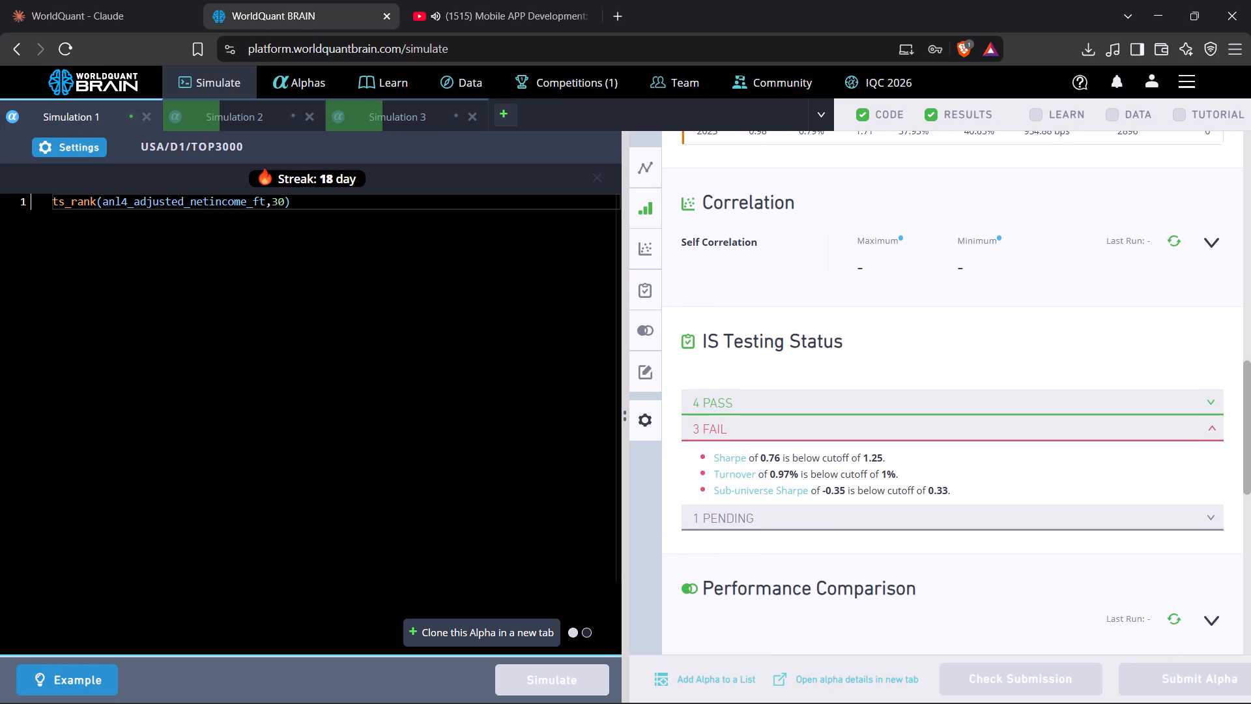
{"action": "left_click", "coordinate": [53, 203]}
{"action": "key", "text": "minus"}
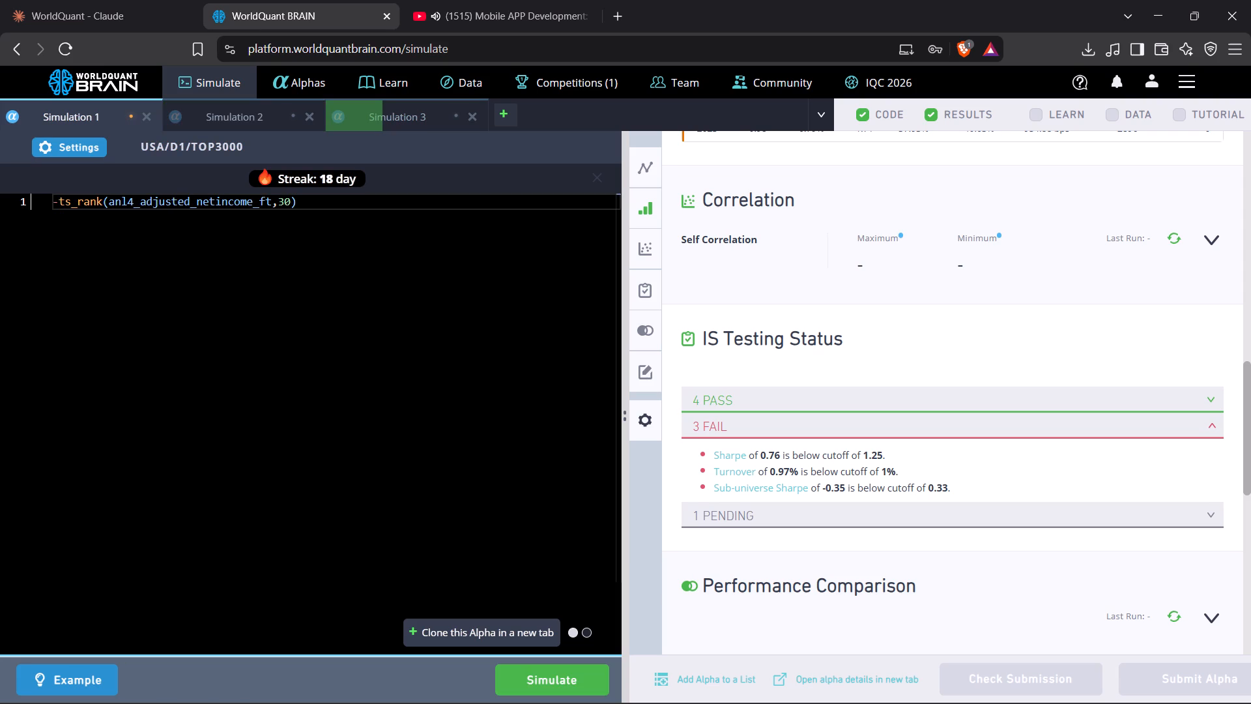
{"action": "left_click", "coordinate": [78, 139]}
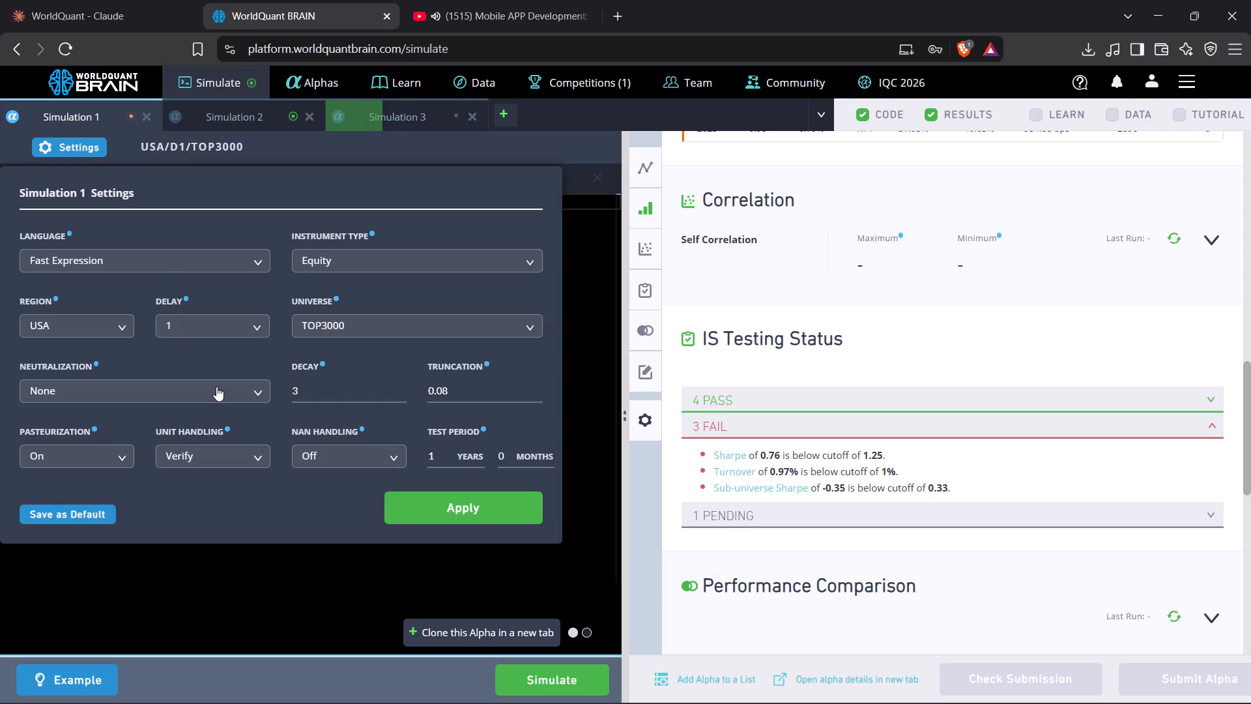
{"action": "left_click", "coordinate": [216, 387]}
{"action": "left_click", "coordinate": [160, 518]}
{"action": "left_click", "coordinate": [497, 508]}
{"action": "left_click", "coordinate": [563, 677]}
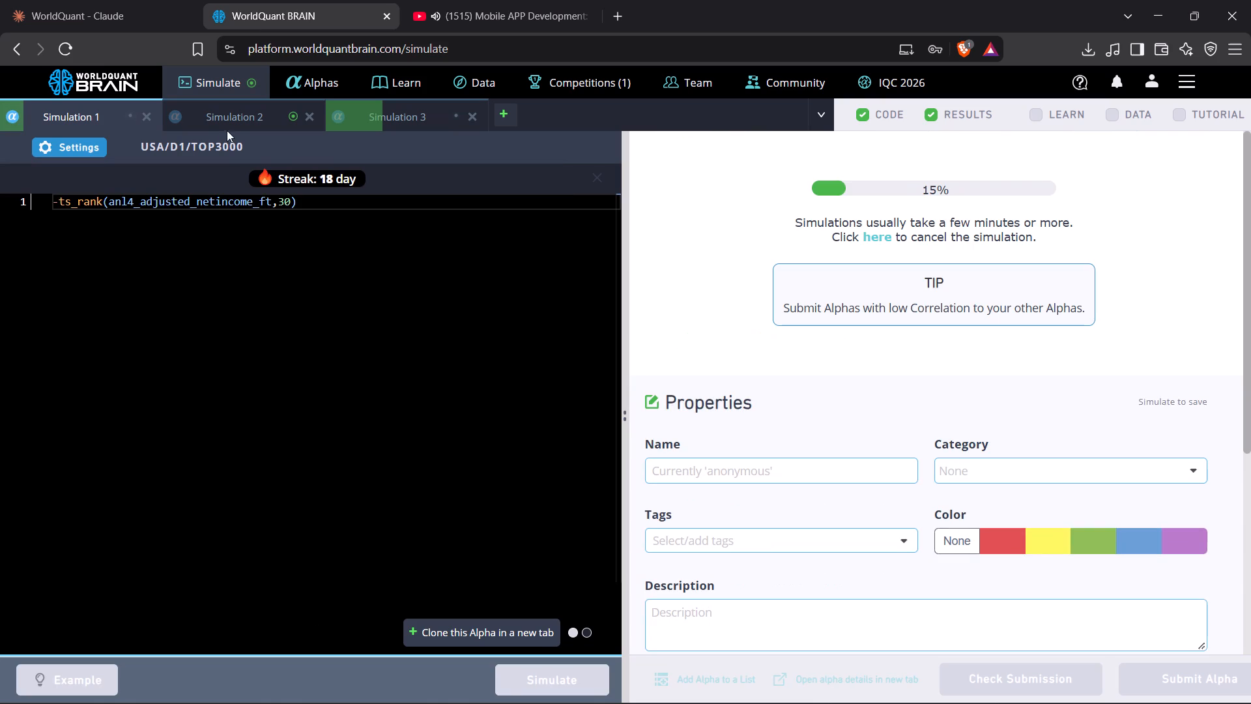
Open Simulation 2, show its test period and review the failed checks in its IS Testing Status.
{"action": "left_click", "coordinate": [233, 115]}
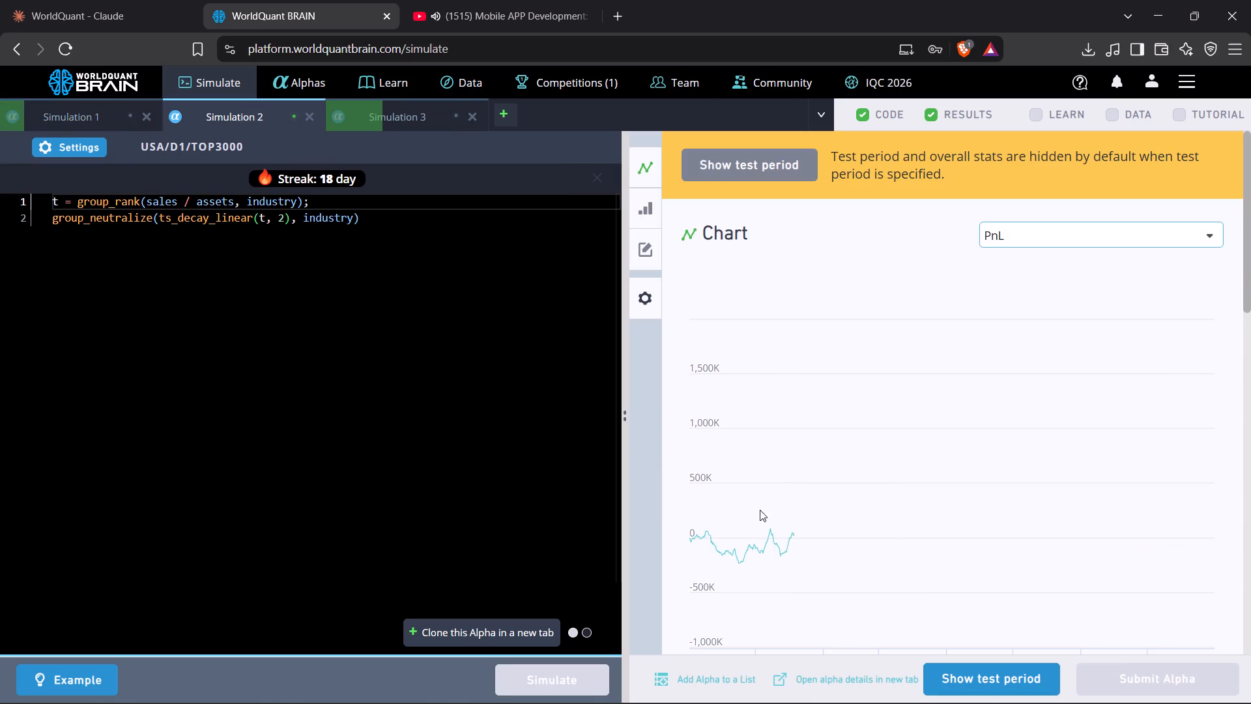
{"action": "left_click", "coordinate": [989, 679]}
{"action": "scroll", "coordinate": [1003, 537], "scroll_direction": "down", "scroll_amount": 10}
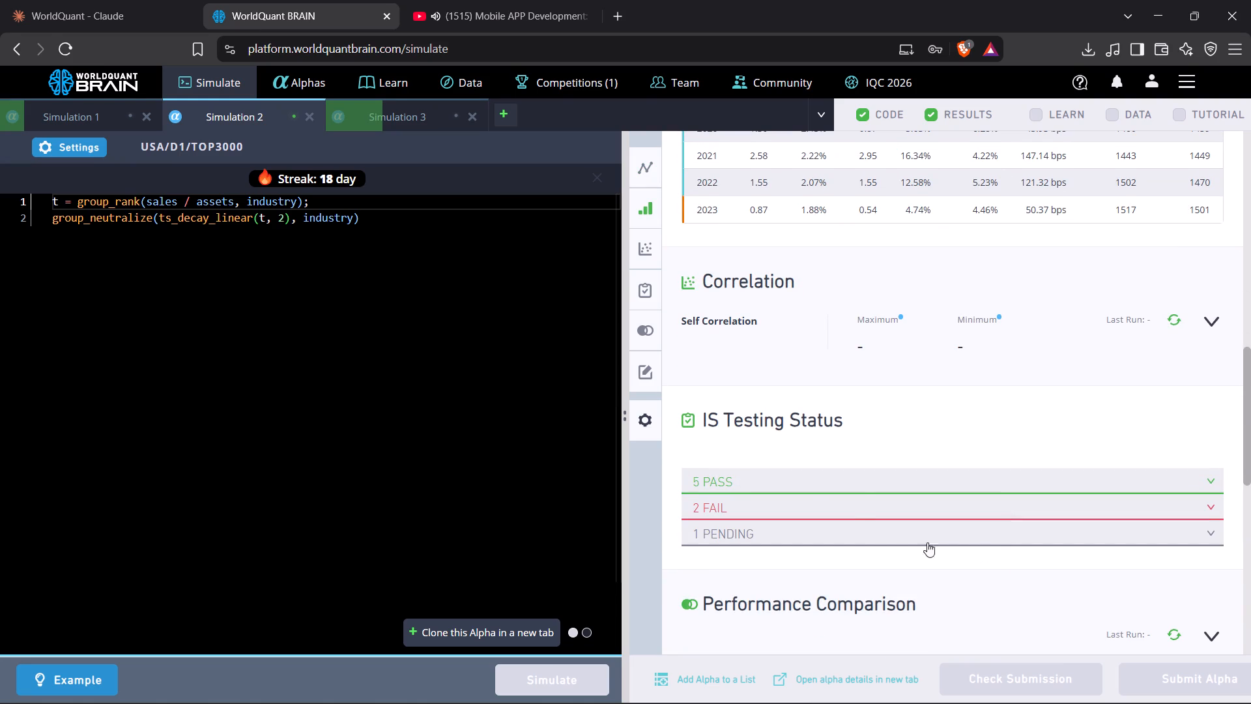
{"action": "left_click", "coordinate": [856, 497]}
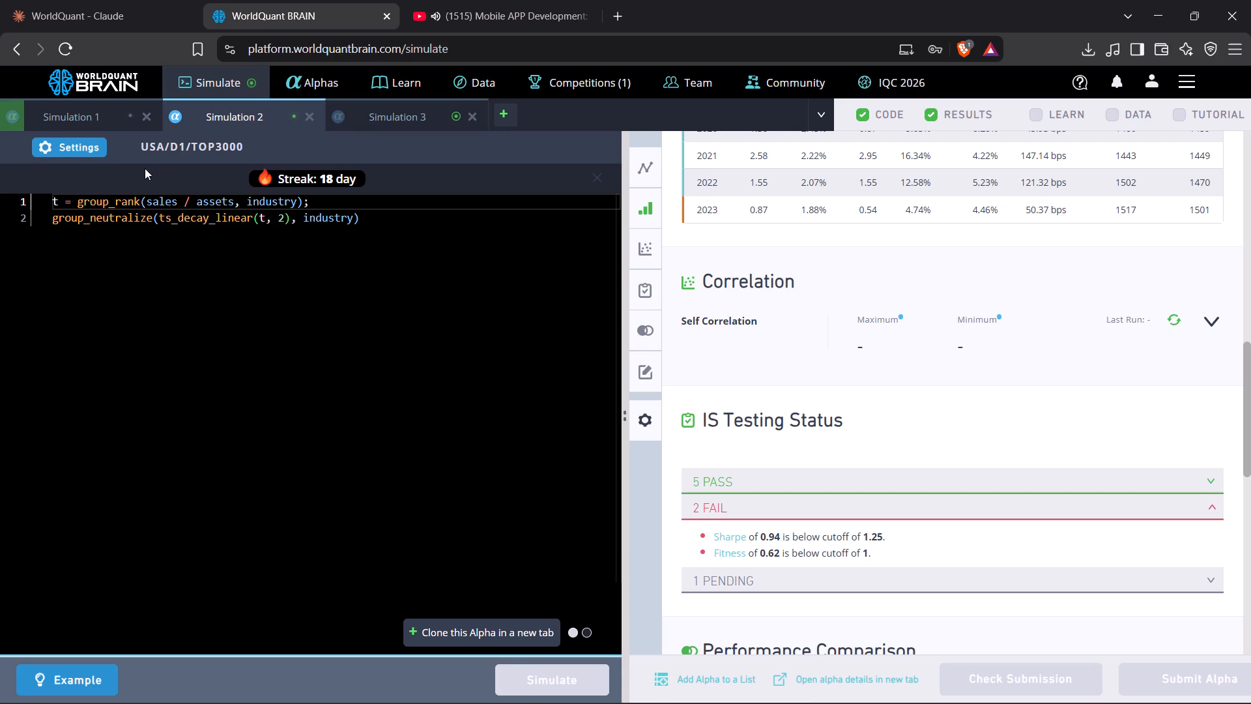
Set Simulation 2's universe to TOP2000 and run the simulation.
{"action": "left_click", "coordinate": [70, 148]}
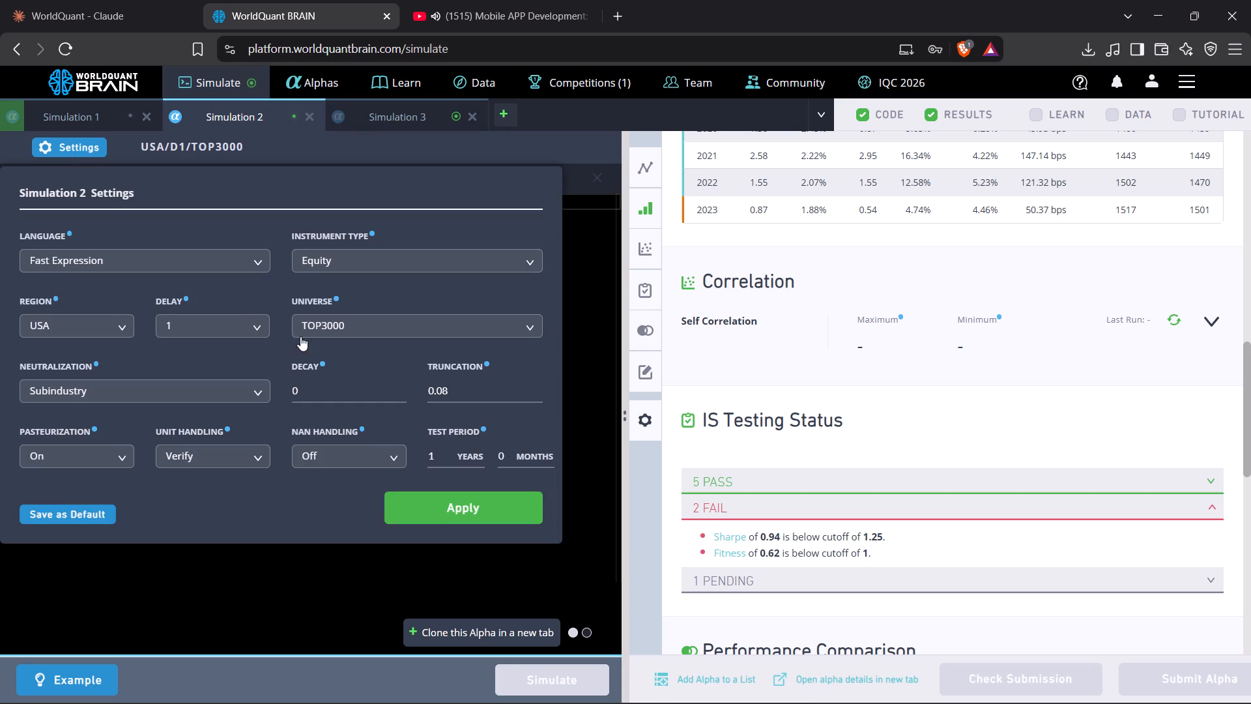
{"action": "left_click", "coordinate": [365, 332]}
{"action": "left_click", "coordinate": [366, 374]}
{"action": "left_click", "coordinate": [506, 505]}
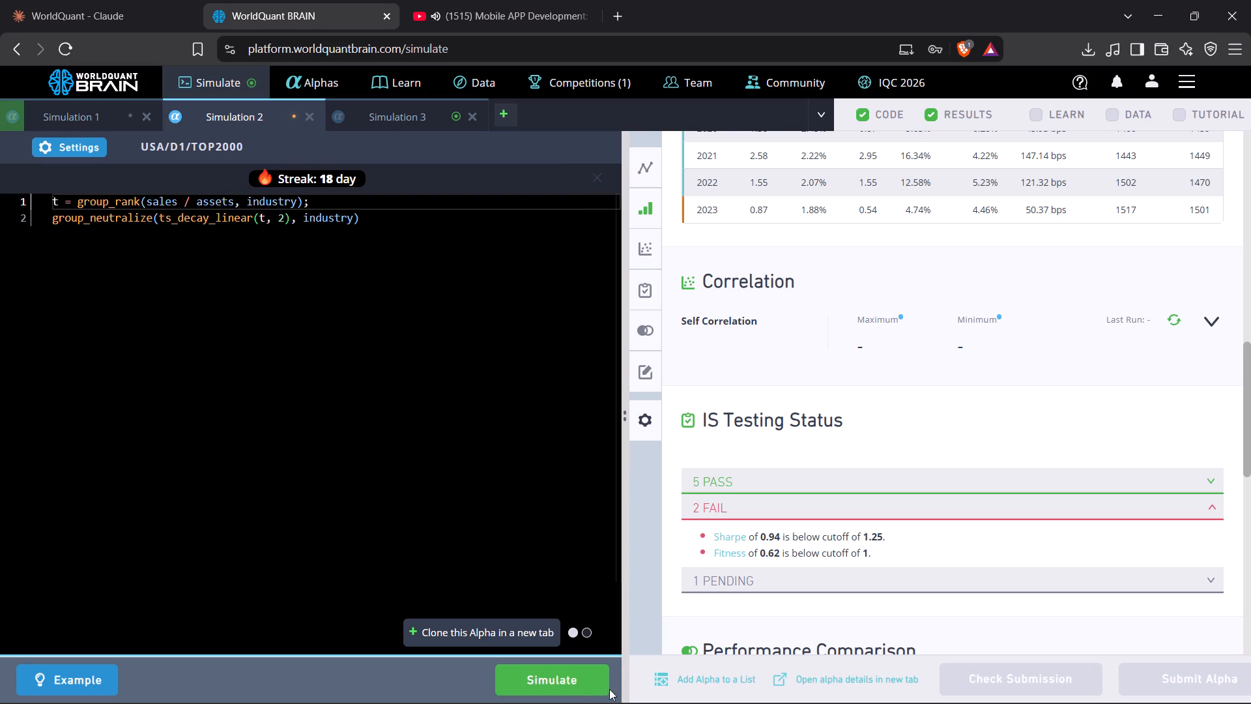
{"action": "left_click", "coordinate": [598, 681]}
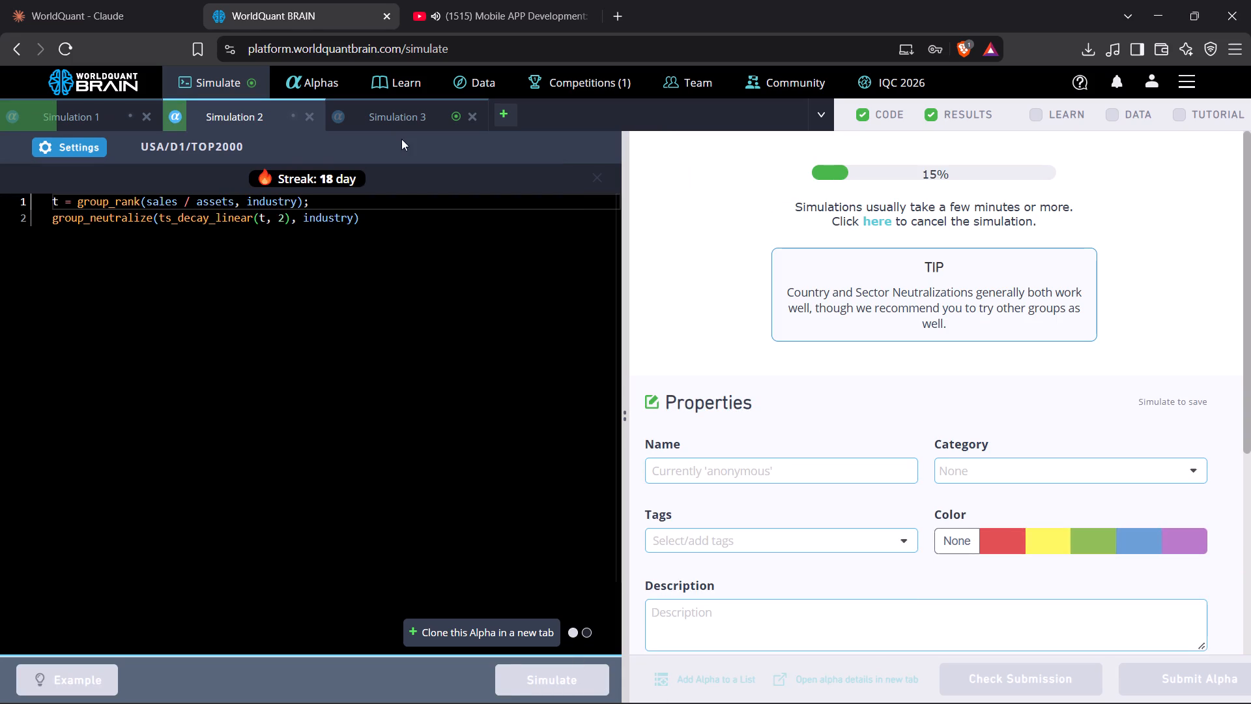
Open Simulation 3, show its test period, and review its IS Summary and the failed checks in its IS Testing Status.
{"action": "left_click", "coordinate": [407, 123]}
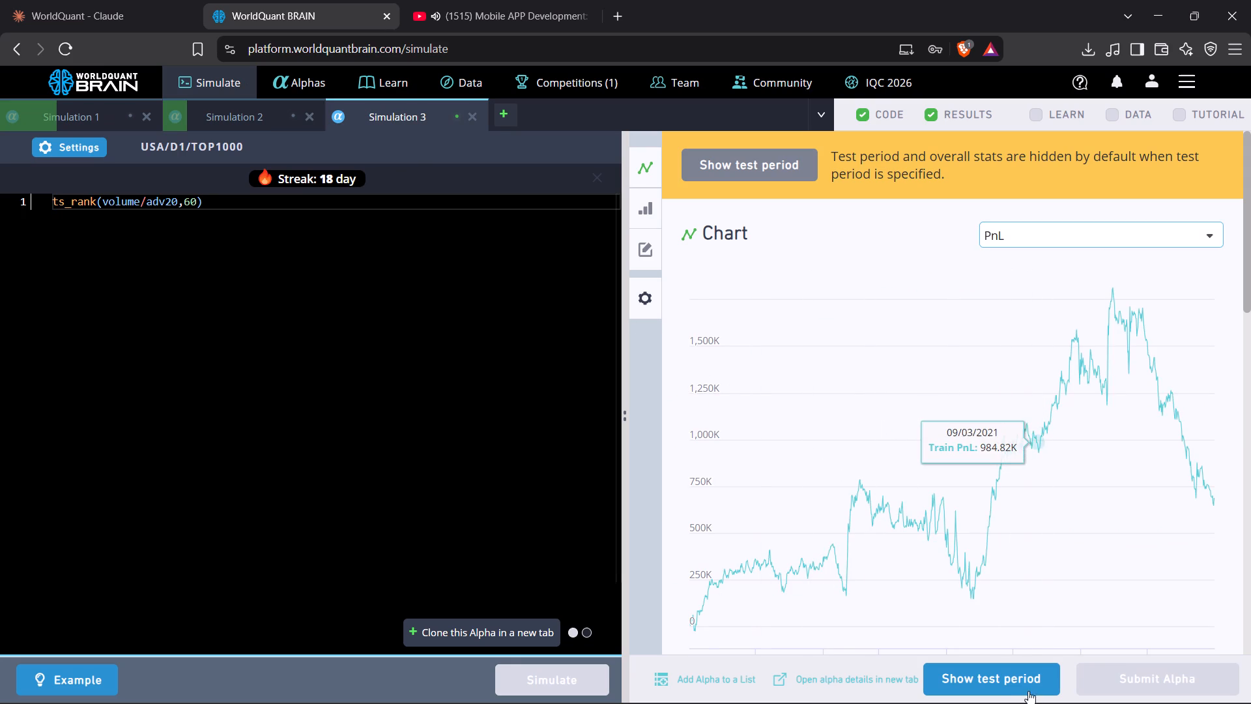
{"action": "left_click", "coordinate": [1003, 675]}
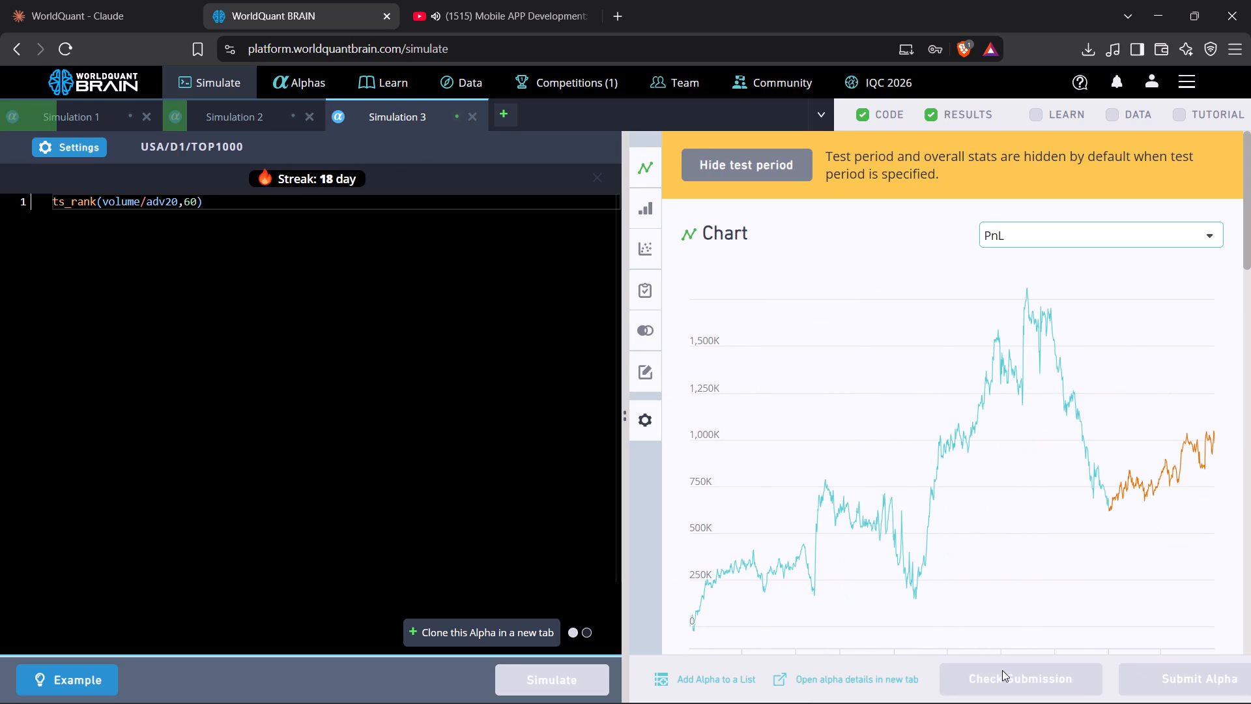
{"action": "scroll", "coordinate": [947, 455], "scroll_direction": "down", "scroll_amount": 4}
{"action": "scroll", "coordinate": [936, 474], "scroll_direction": "up", "scroll_amount": 1}
{"action": "scroll", "coordinate": [936, 474], "scroll_direction": "down", "scroll_amount": 4}
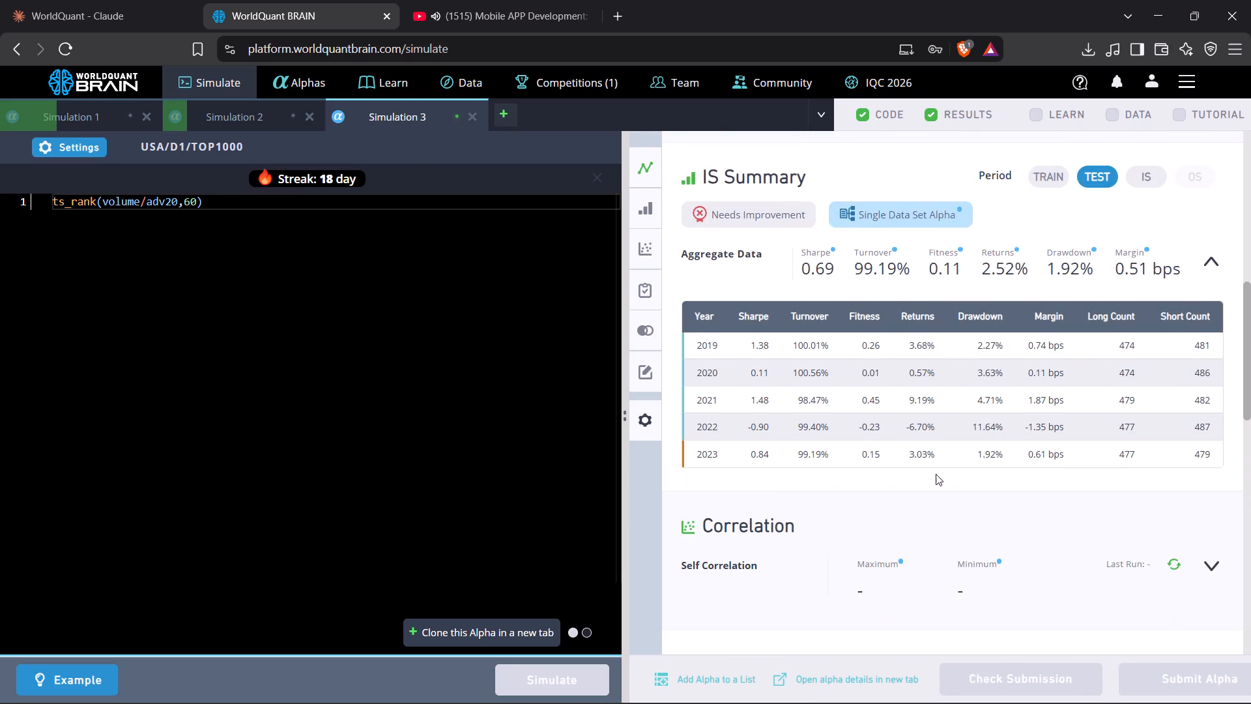
{"action": "scroll", "coordinate": [936, 474], "scroll_direction": "down", "scroll_amount": 4}
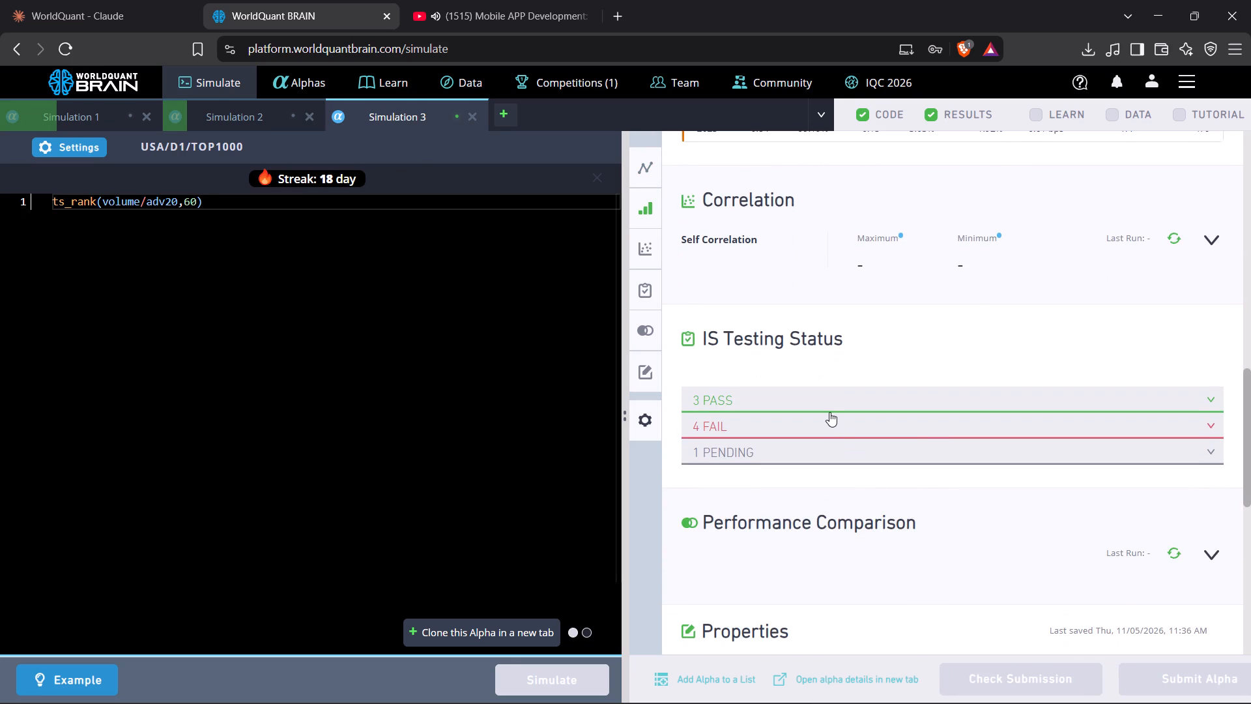
{"action": "left_click", "coordinate": [829, 422]}
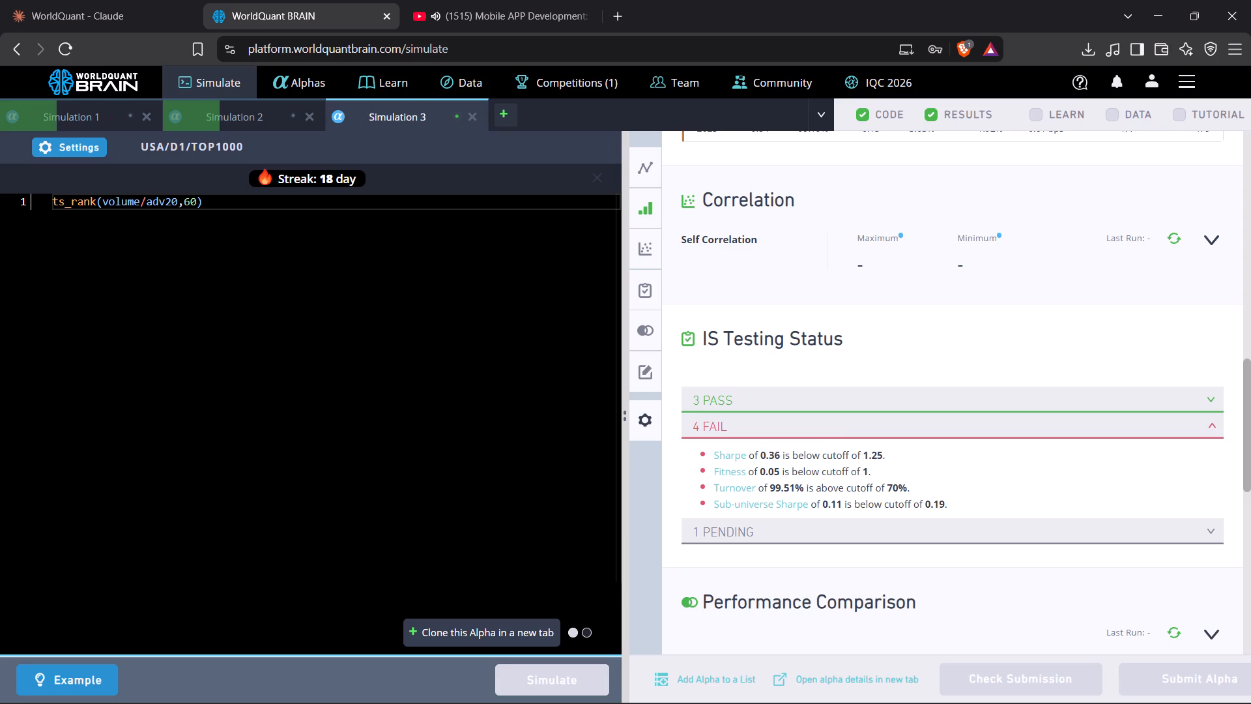
Set Simulation 3's ts_rank window to 120 and its universe to TOP3000, and run the simulation.
{"action": "left_click", "coordinate": [191, 208]}
{"action": "key", "text": "BackSpace"}
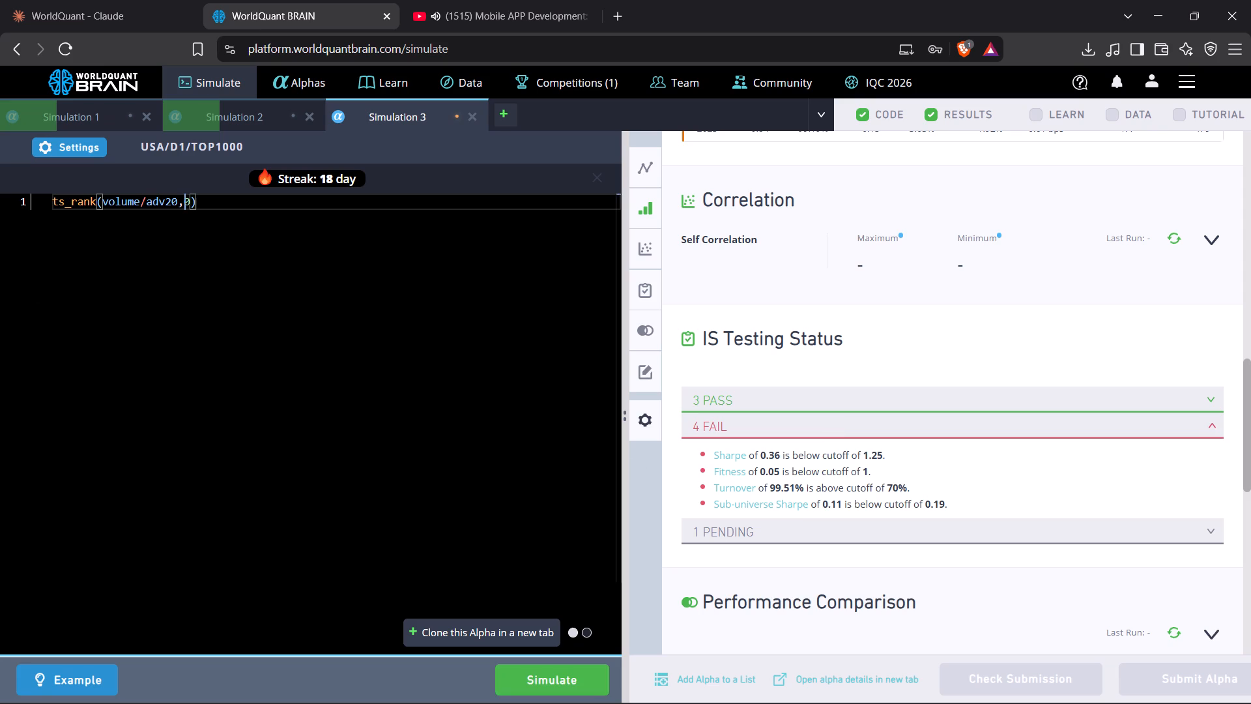
{"action": "type", "text": "12"}
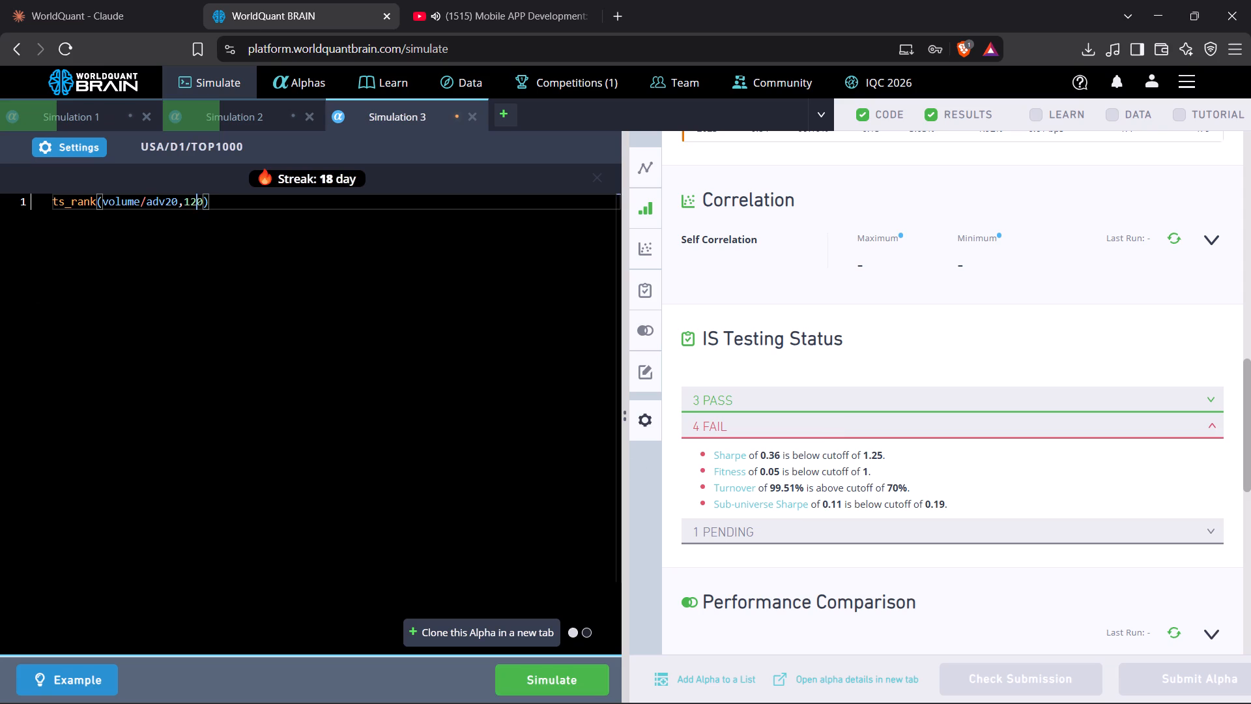
{"action": "left_click", "coordinate": [68, 156]}
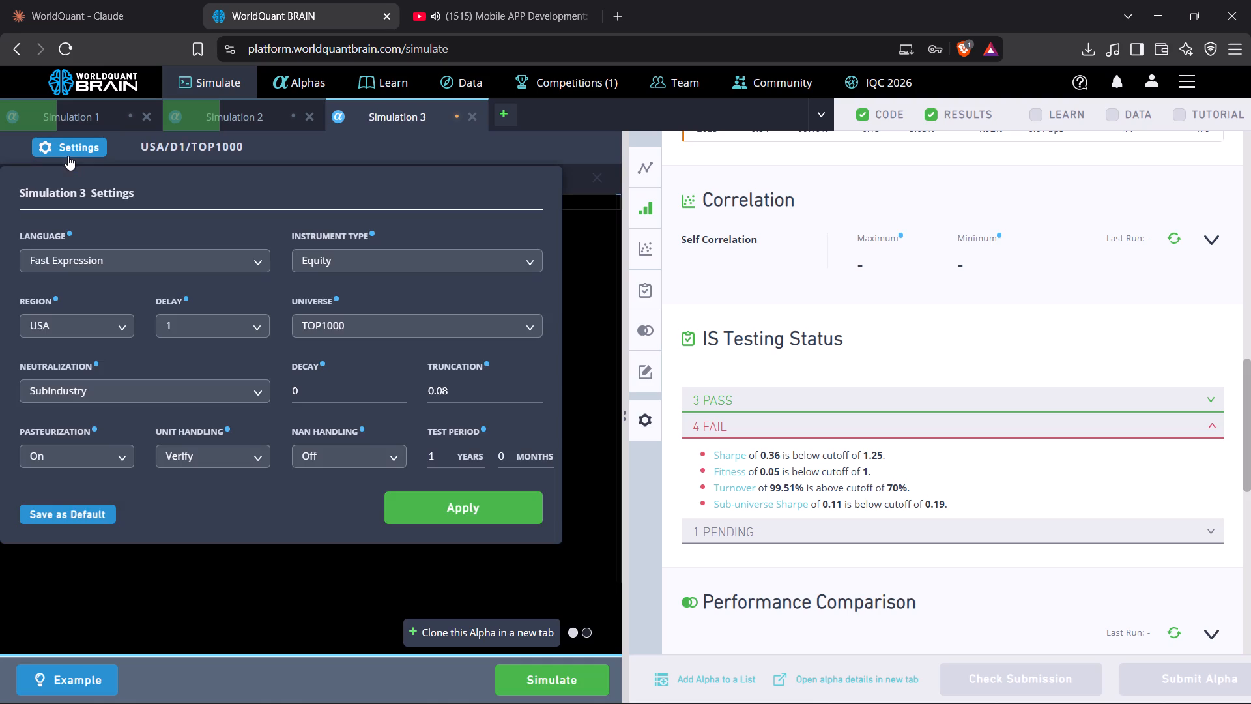
{"action": "left_click", "coordinate": [366, 330]}
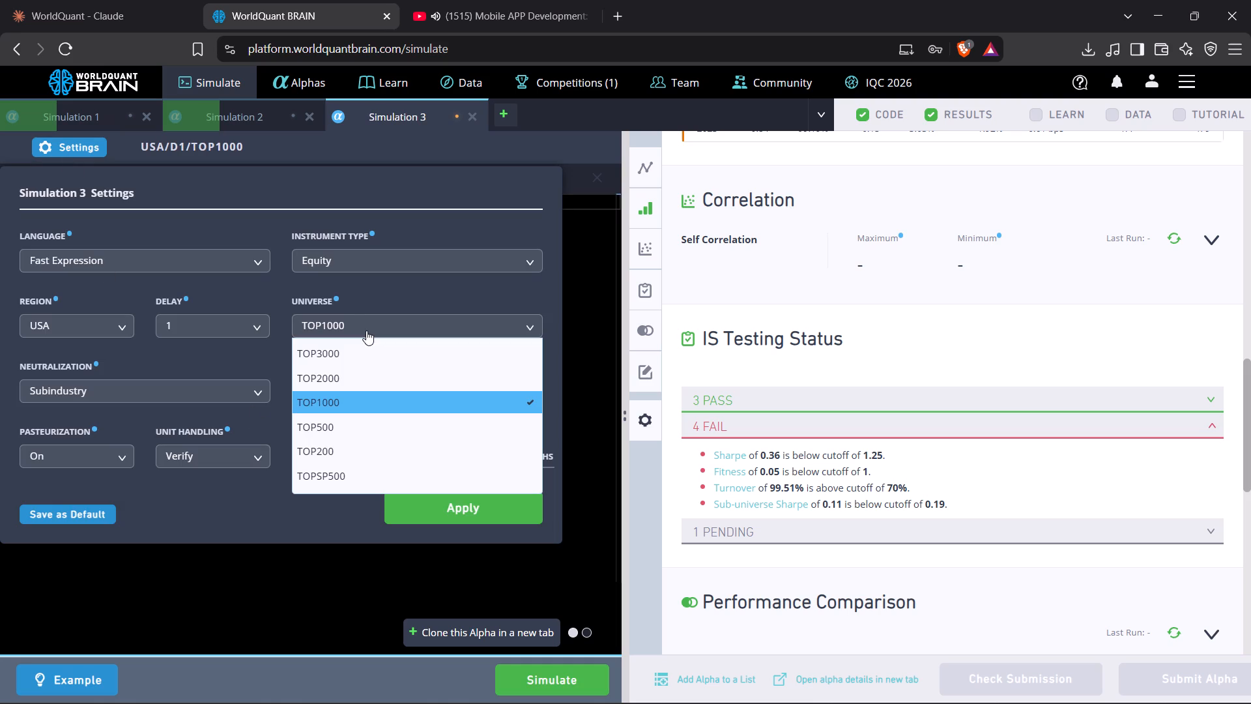
{"action": "left_click", "coordinate": [352, 354]}
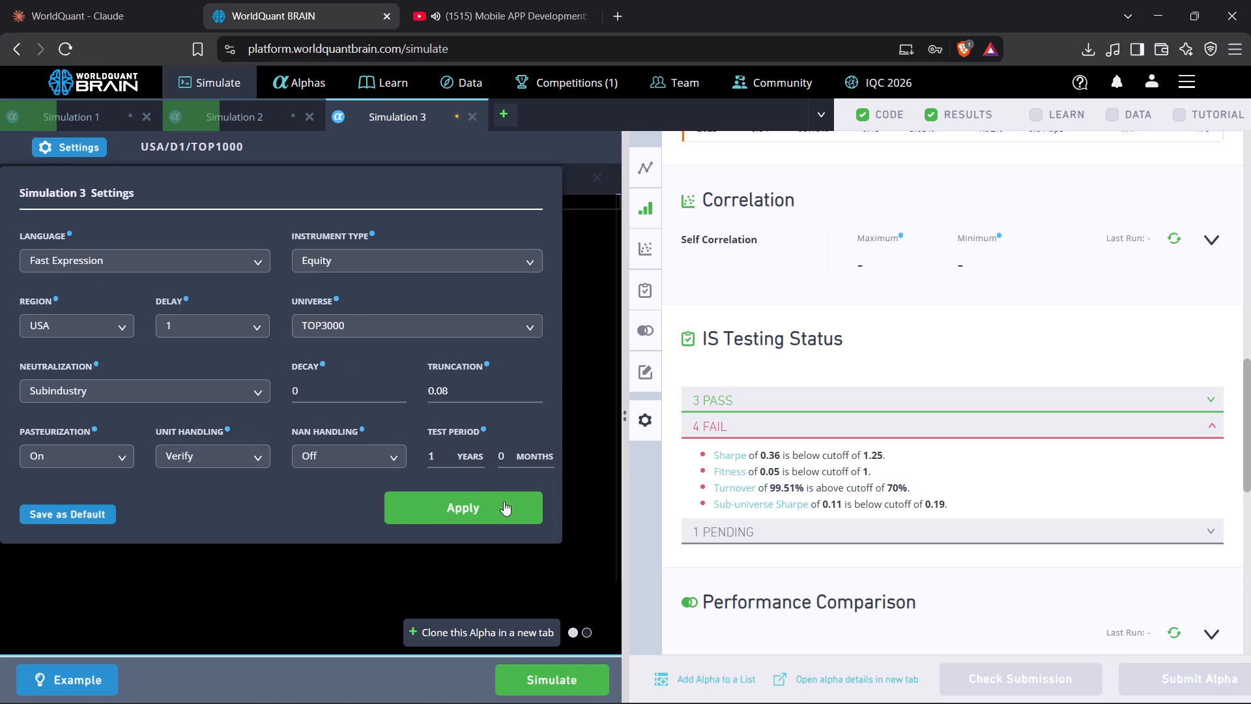
{"action": "left_click", "coordinate": [500, 518]}
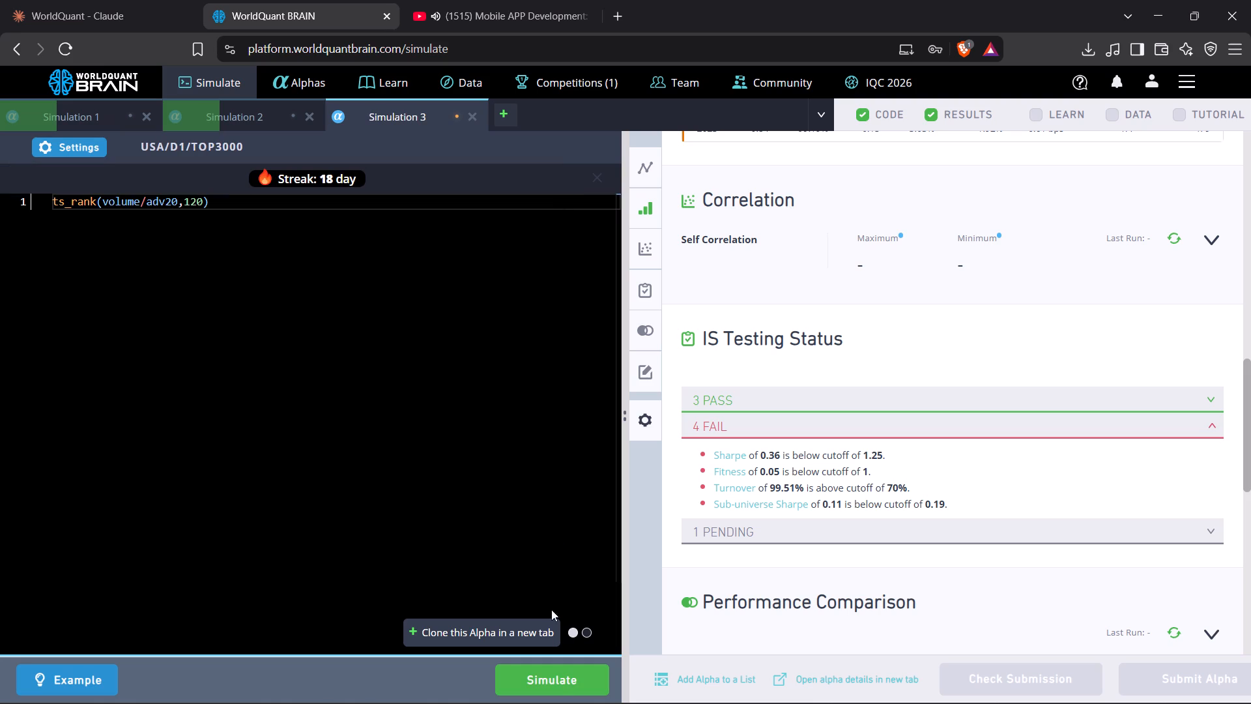
{"action": "left_click", "coordinate": [559, 680]}
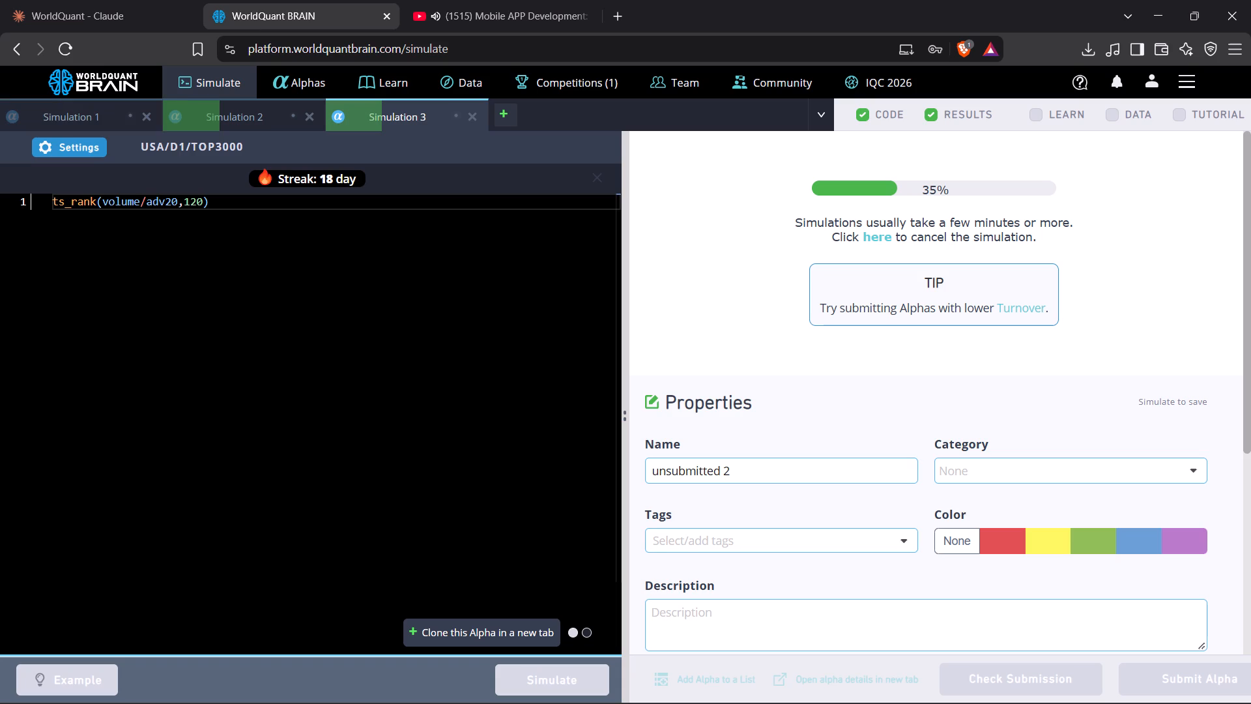
Open Simulation 1 and show its test period on the PnL chart.
{"action": "left_click", "coordinate": [98, 115]}
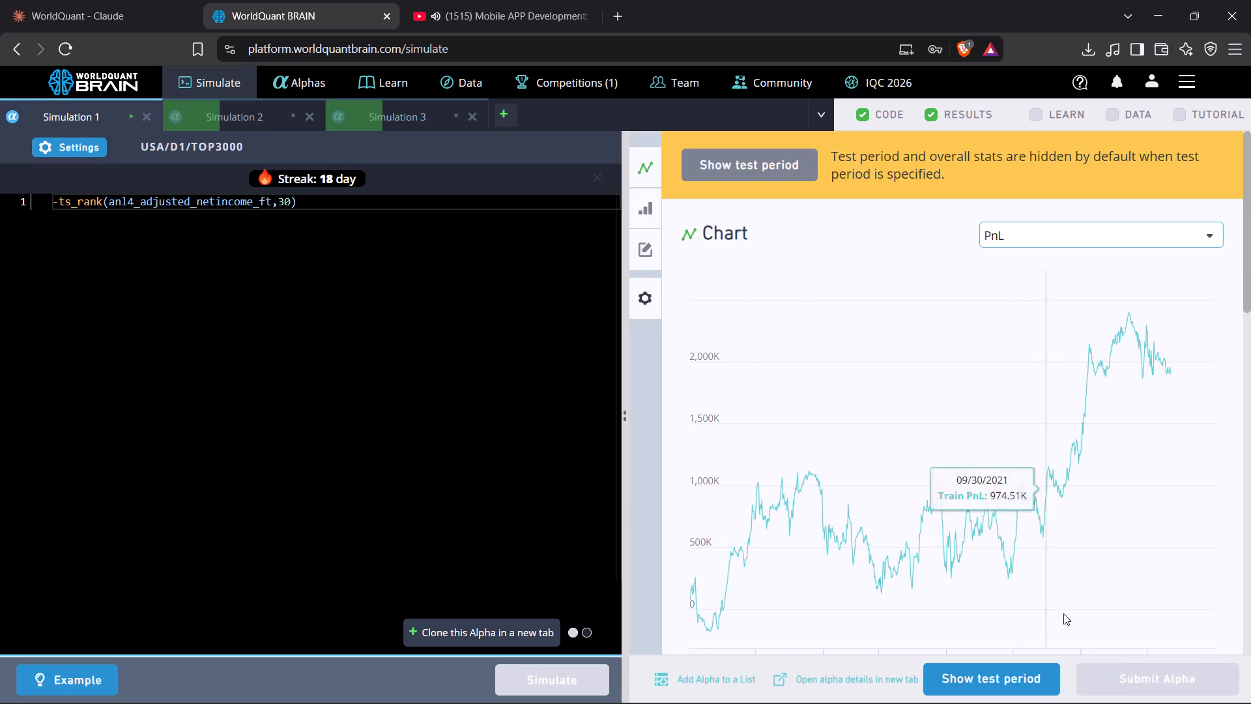
{"action": "left_click", "coordinate": [1005, 688]}
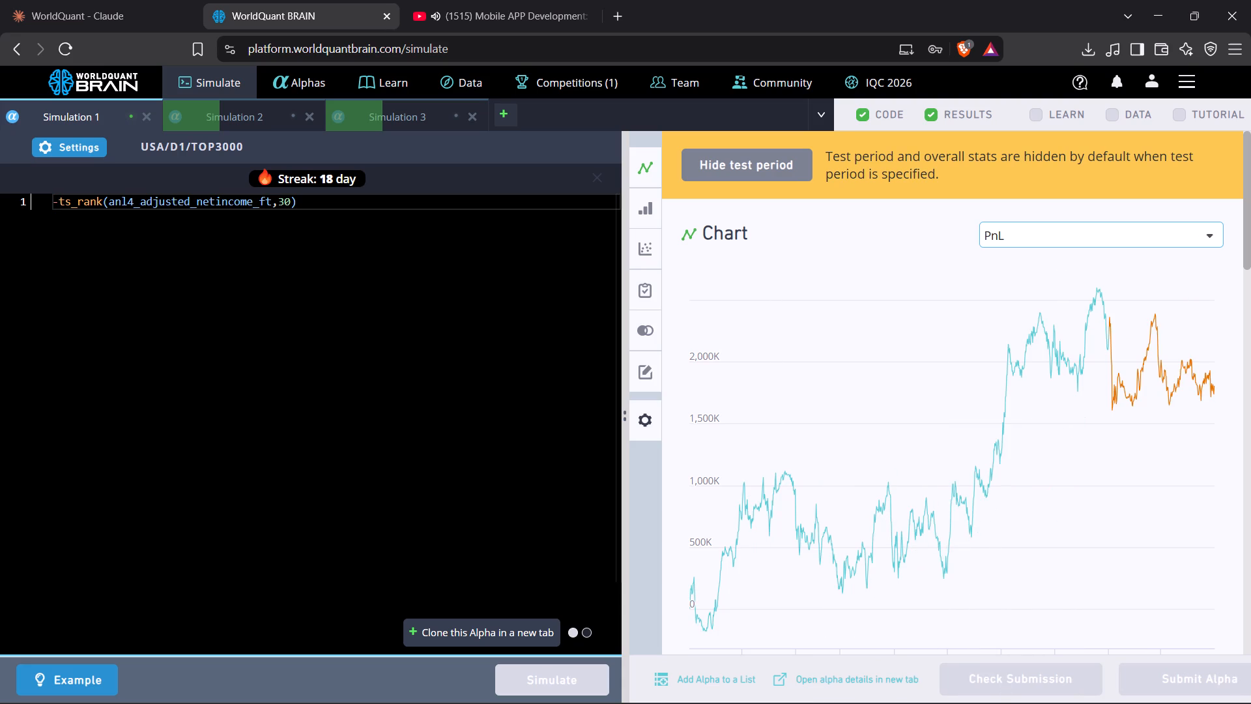
Replace ts_rank with ts_mean in Simulation 1's expression and run the simulation.
{"action": "left_click", "coordinate": [100, 203]}
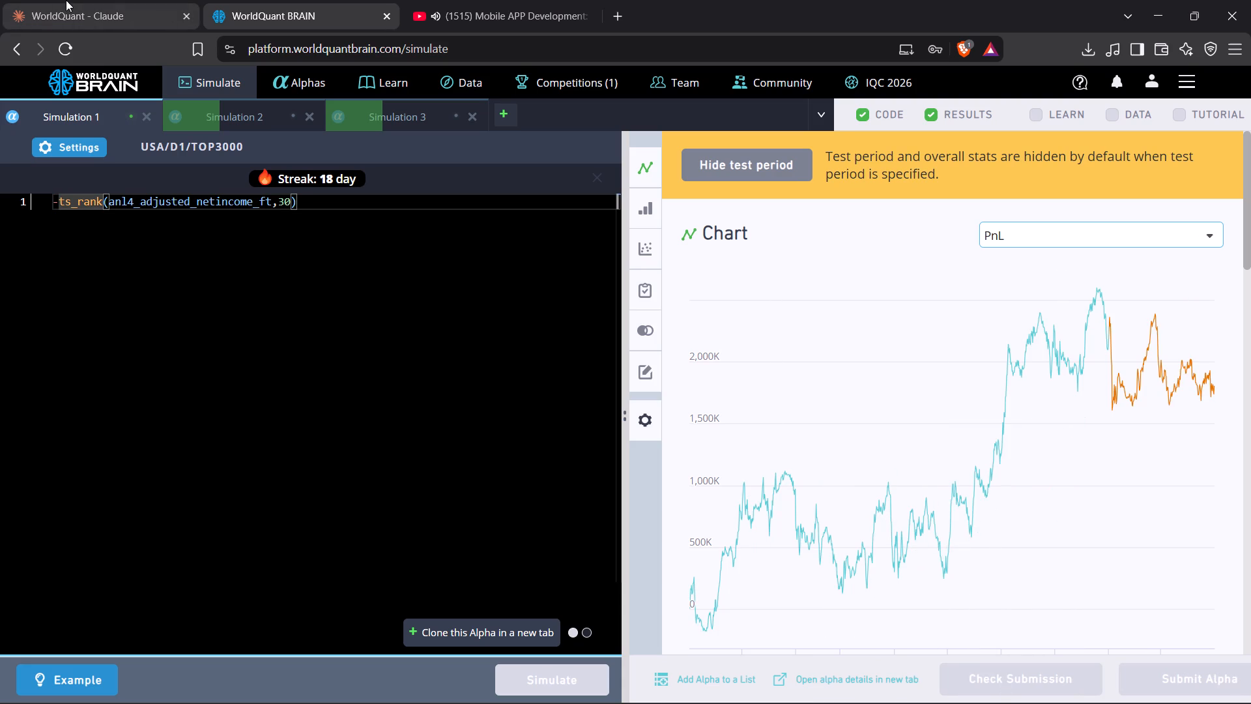
{"action": "key", "text": "BackSpace"}
{"action": "key", "text": "BackSpace"}
{"action": "key", "text": "BackSpace"}
{"action": "key", "text": "BackSpace"}
{"action": "type", "text": "mean"}
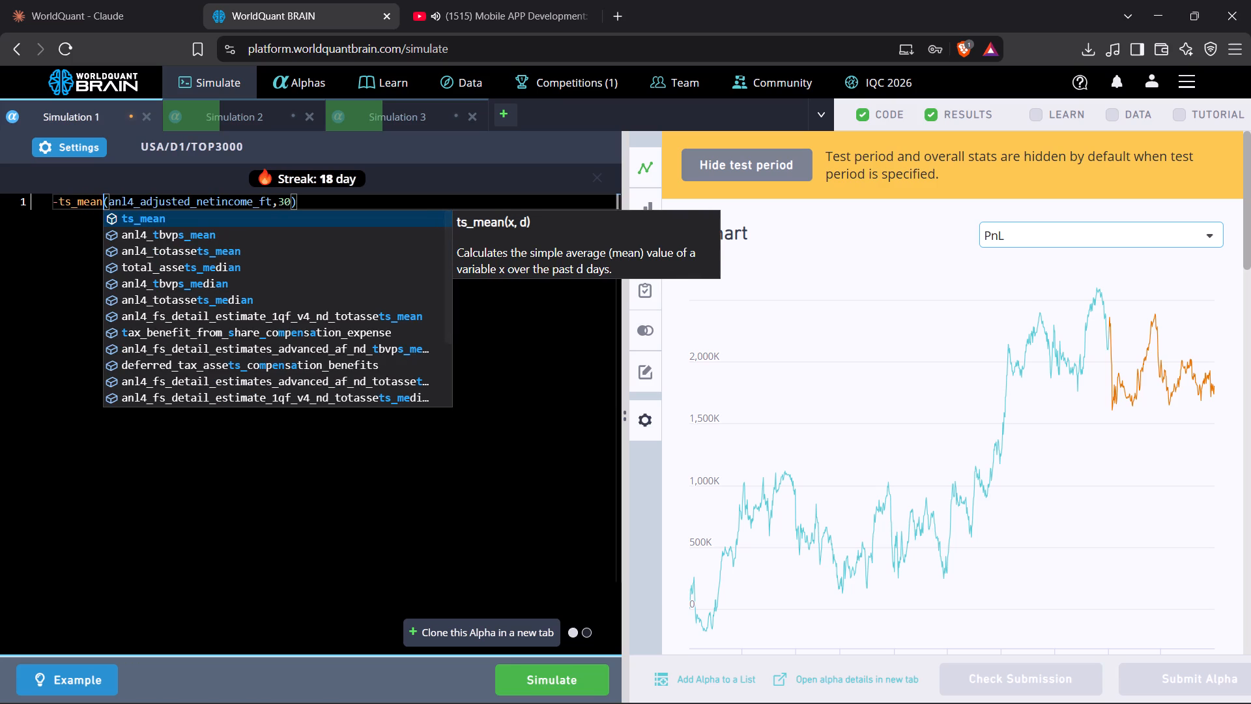
{"action": "left_click", "coordinate": [515, 676]}
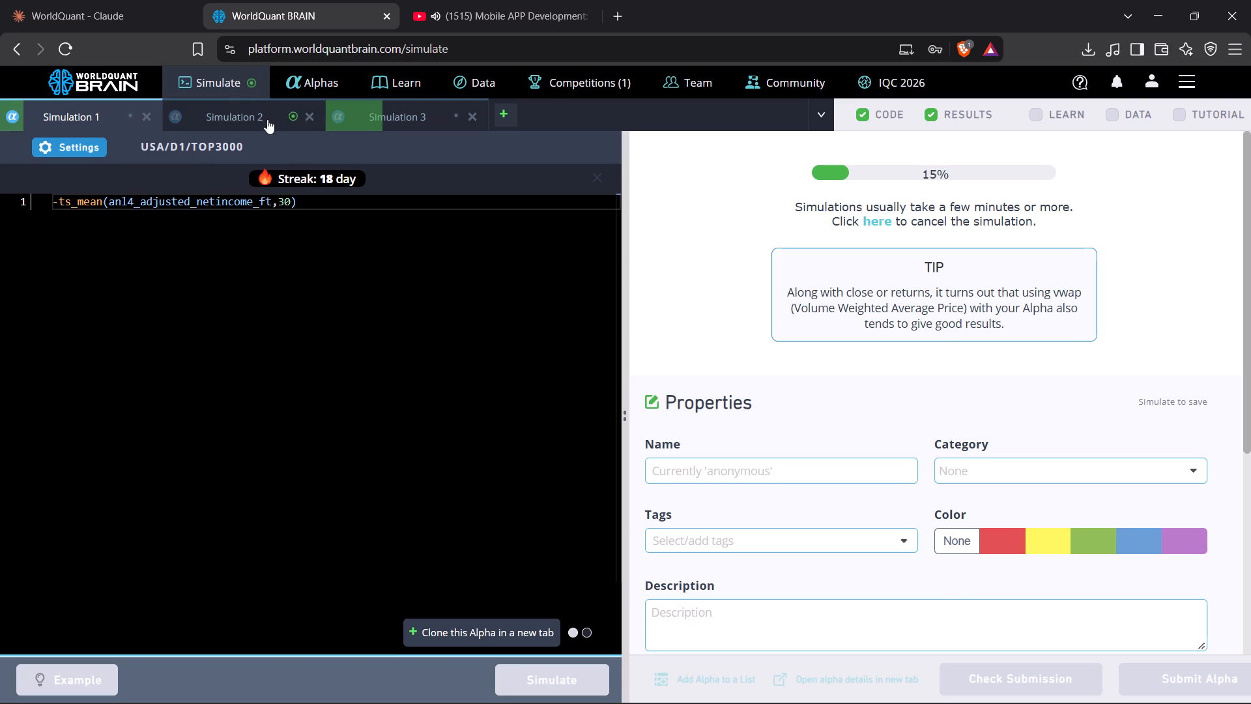
Open Simulation 2, show its test period, and review its yearly results and the failed checks in its IS Testing Status.
{"action": "left_click", "coordinate": [227, 102]}
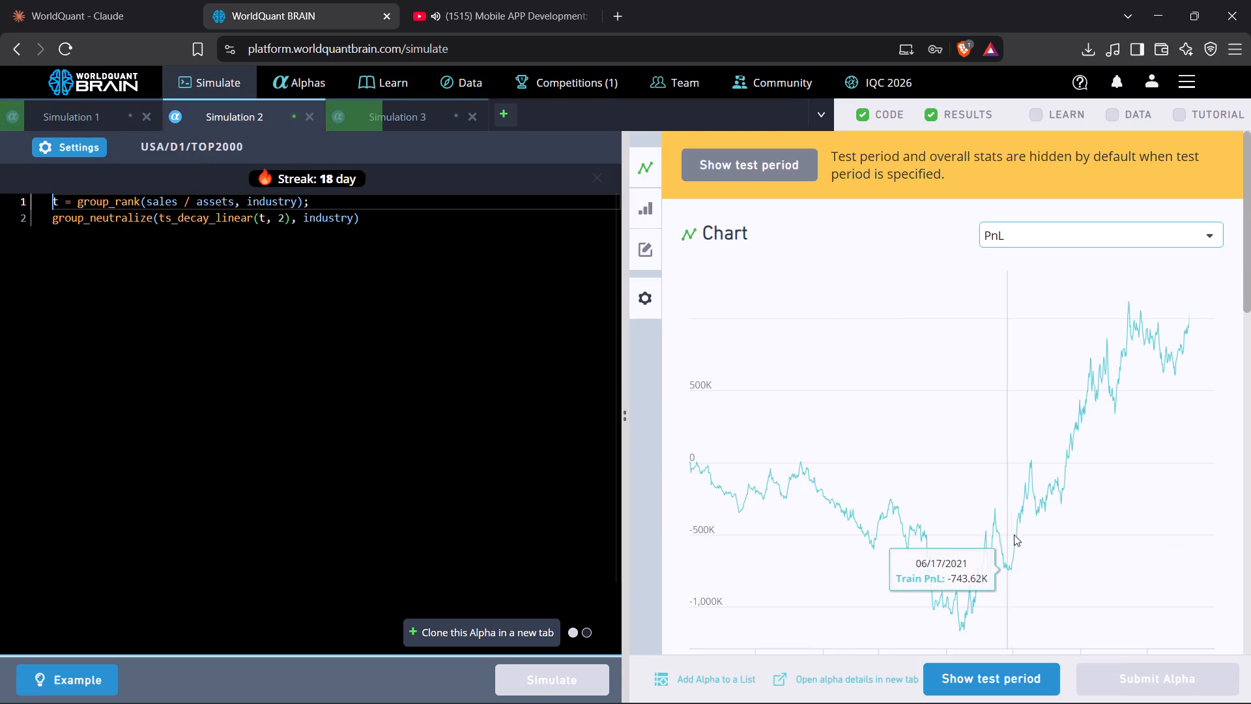
{"action": "left_click", "coordinate": [998, 674]}
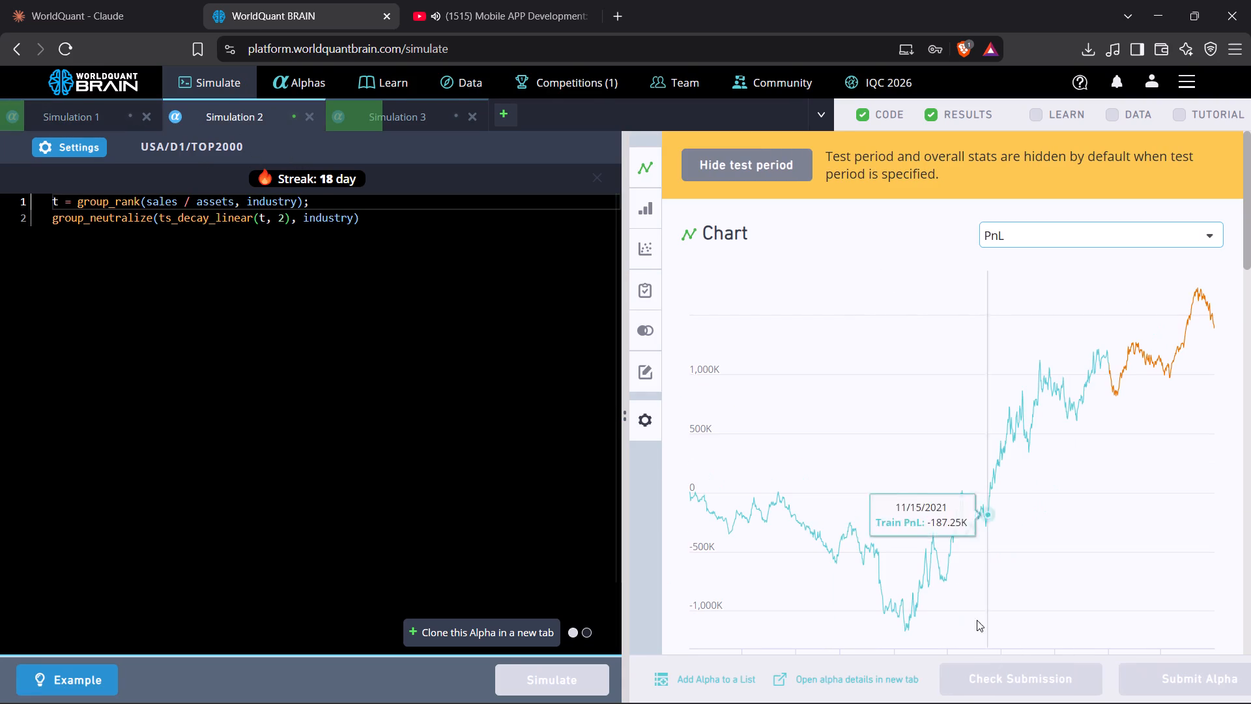
{"action": "scroll", "coordinate": [988, 468], "scroll_direction": "down", "scroll_amount": 10}
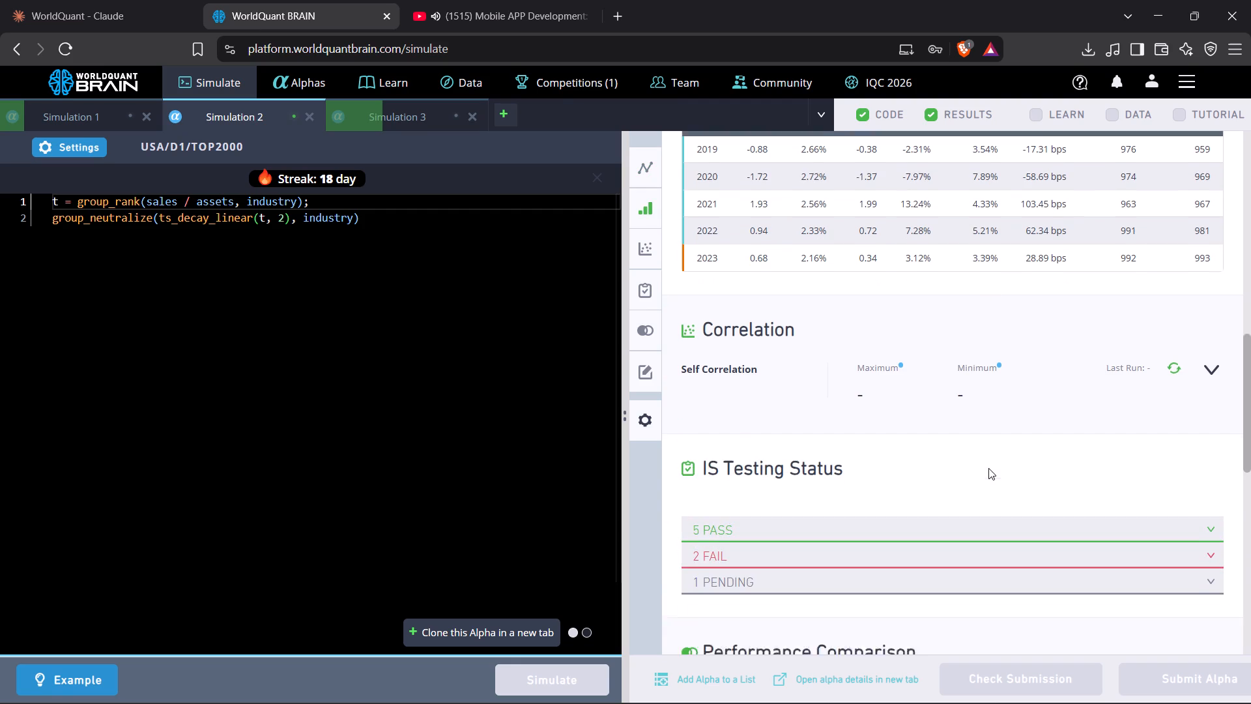
{"action": "left_click", "coordinate": [734, 509]}
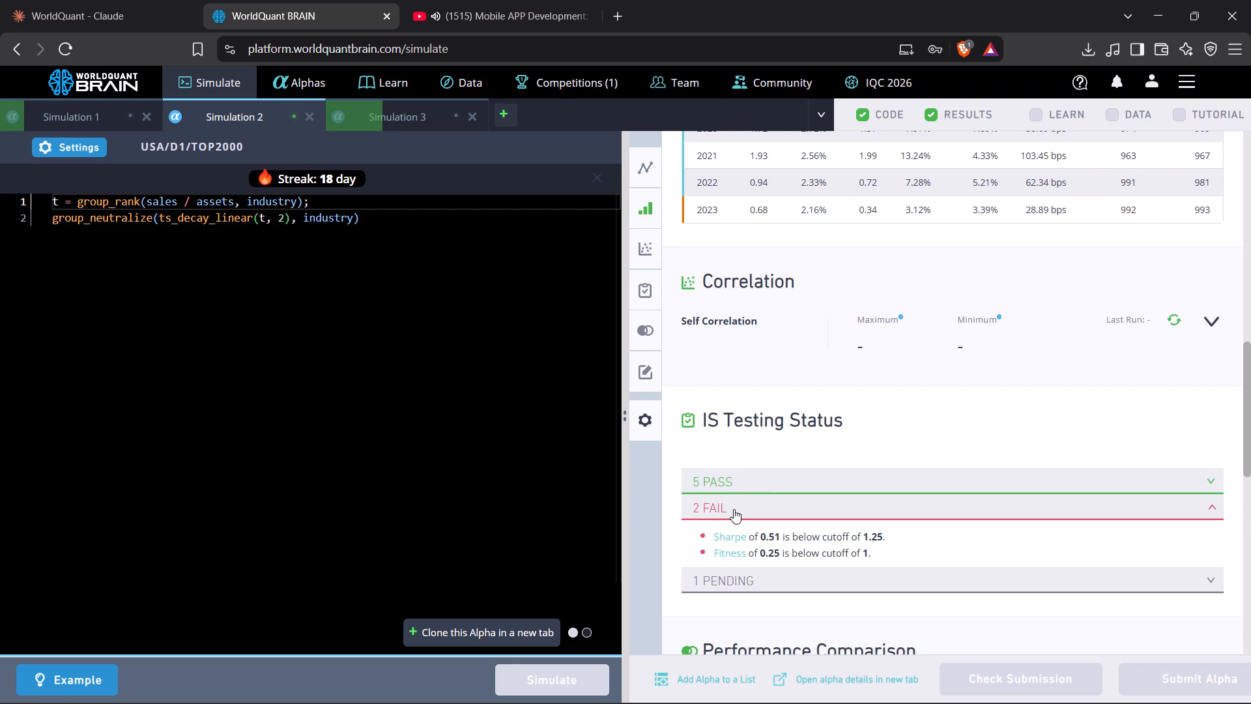
Set Simulation 2's universe to TOP3000 and its neutralization to Sector, and run the simulation.
{"action": "left_click", "coordinate": [82, 149]}
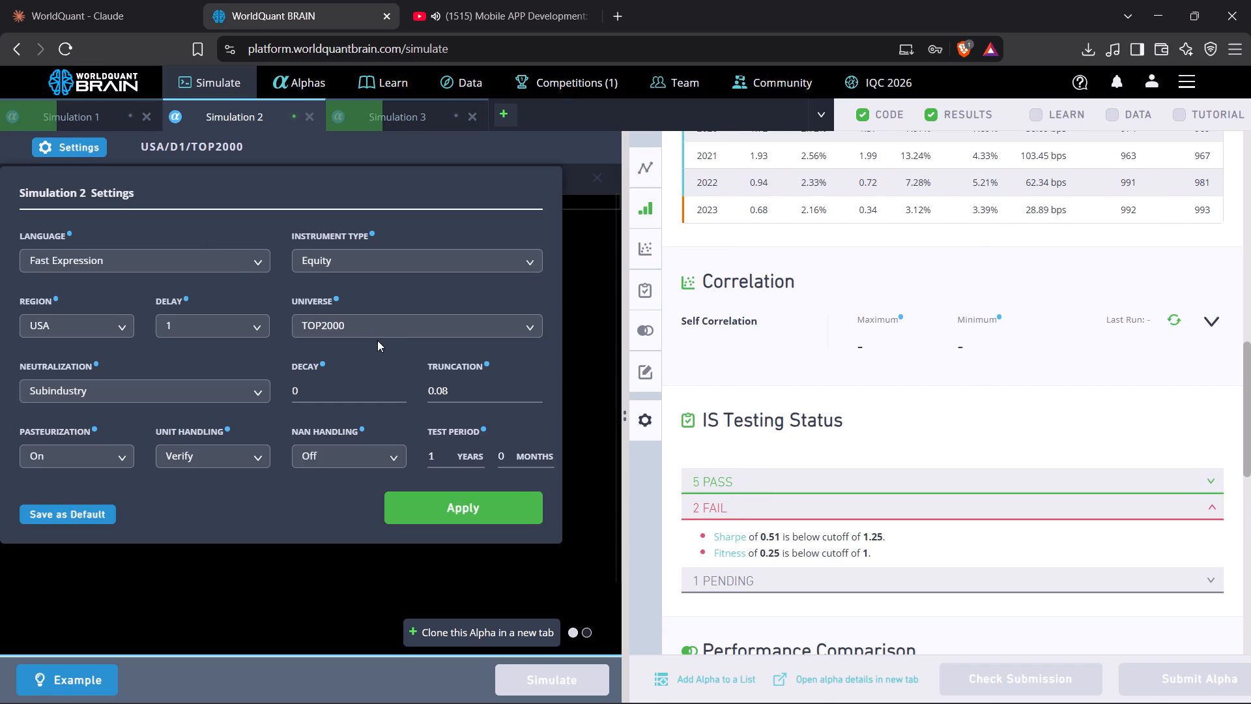
{"action": "left_click", "coordinate": [377, 331]}
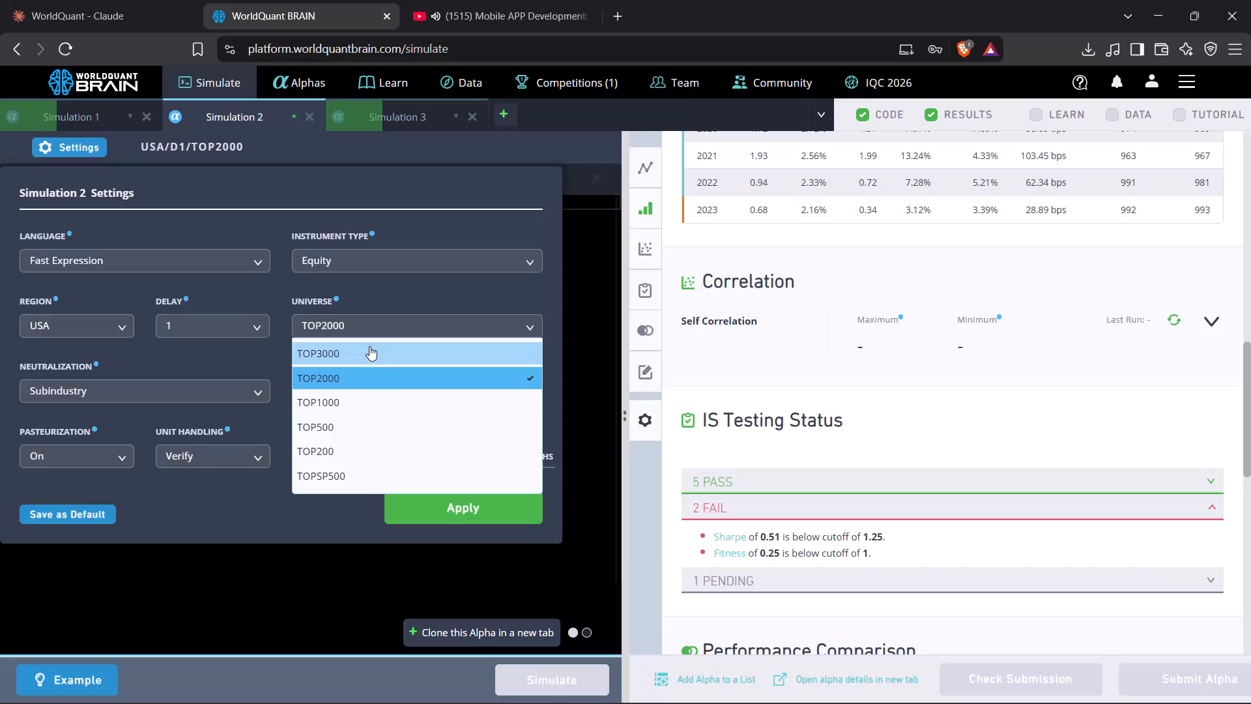
{"action": "left_click", "coordinate": [369, 346]}
{"action": "left_click", "coordinate": [163, 386]}
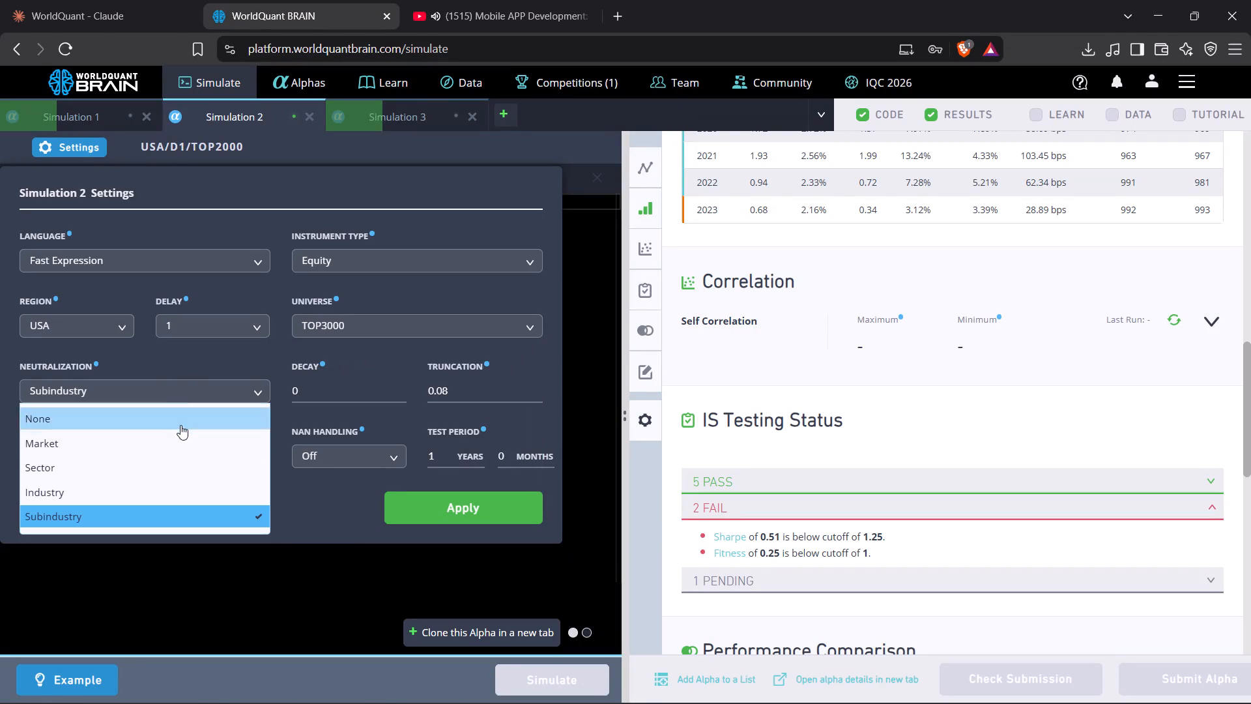
{"action": "left_click", "coordinate": [160, 467]}
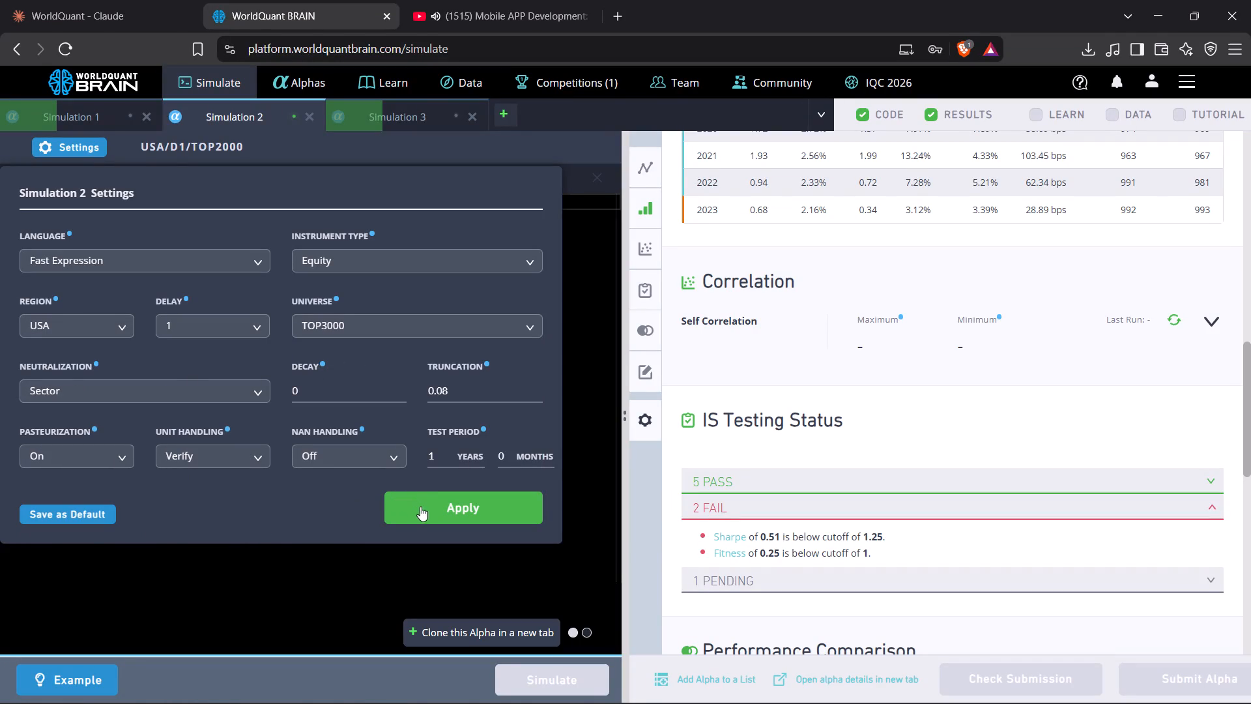
{"action": "left_click", "coordinate": [420, 506]}
{"action": "left_click", "coordinate": [562, 684]}
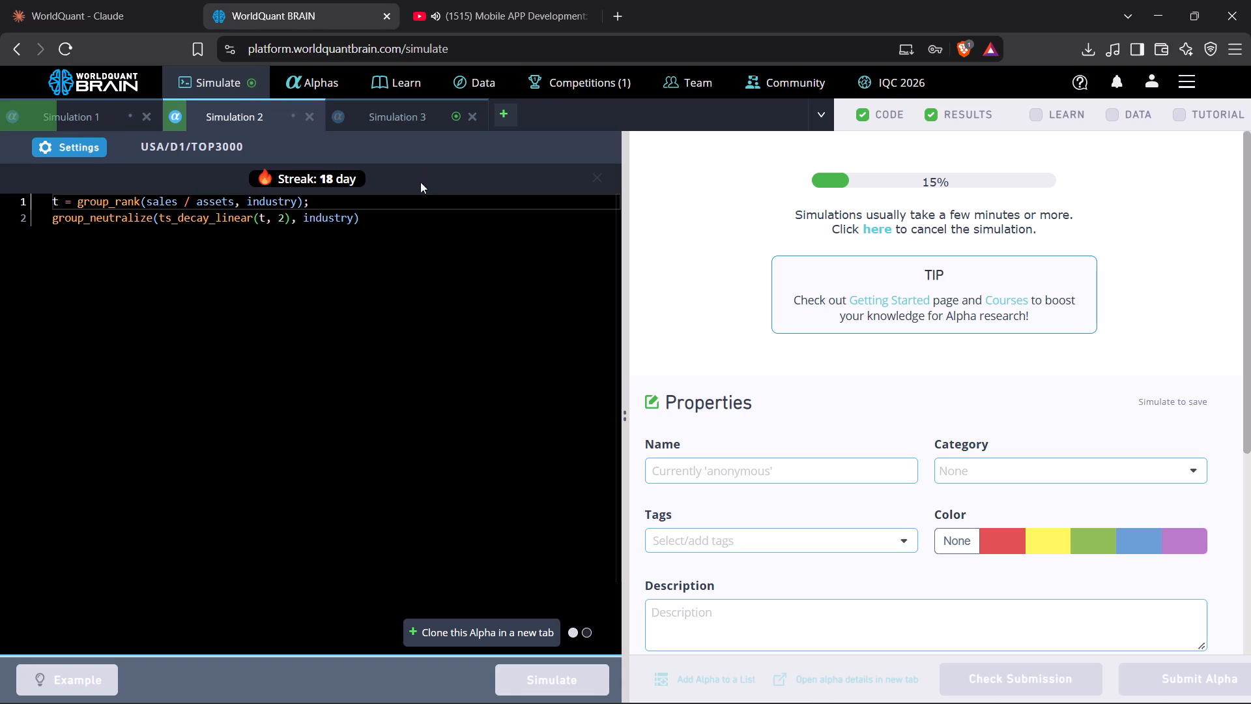
Open Simulation 3, show its test period, and review its yearly results and the failed checks in its IS Testing Status.
{"action": "left_click", "coordinate": [413, 110]}
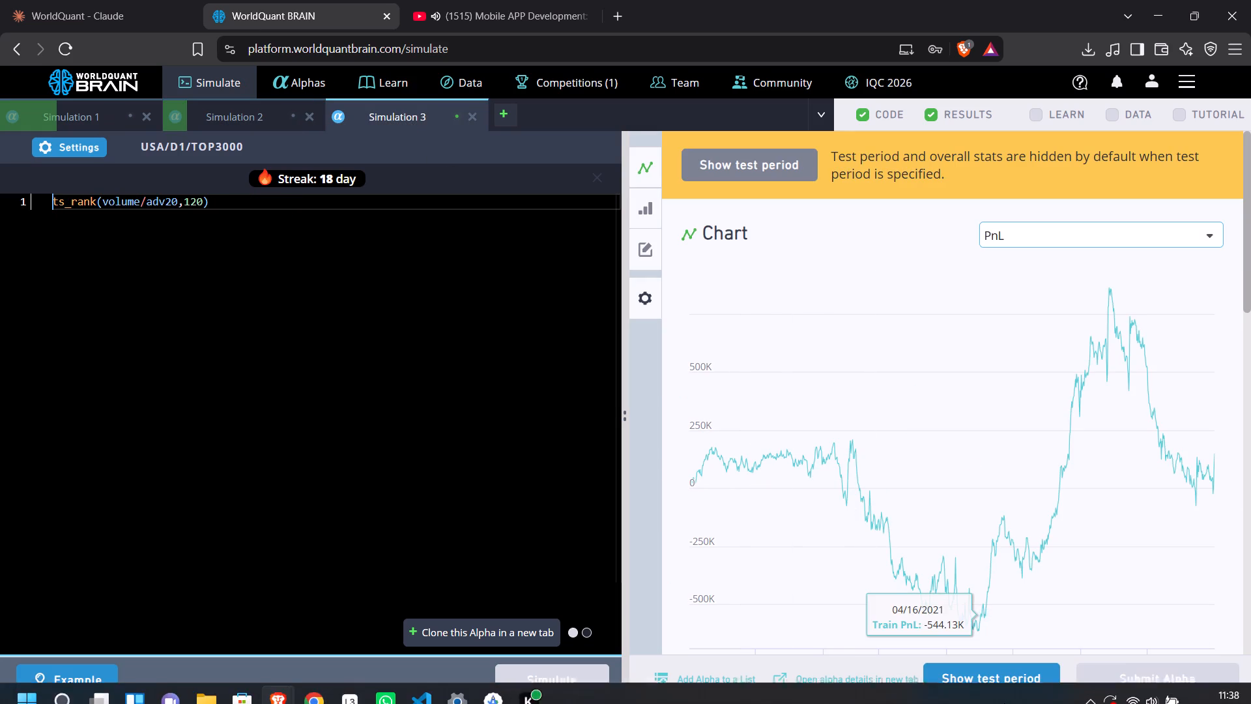
{"action": "left_click", "coordinate": [995, 673]}
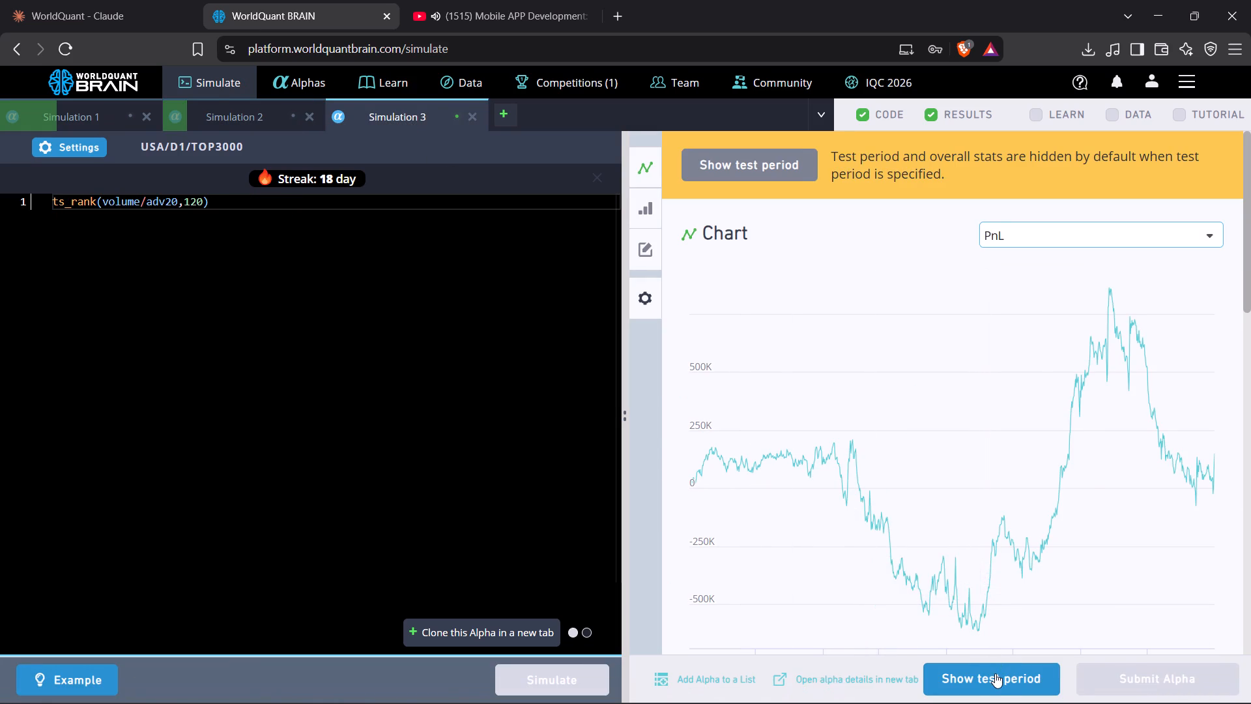
{"action": "scroll", "coordinate": [942, 494], "scroll_direction": "down", "scroll_amount": 9}
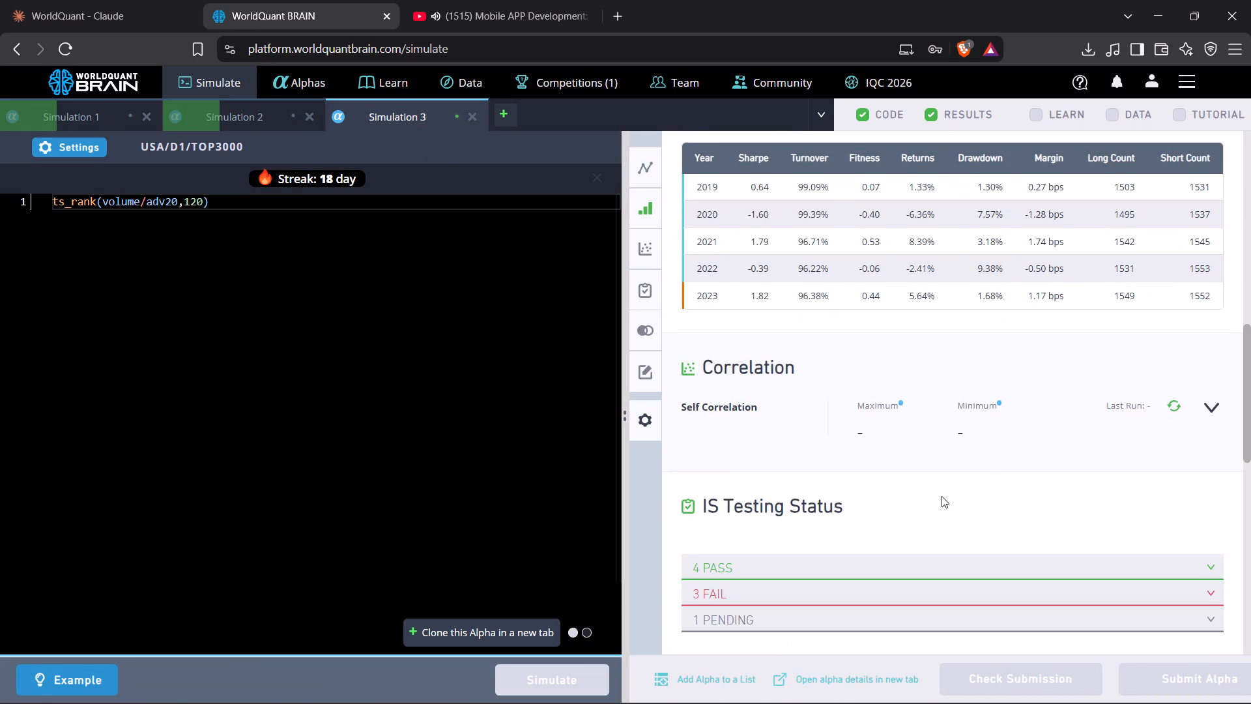
{"action": "left_click", "coordinate": [859, 587]}
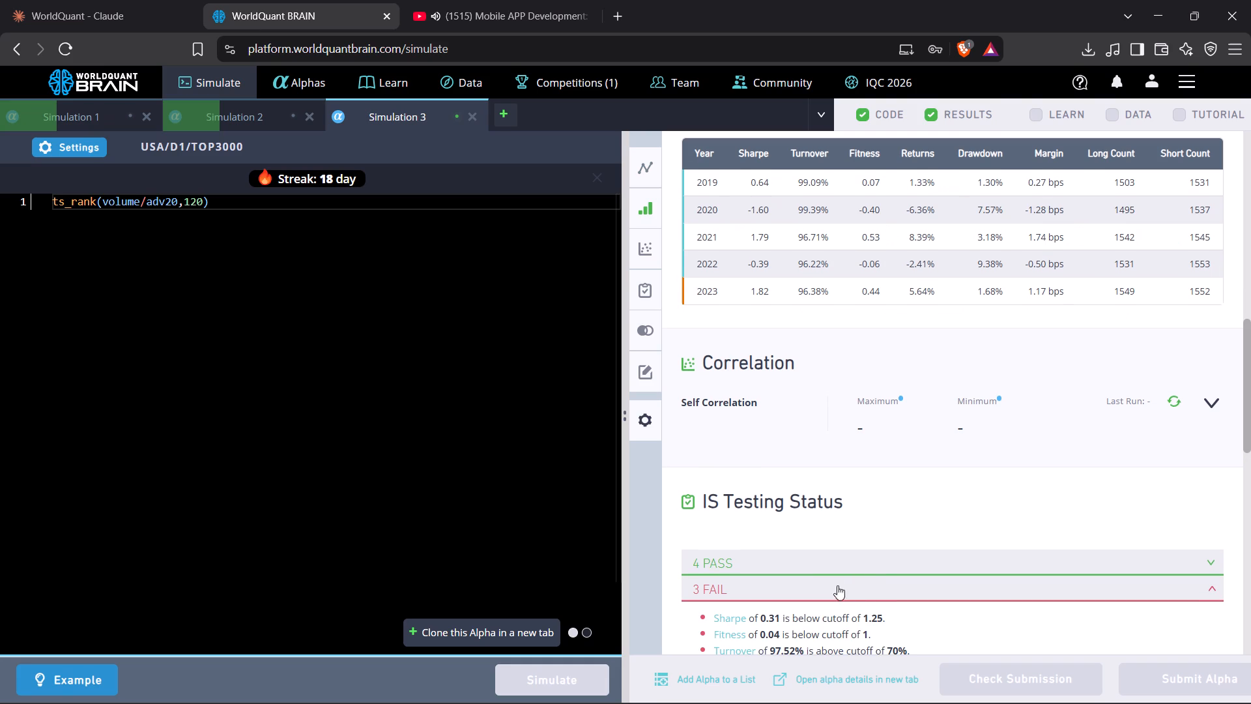
{"action": "scroll", "coordinate": [885, 575], "scroll_direction": "down", "scroll_amount": 2}
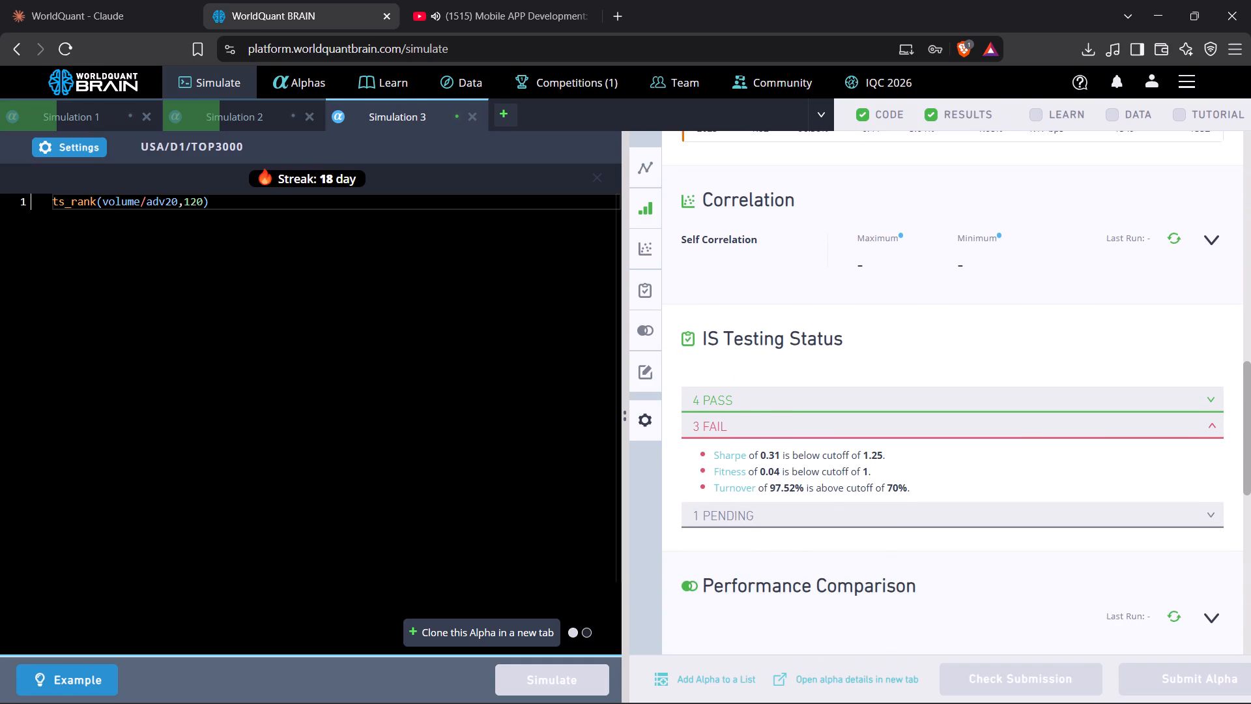
Raise the decay in Simulation 3's settings to a small single-digit value, apply it, and run the simulation.
{"action": "left_click", "coordinate": [66, 153]}
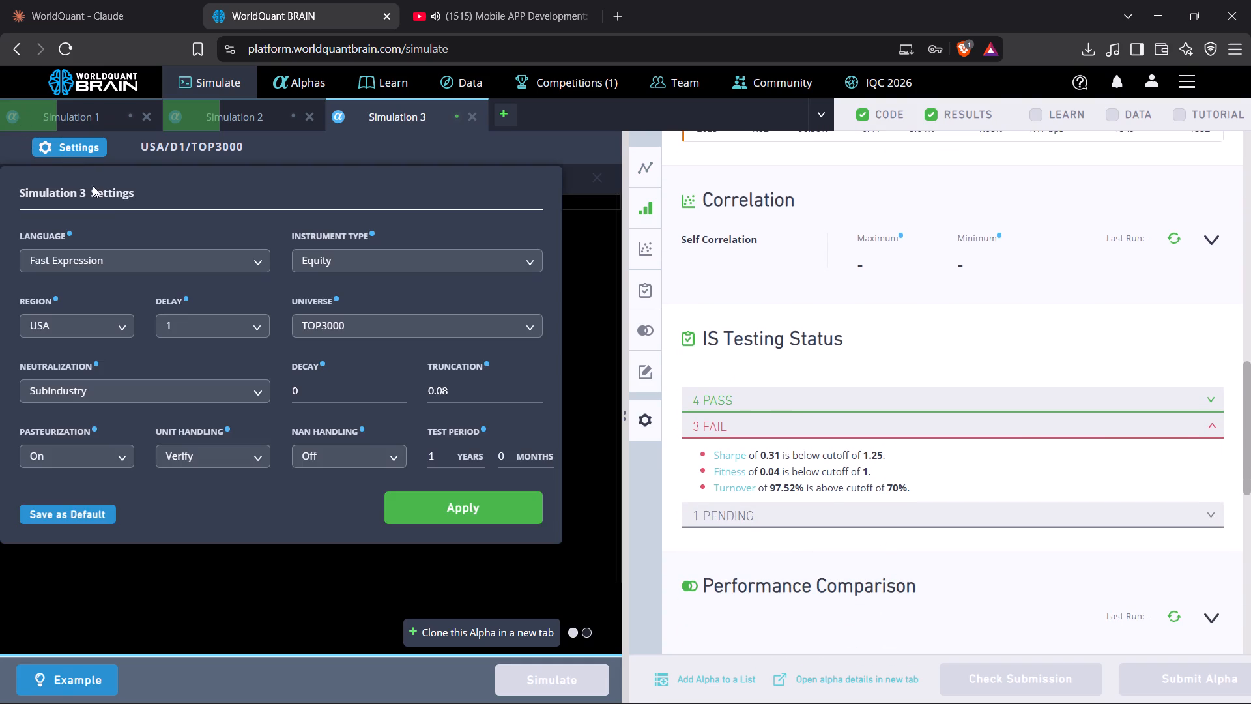
{"action": "left_click", "coordinate": [399, 385]}
{"action": "triple_click", "coordinate": [401, 394]}
{"action": "left_click", "coordinate": [401, 394]}
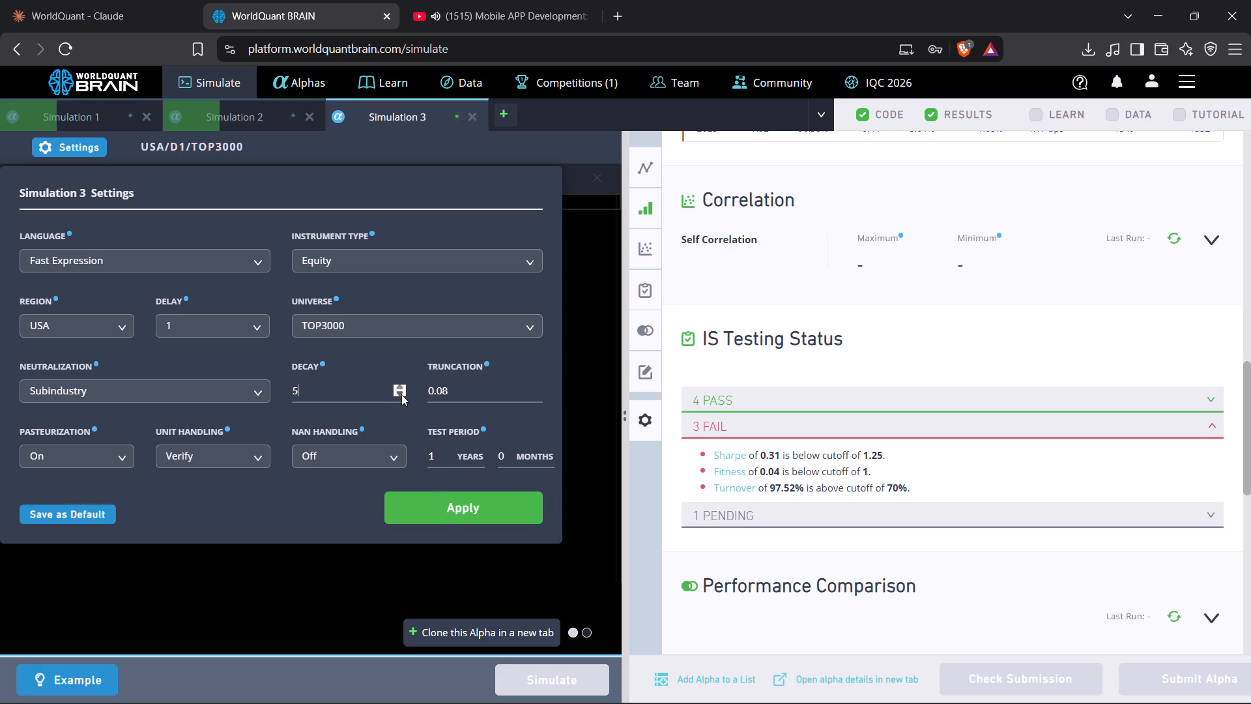
{"action": "left_click", "coordinate": [401, 394]}
{"action": "left_click", "coordinate": [453, 505]}
{"action": "left_click", "coordinate": [581, 685]}
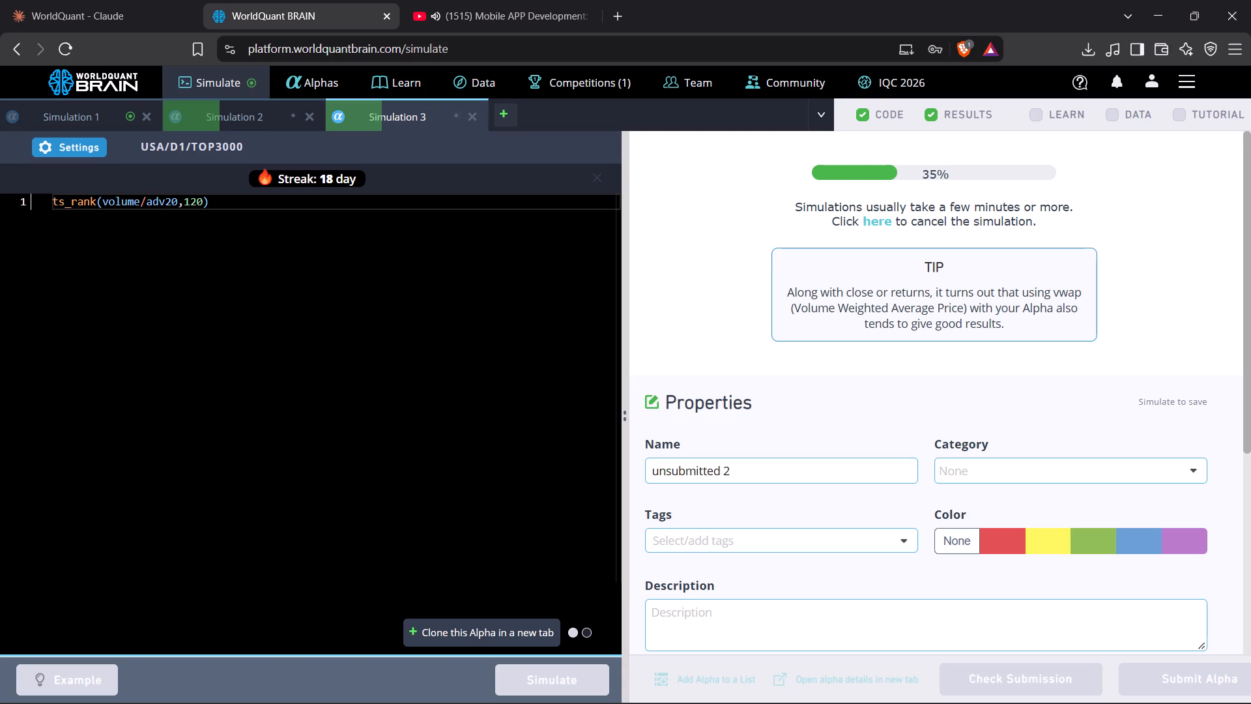
Open Simulation 1 and show its test period on the PnL chart.
{"action": "left_click", "coordinate": [100, 117]}
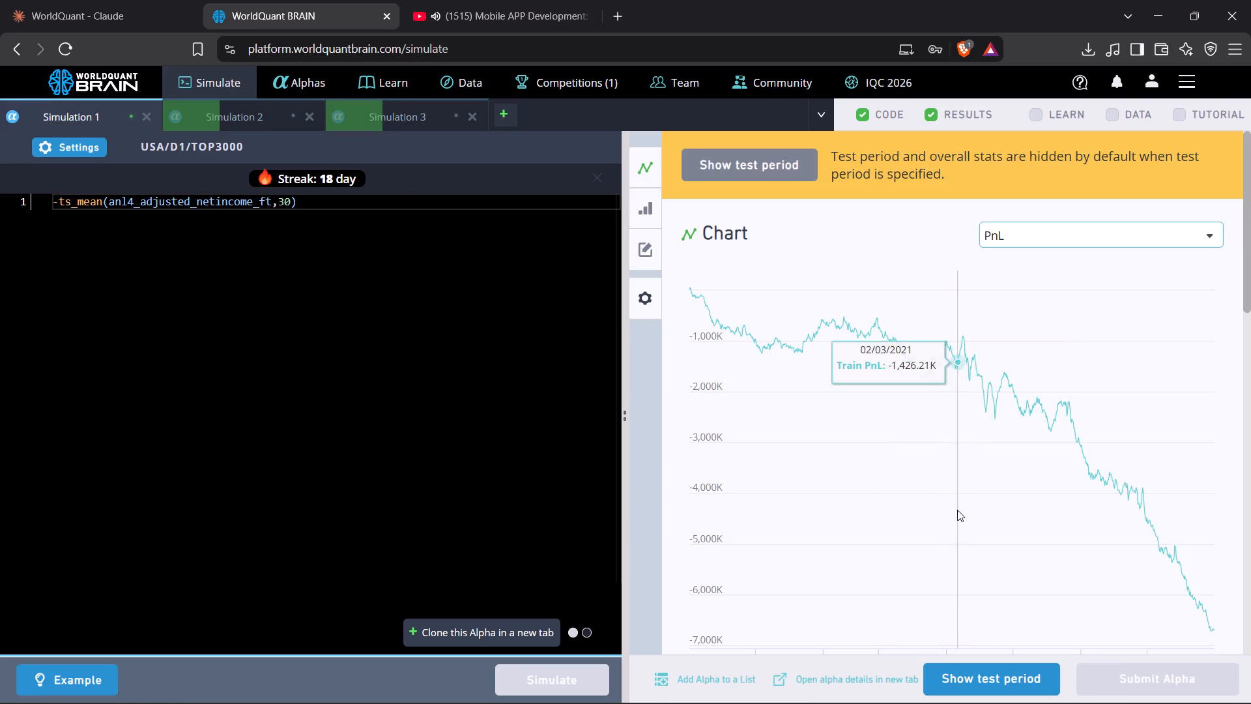
{"action": "left_click", "coordinate": [988, 681]}
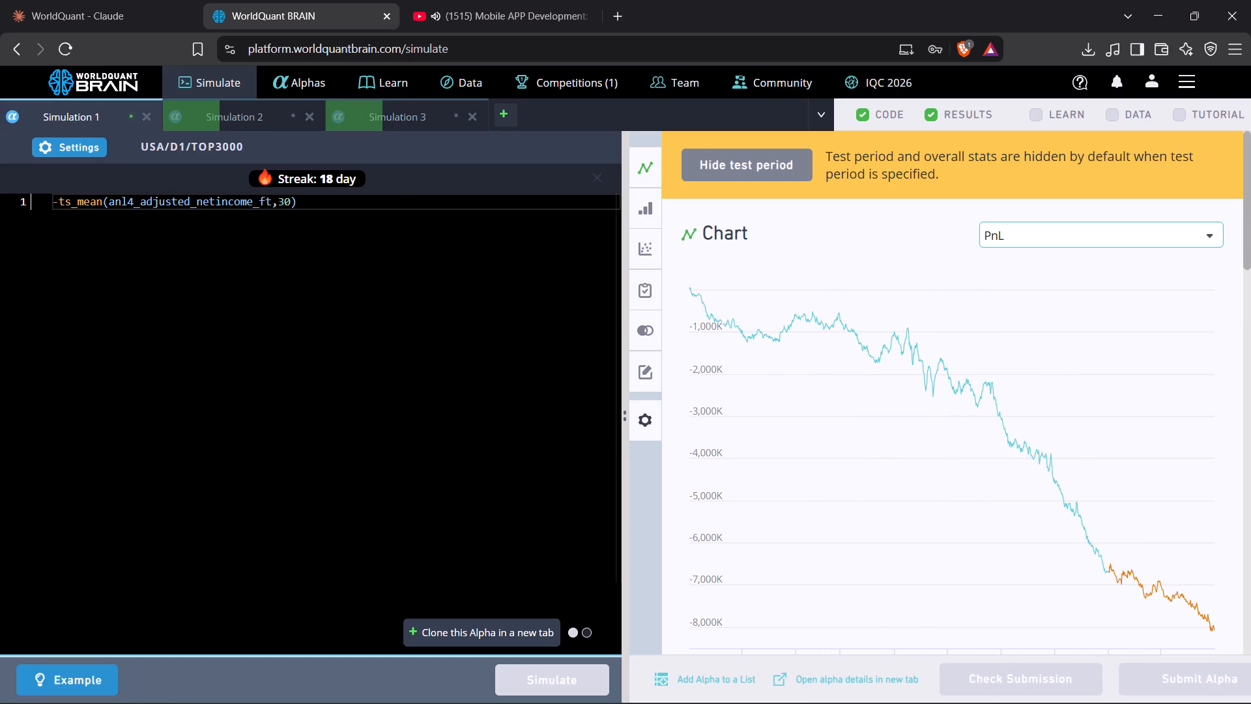
Remove the leading minus sign from Simulation 1's ts_mean expression and run the simulation.
{"action": "left_click_drag", "start_coordinate": [55, 202], "coordinate": [59, 210]}
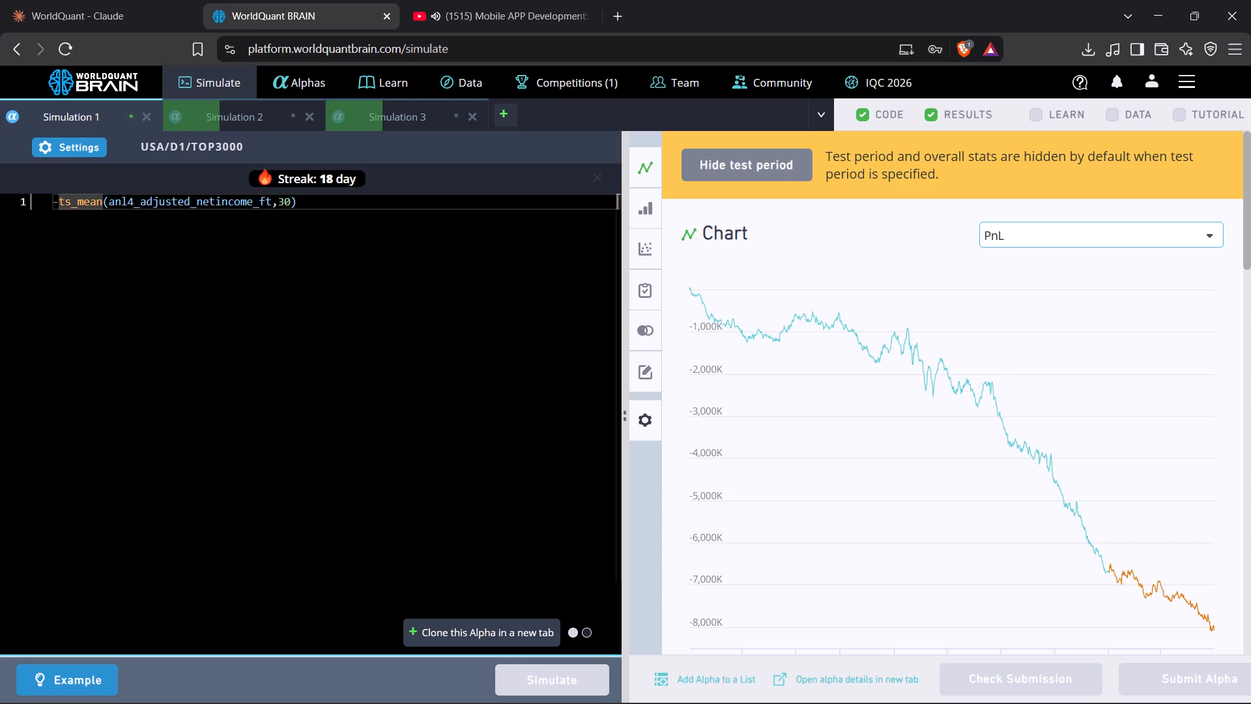
{"action": "key", "text": "BackSpace"}
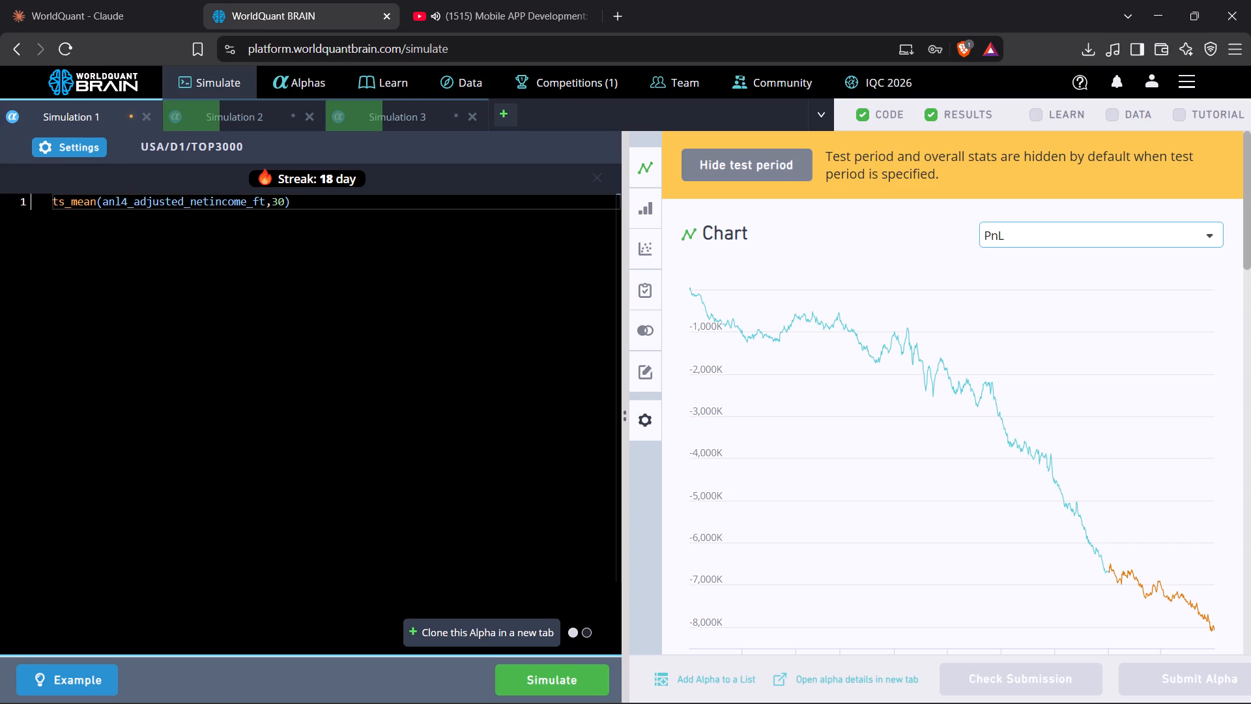
{"action": "left_click", "coordinate": [565, 678]}
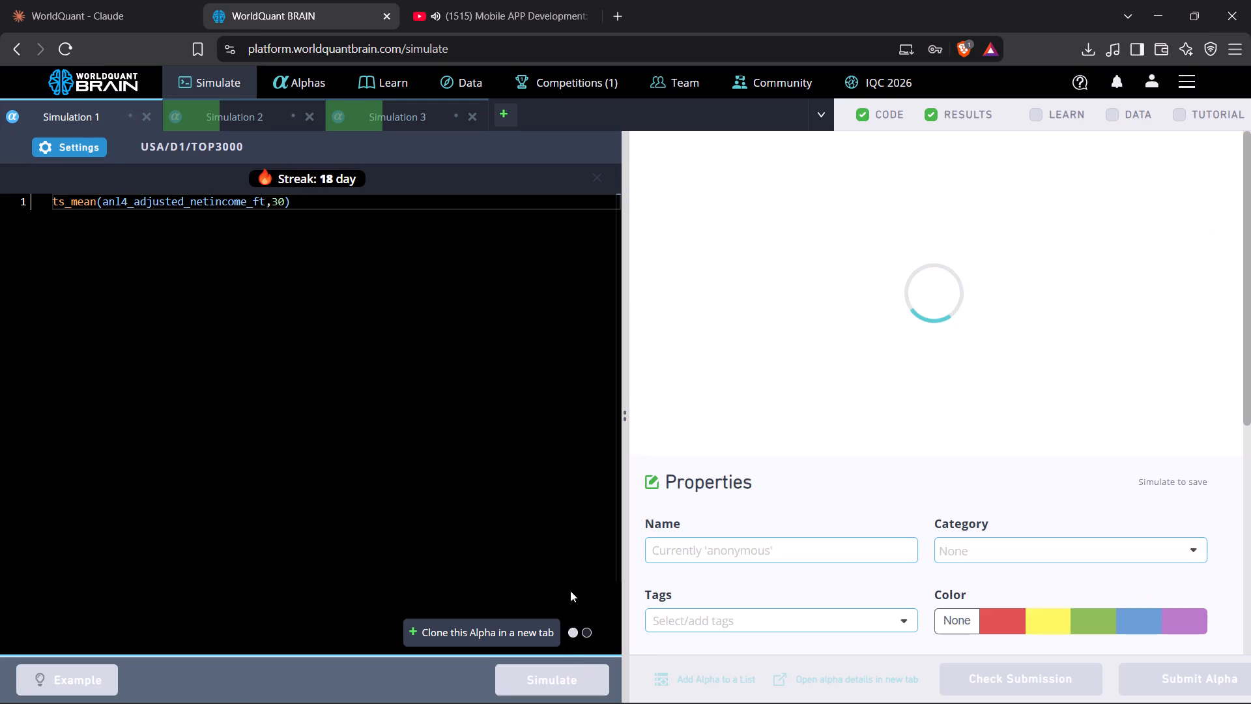
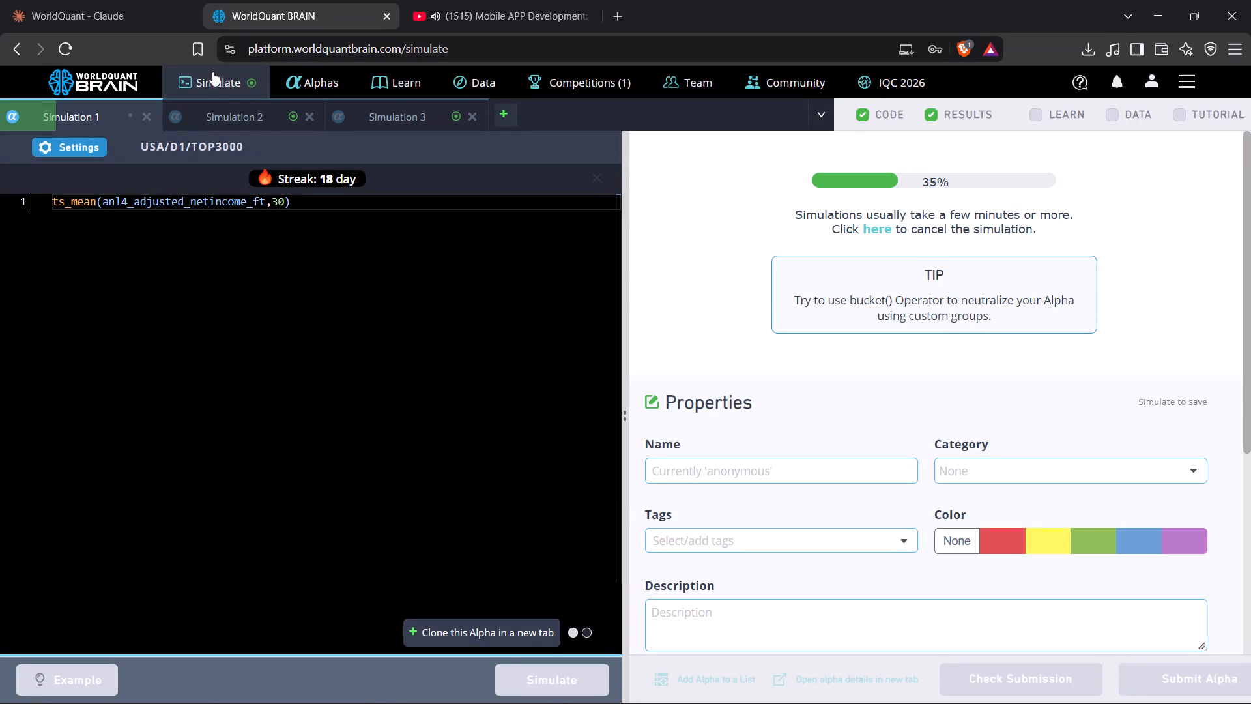
Open Simulation 2, show its test period, and review its PnL chart, yearly results and IS Testing Status.
{"action": "left_click", "coordinate": [241, 117]}
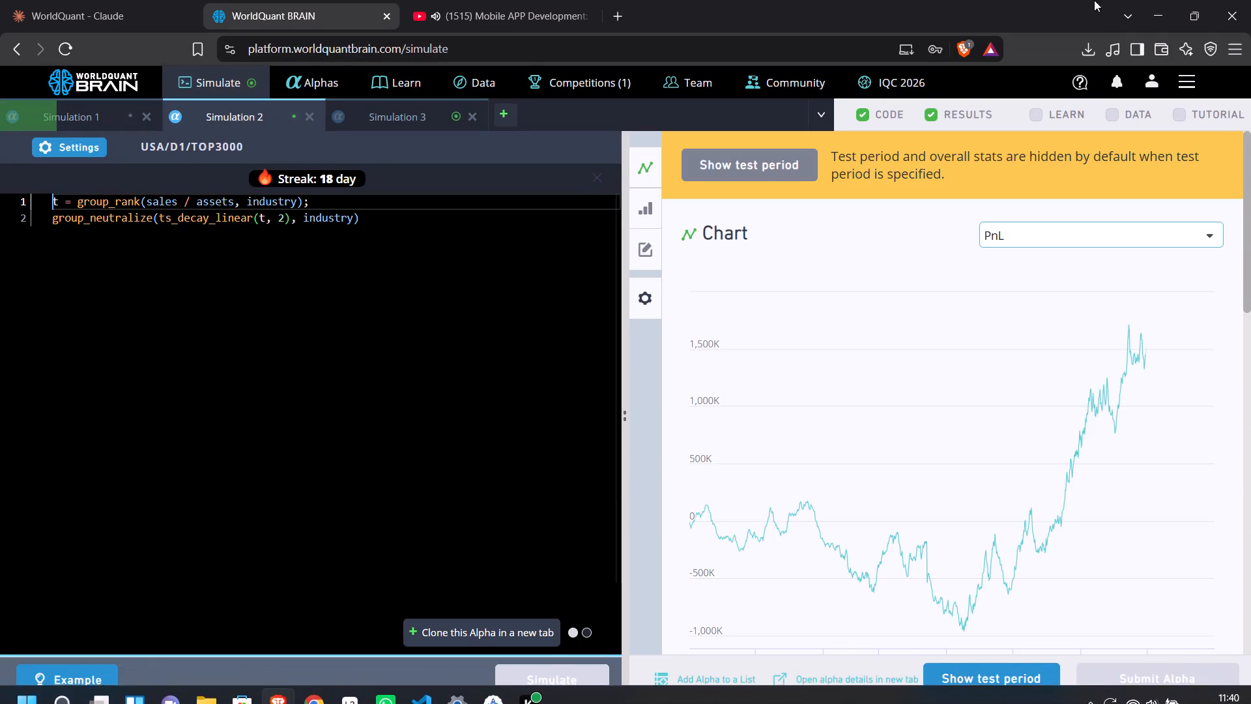
{"action": "left_click", "coordinate": [1004, 677]}
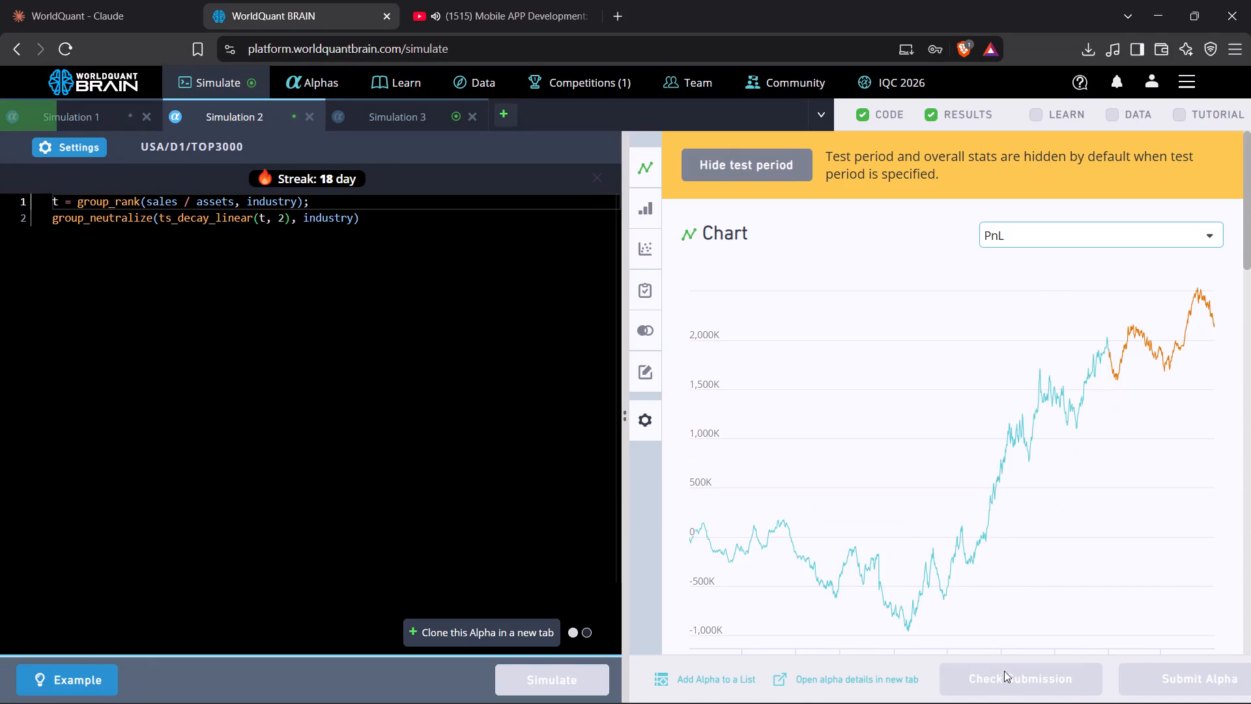
{"action": "scroll", "coordinate": [1008, 467], "scroll_direction": "down", "scroll_amount": 9}
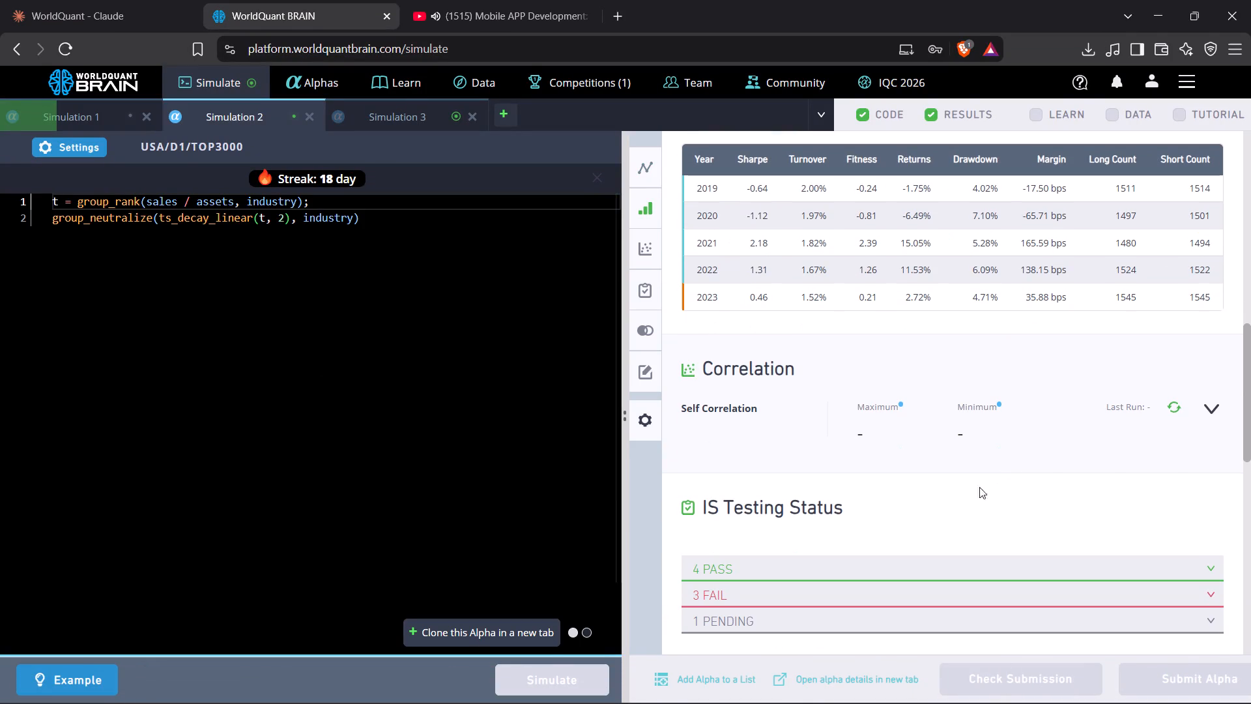
Review Simulation 3's training results, set its neutralization to Market, apply the settings, and run the simulation.
{"action": "left_click", "coordinate": [410, 123]}
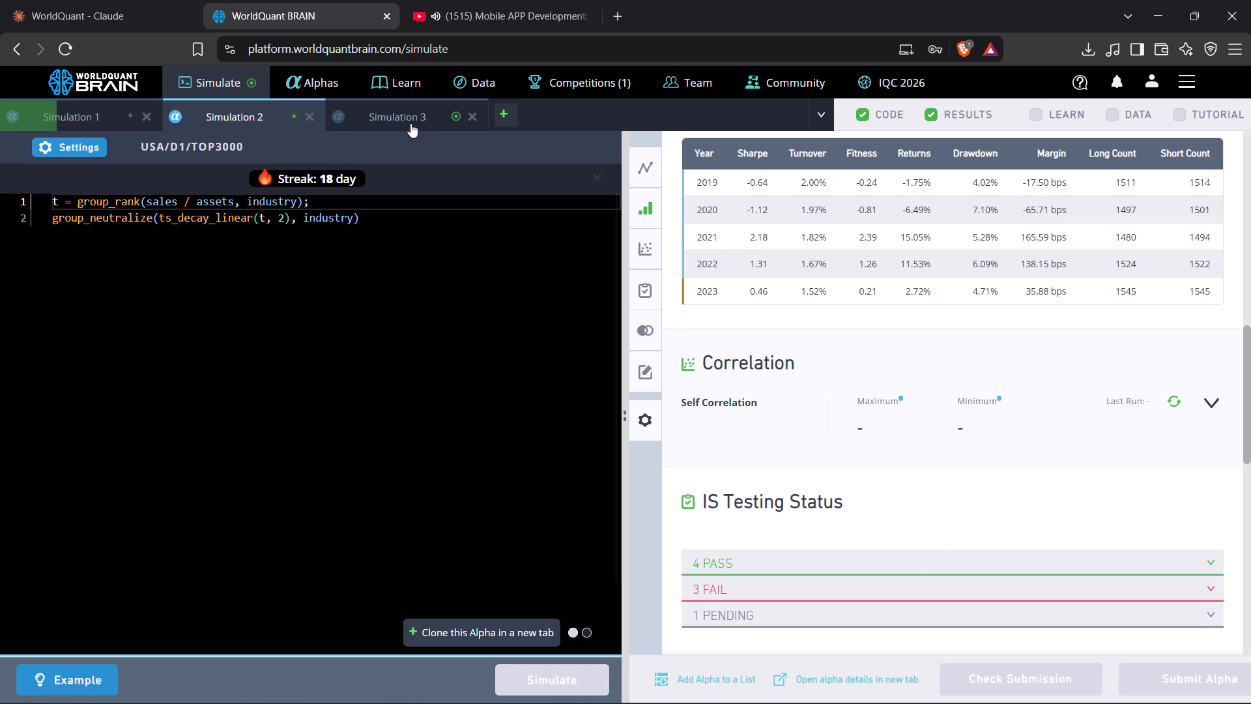
{"action": "scroll", "coordinate": [994, 540], "scroll_direction": "up", "scroll_amount": 6}
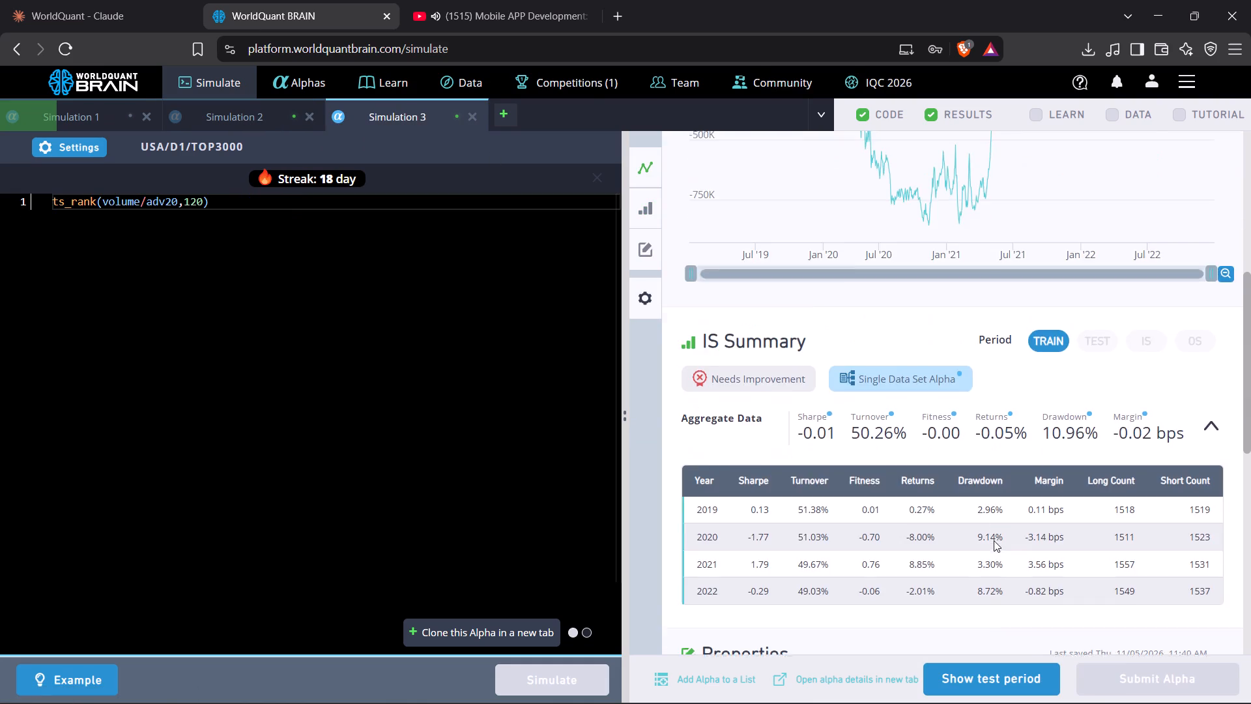
{"action": "scroll", "coordinate": [994, 540], "scroll_direction": "up", "scroll_amount": 3}
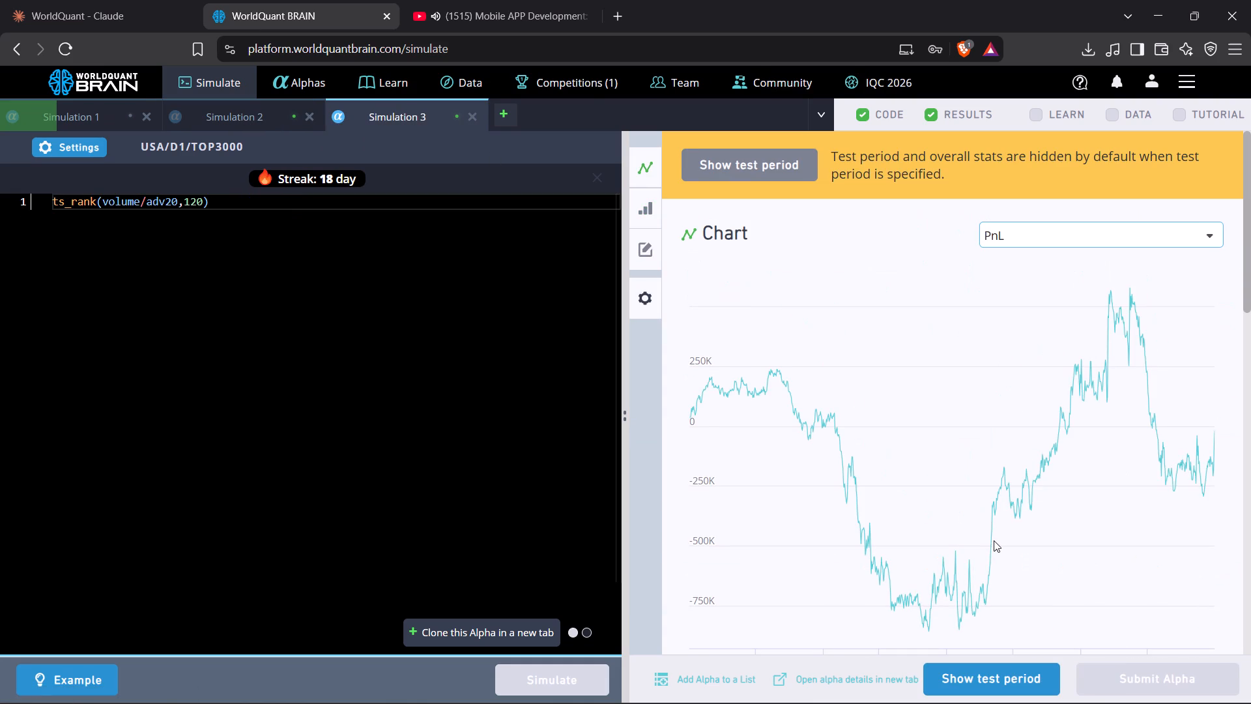
{"action": "left_click", "coordinate": [91, 152]}
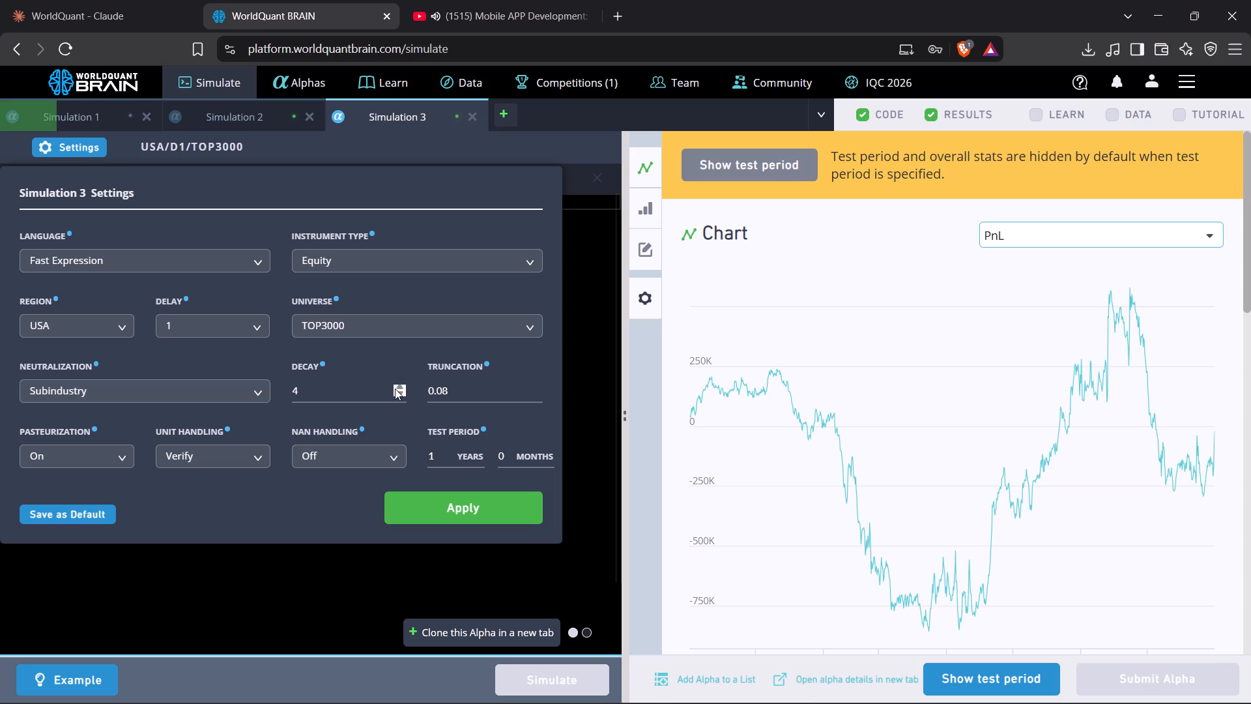
{"action": "left_click", "coordinate": [237, 394]}
{"action": "left_click", "coordinate": [184, 435]}
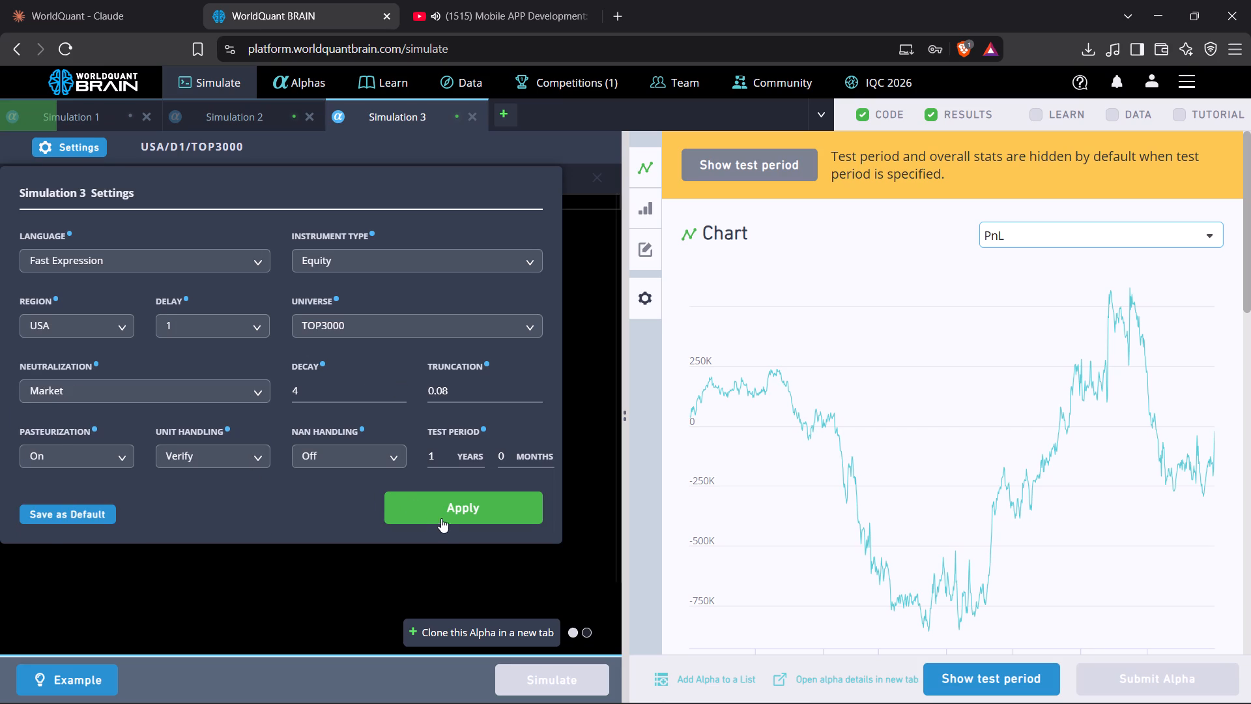
{"action": "left_click", "coordinate": [442, 519]}
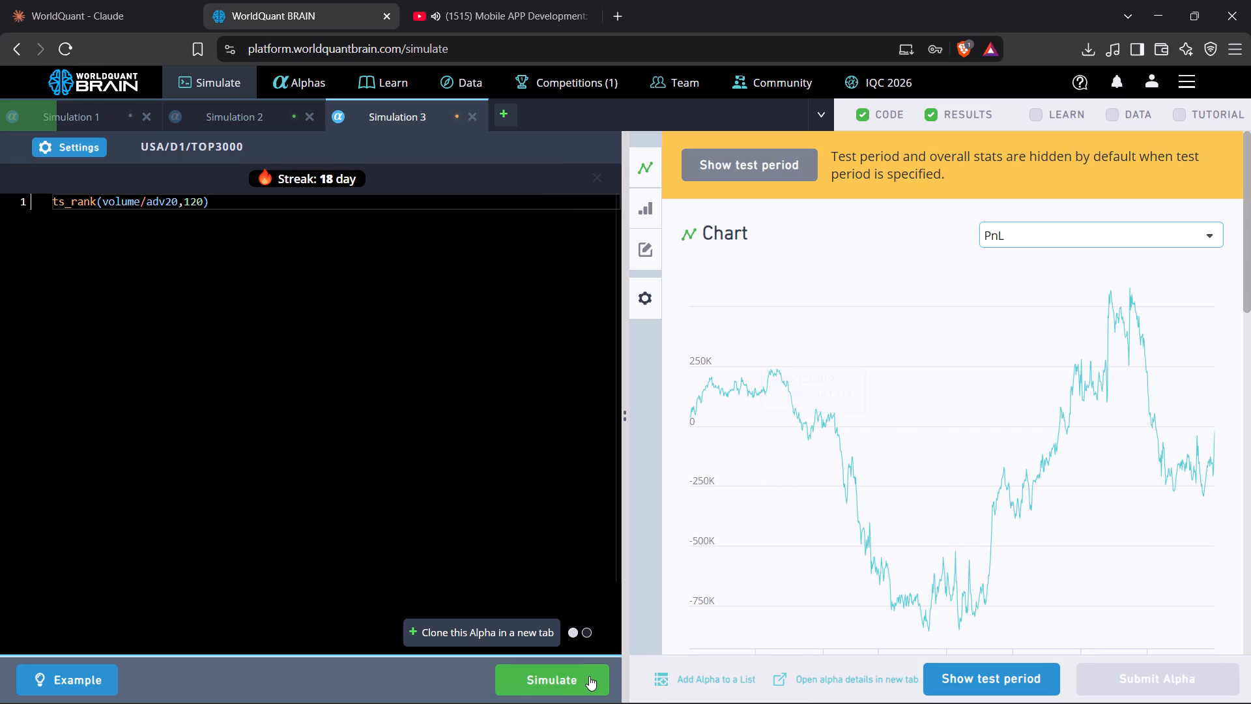
{"action": "left_click", "coordinate": [589, 676]}
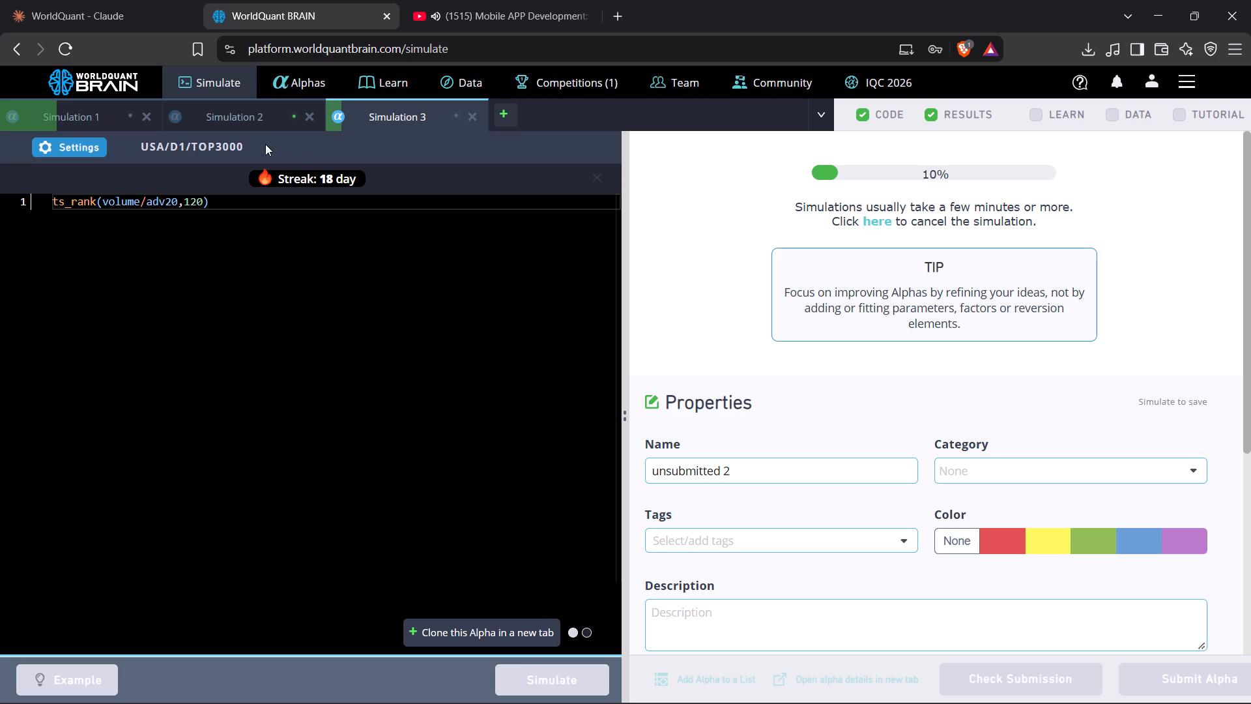
Change the group_rank grouping in Simulation 2 to subindustry and run the simulation.
{"action": "left_click", "coordinate": [256, 120]}
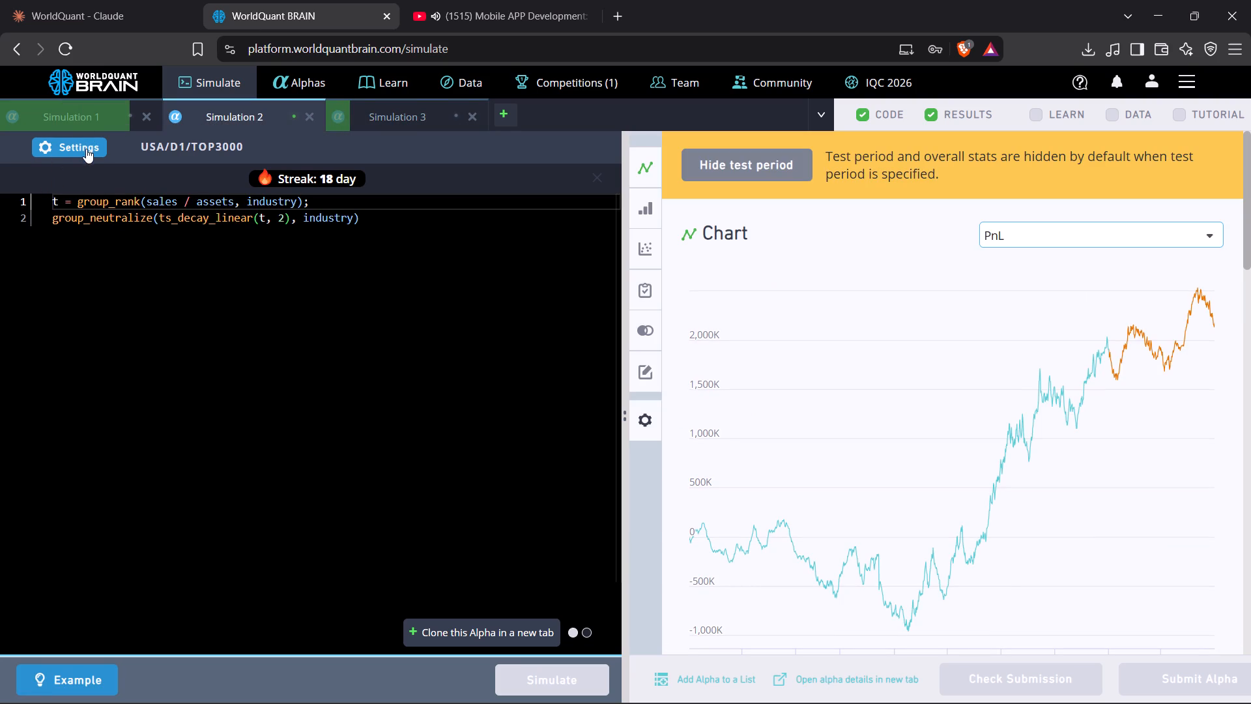
{"action": "left_click", "coordinate": [246, 205]}
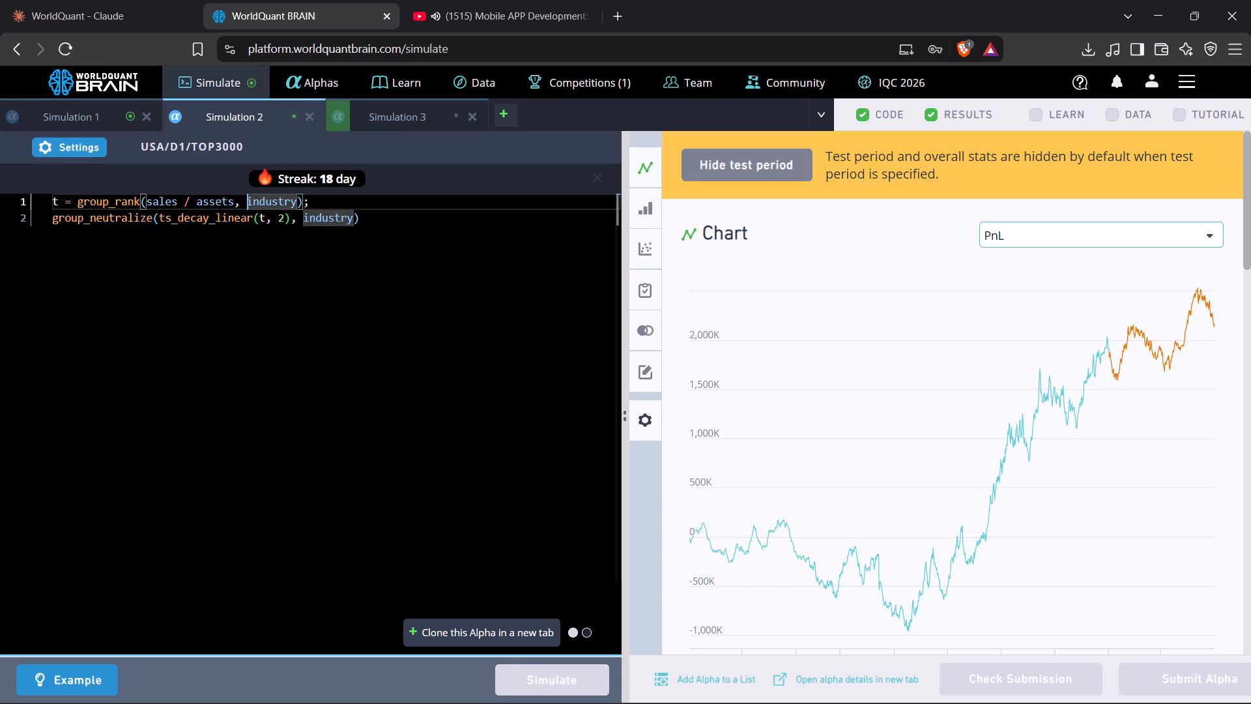
{"action": "type", "text": "sub"}
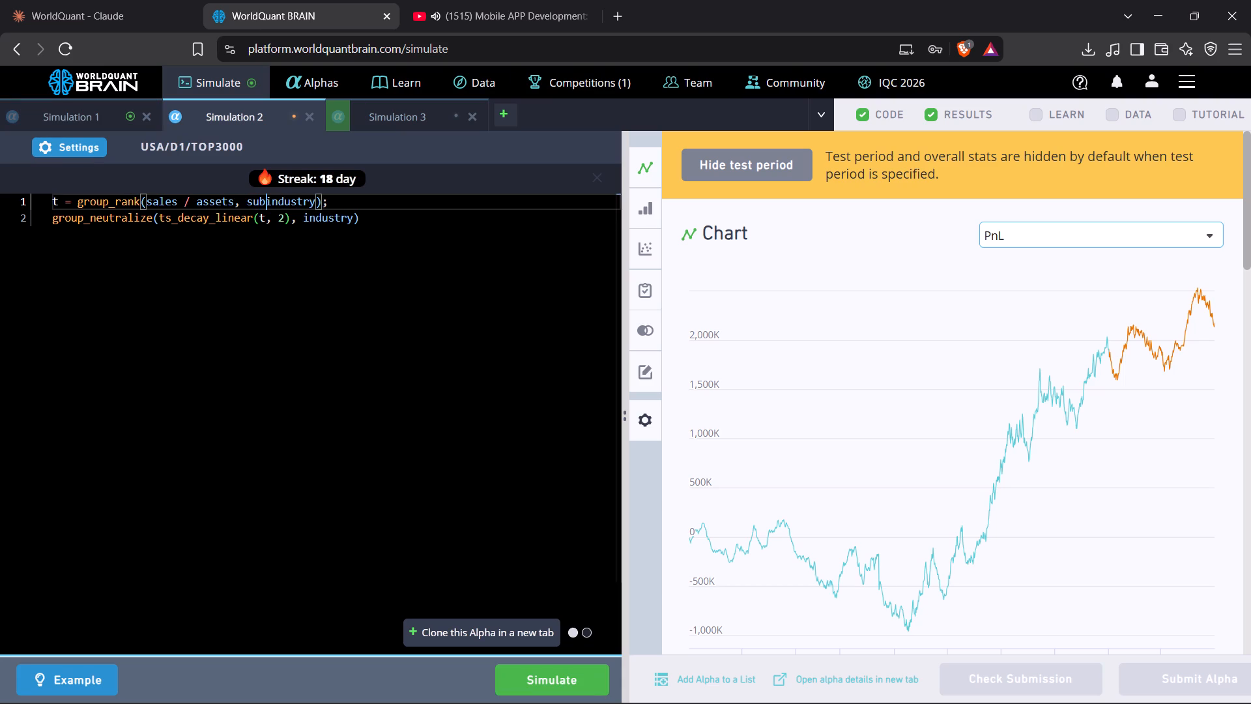
{"action": "left_click", "coordinate": [530, 679]}
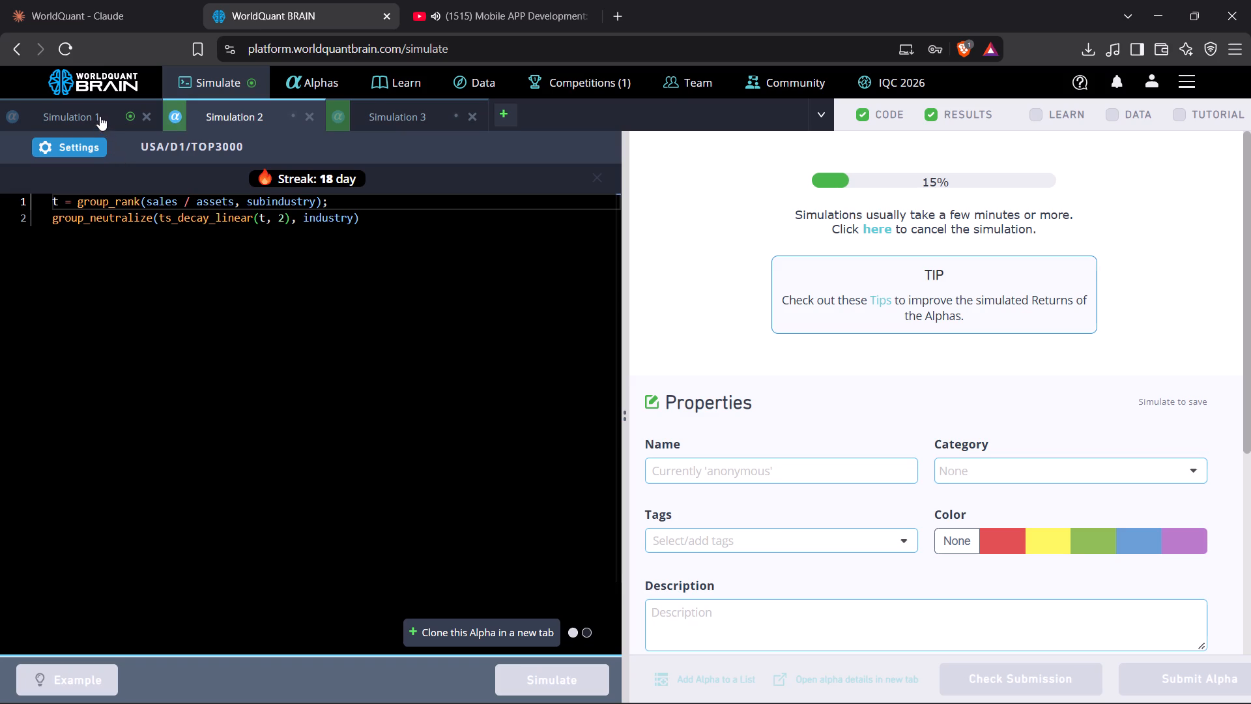
Show Simulation 1's test period, review its yearly results, run its self-correlation check, and view the IS Testing Status.
{"action": "left_click", "coordinate": [100, 116]}
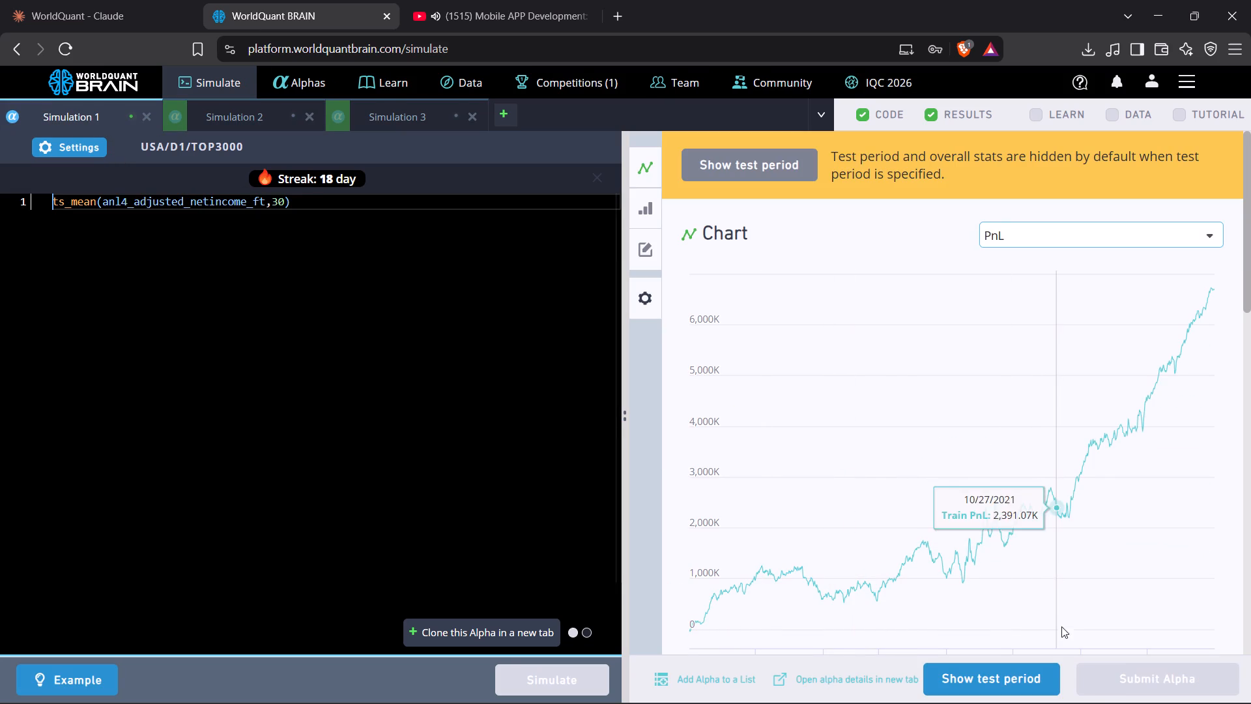
{"action": "left_click", "coordinate": [995, 679]}
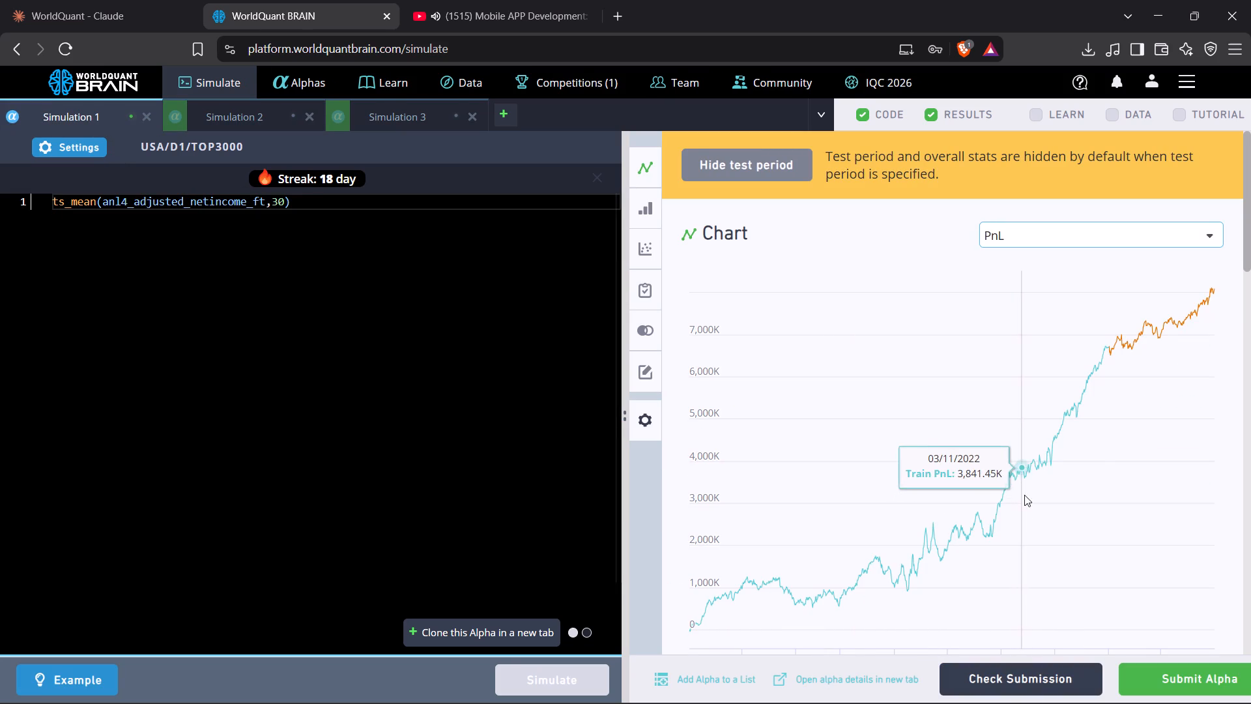
{"action": "scroll", "coordinate": [1026, 482], "scroll_direction": "up", "scroll_amount": 4}
{"action": "scroll", "coordinate": [1026, 482], "scroll_direction": "down", "scroll_amount": 5}
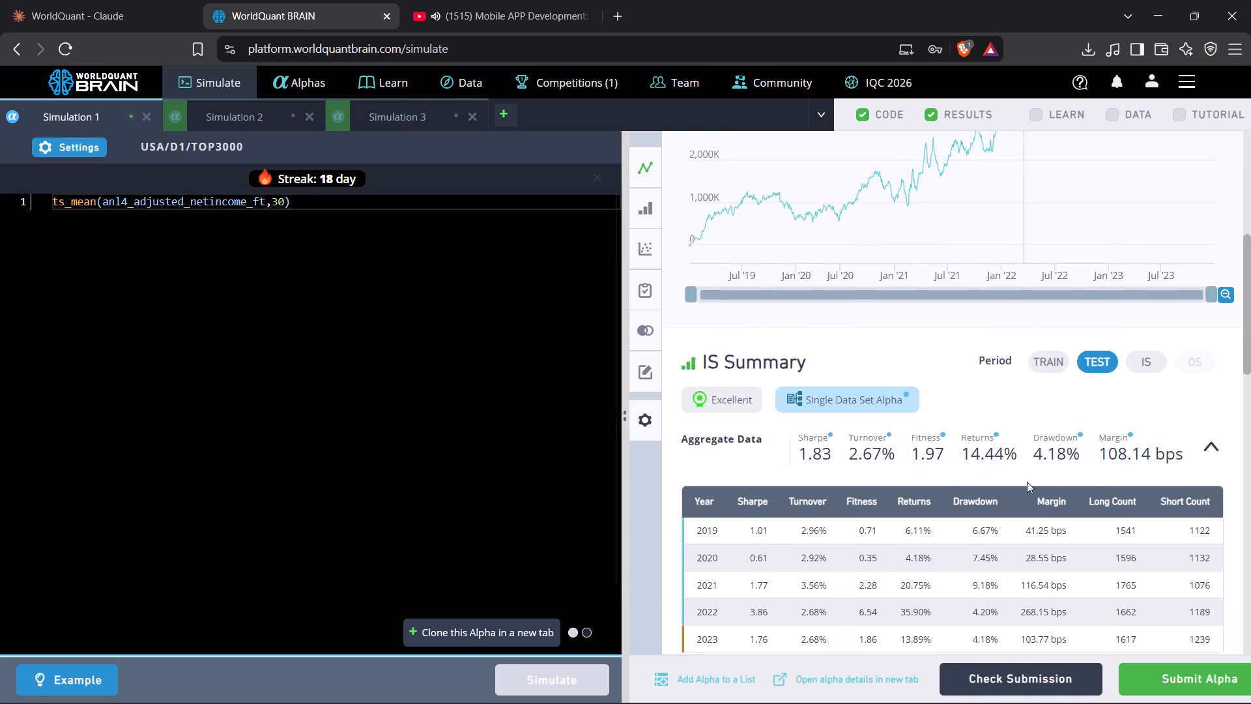
{"action": "scroll", "coordinate": [1038, 459], "scroll_direction": "down", "scroll_amount": 3}
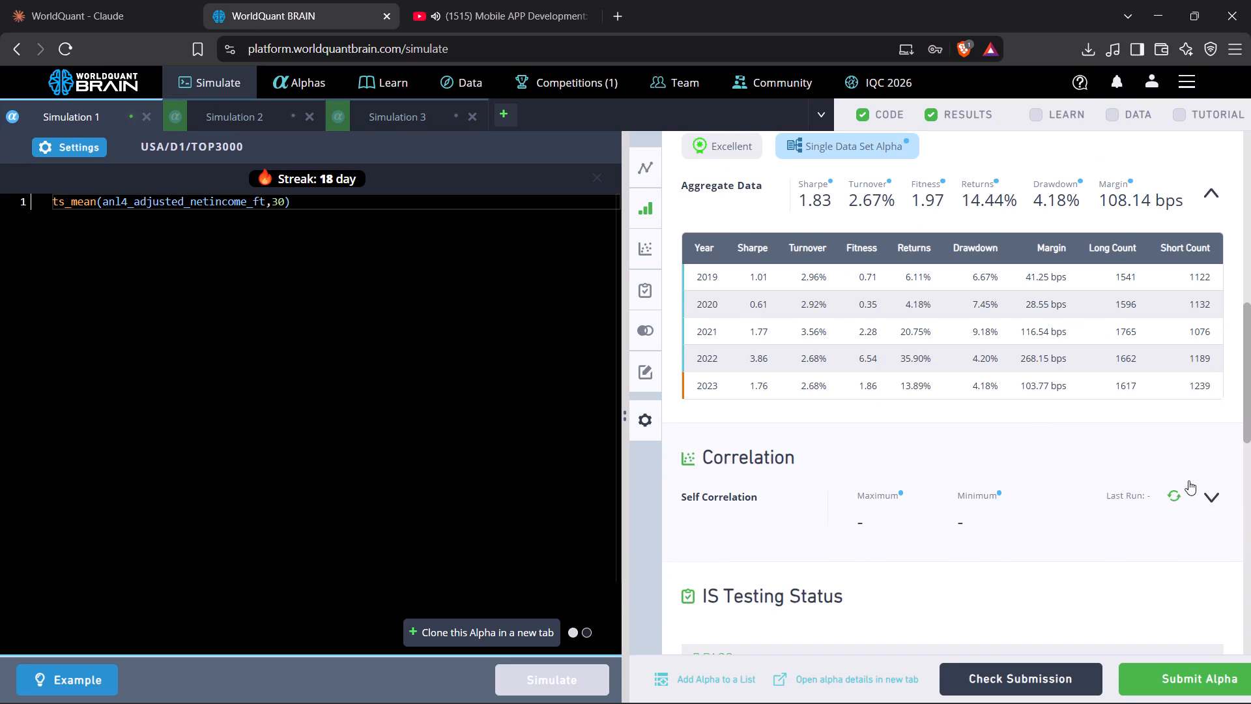
{"action": "left_click", "coordinate": [1174, 486]}
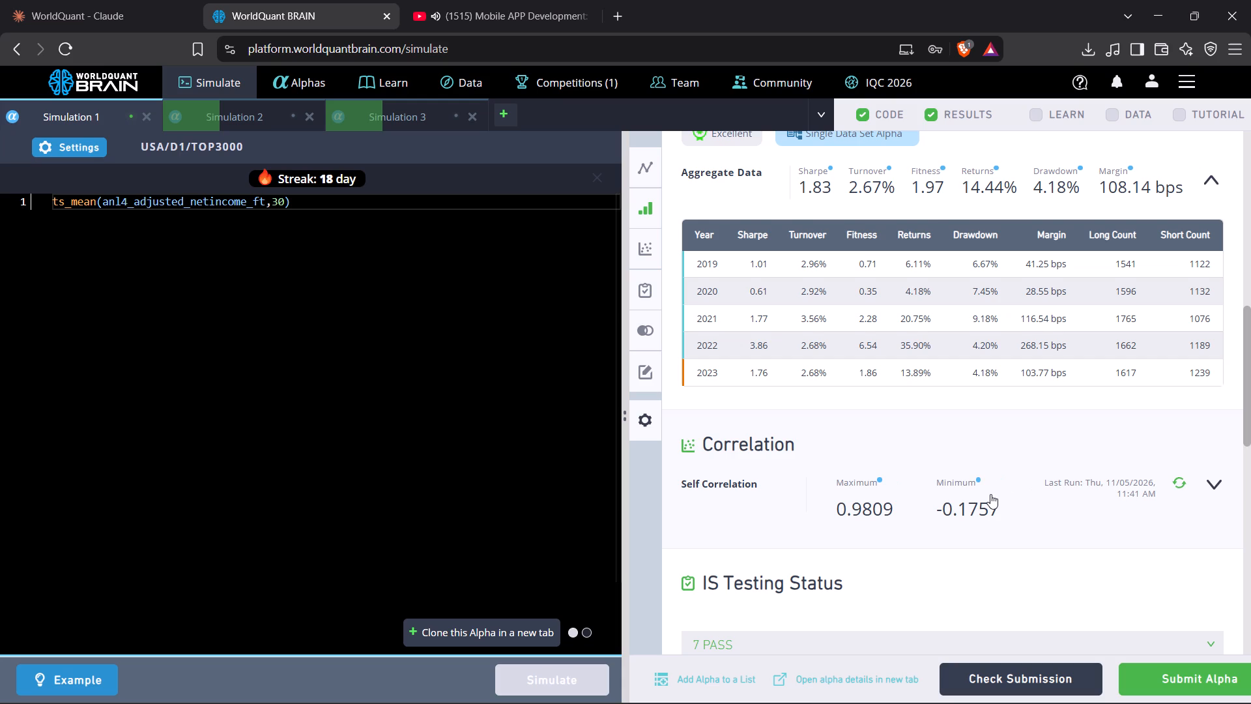
{"action": "scroll", "coordinate": [990, 494], "scroll_direction": "down", "scroll_amount": 1}
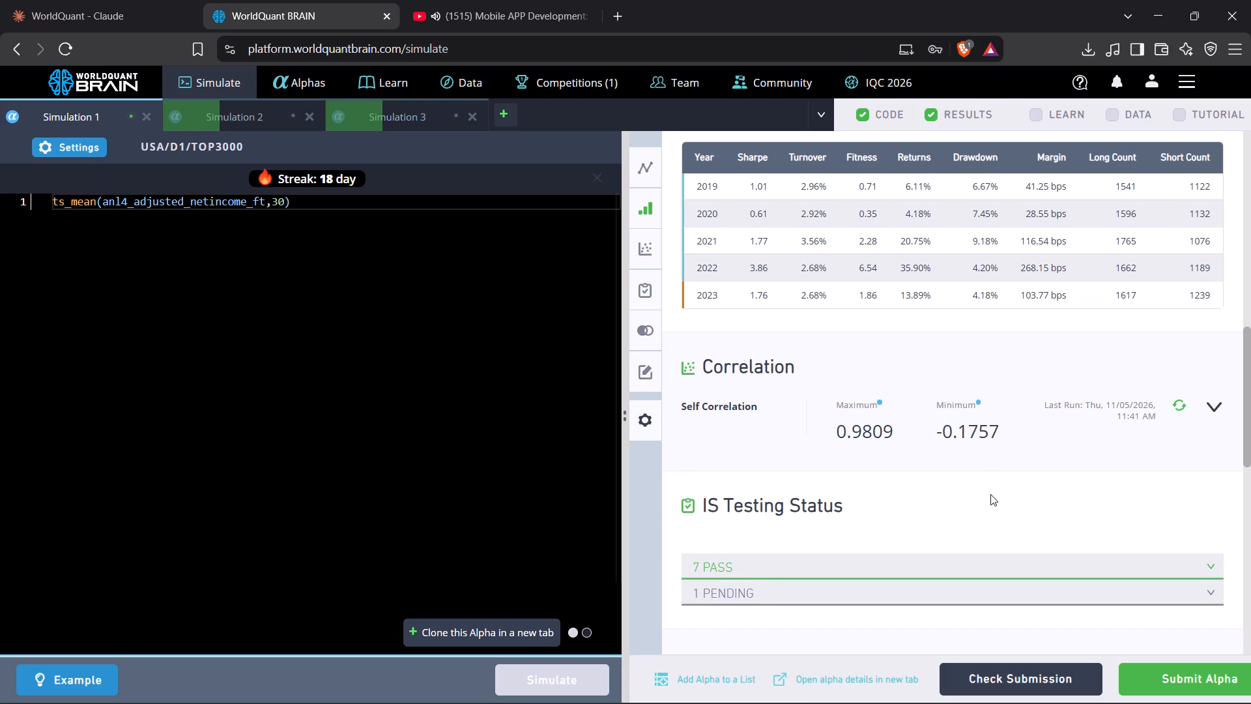
Append +ts_mean(anl4_adjusted_netincome_ft,30) to Simulation 1's expression and run the simulation.
{"action": "left_click", "coordinate": [96, 202]}
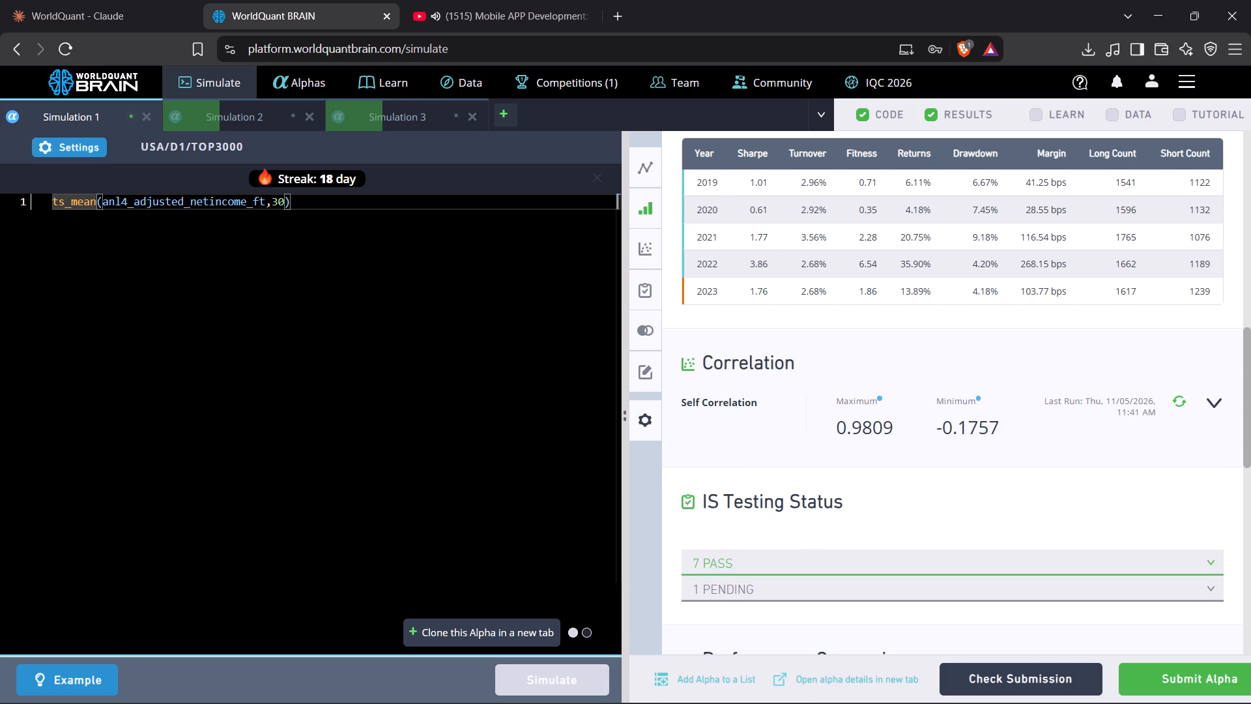
{"action": "left_click", "coordinate": [292, 205]}
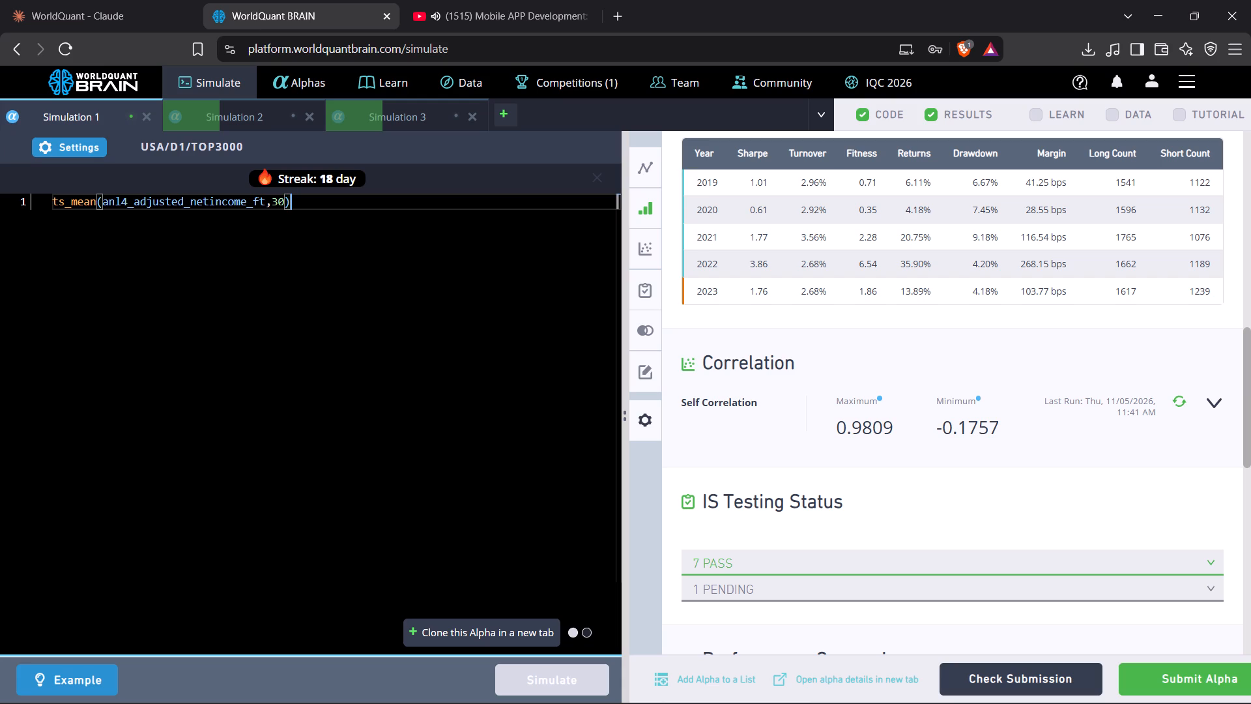
{"action": "key", "text": "shift+plus"}
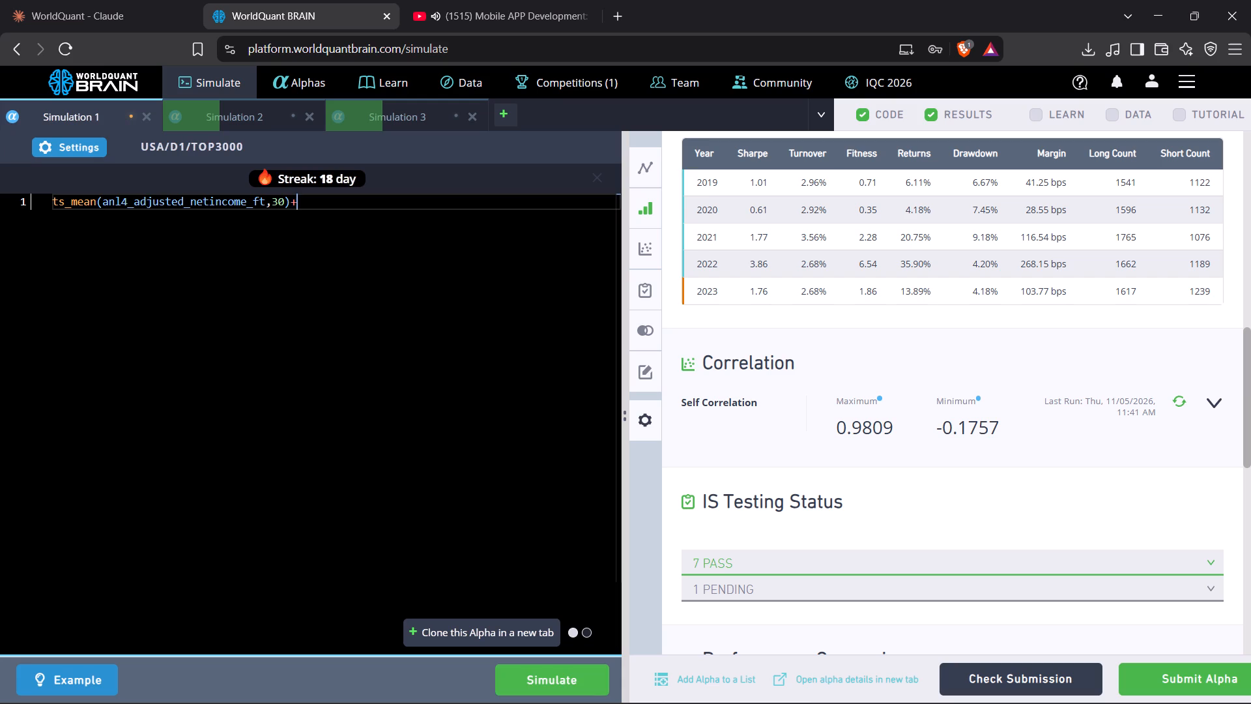
{"action": "type", "text": "ts"}
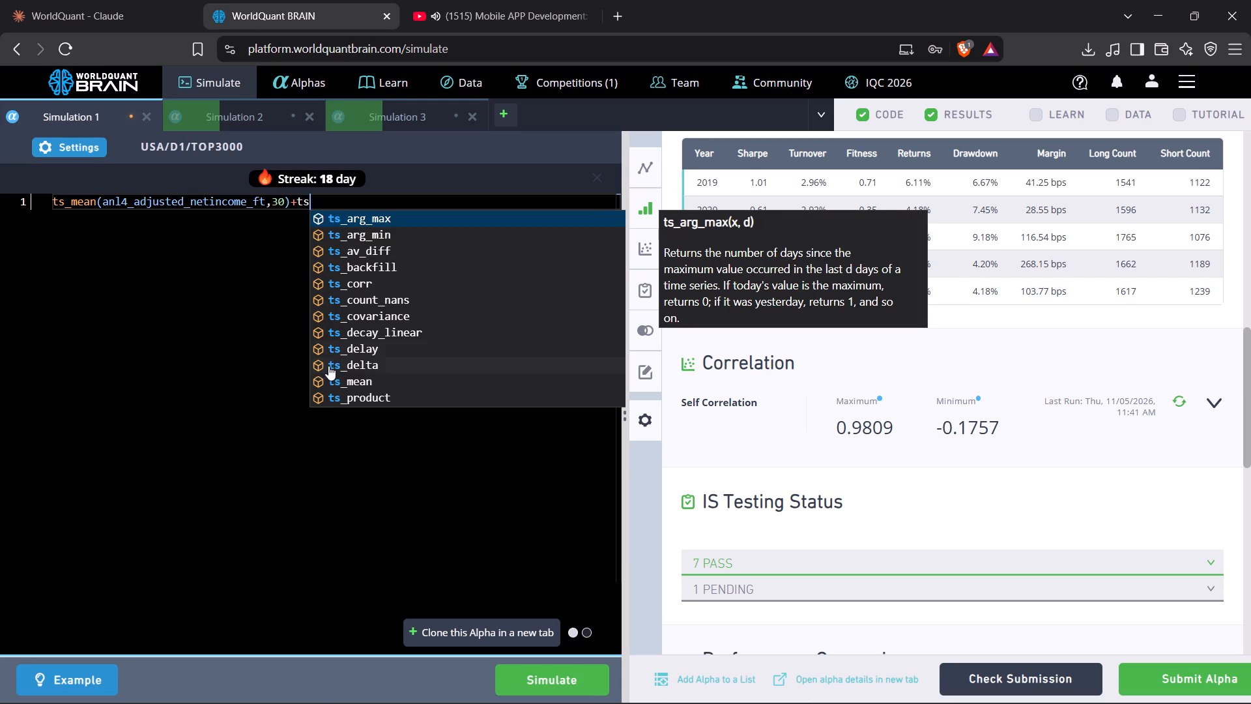
{"action": "left_click", "coordinate": [344, 377]}
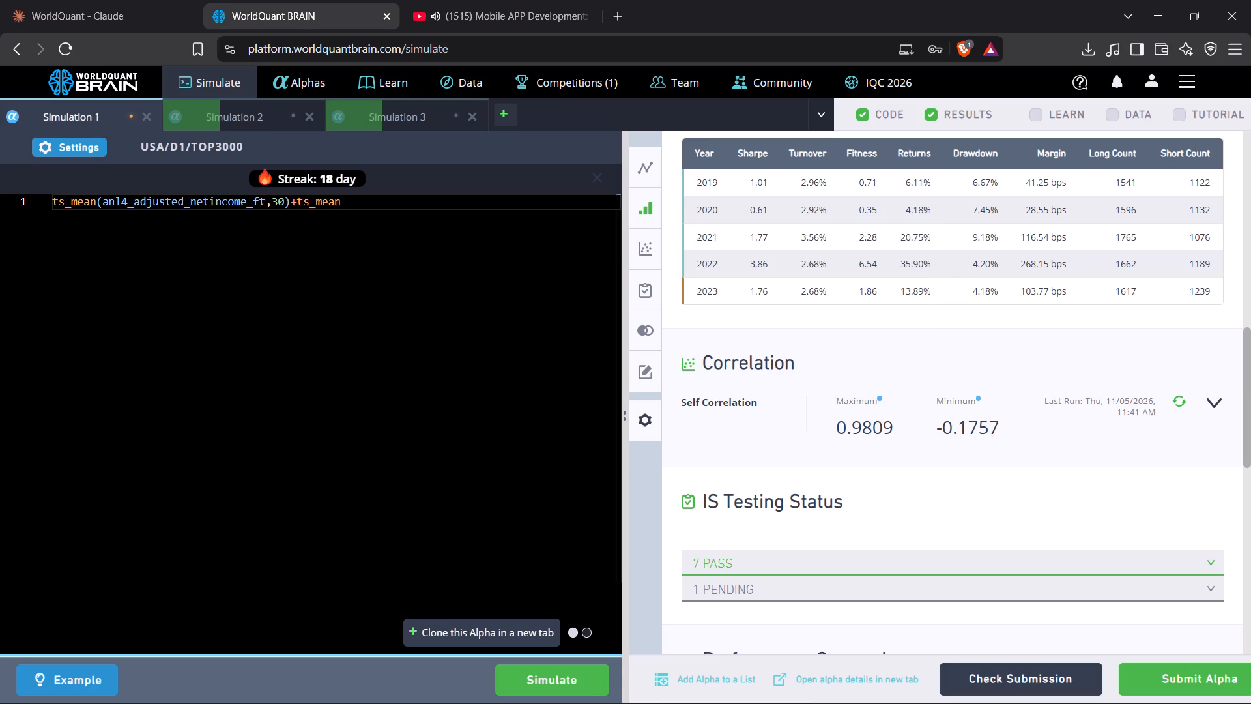
{"action": "key", "text": "shift+parenleft"}
{"action": "type", "text": "an"}
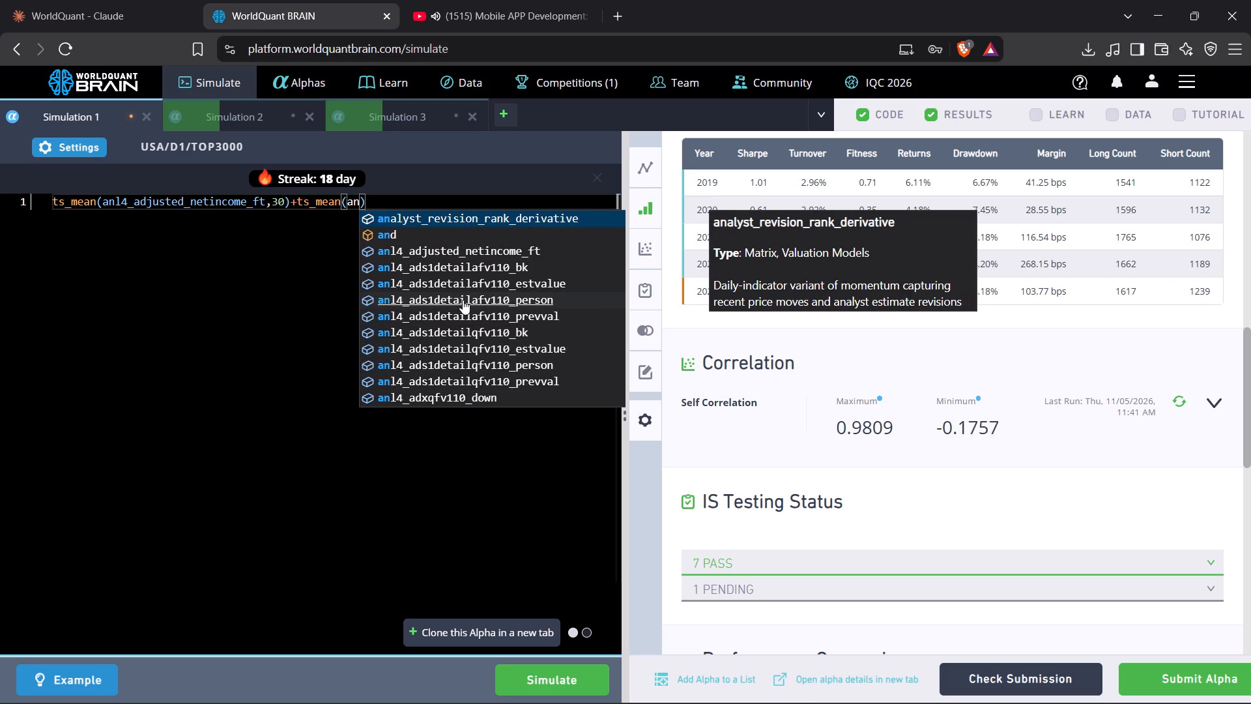
{"action": "left_click", "coordinate": [469, 255]}
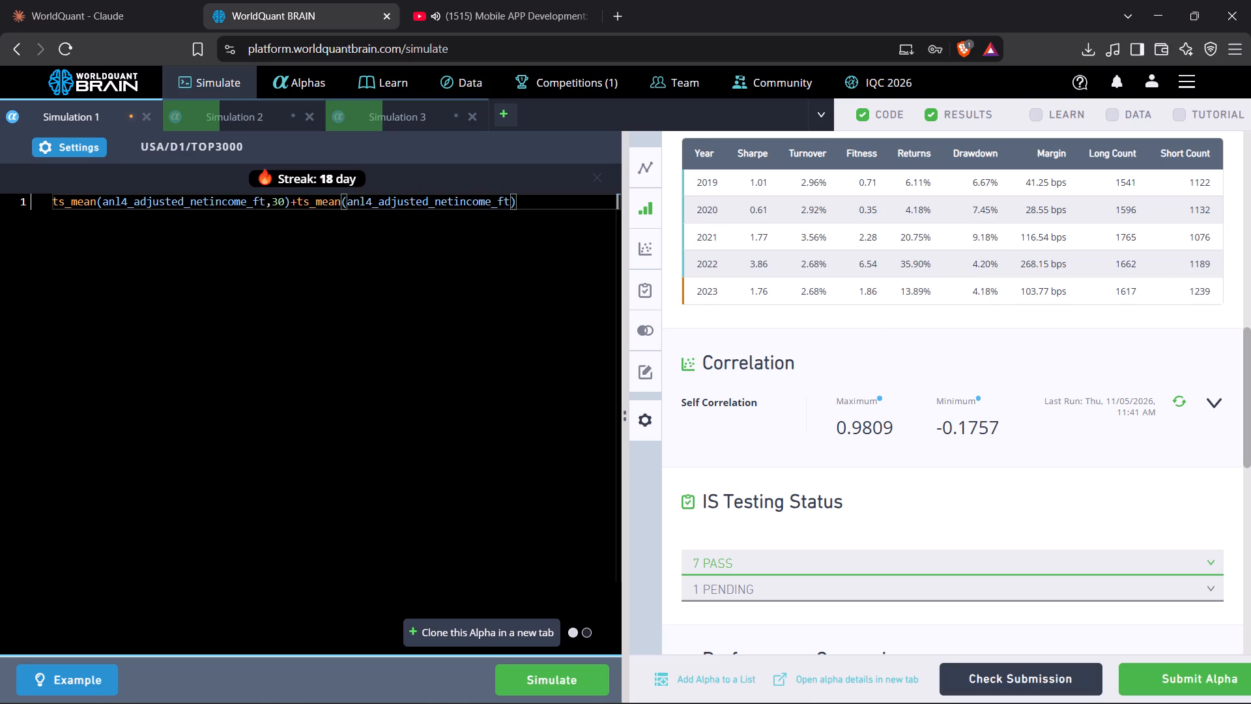
{"action": "key", "text": "comma"}
{"action": "type", "text": "30"}
{"action": "left_click", "coordinate": [571, 677]}
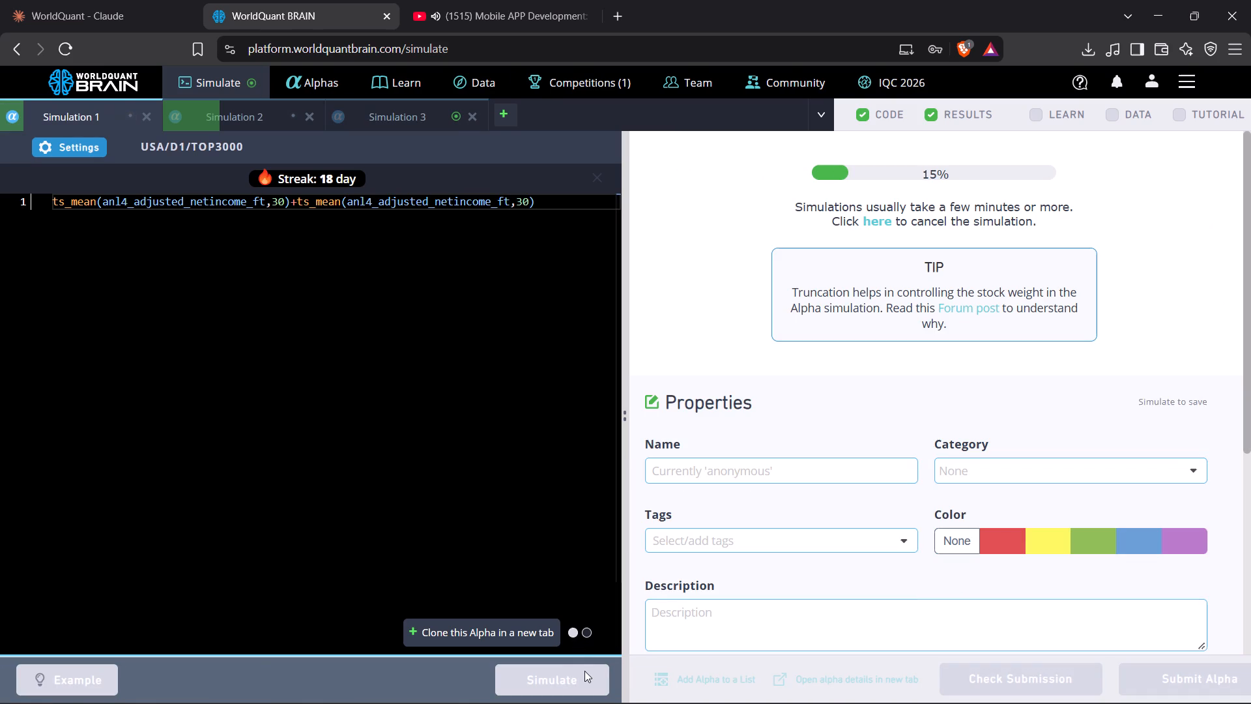
Open Simulation 3 and show its test period on the PnL chart.
{"action": "left_click", "coordinate": [425, 119]}
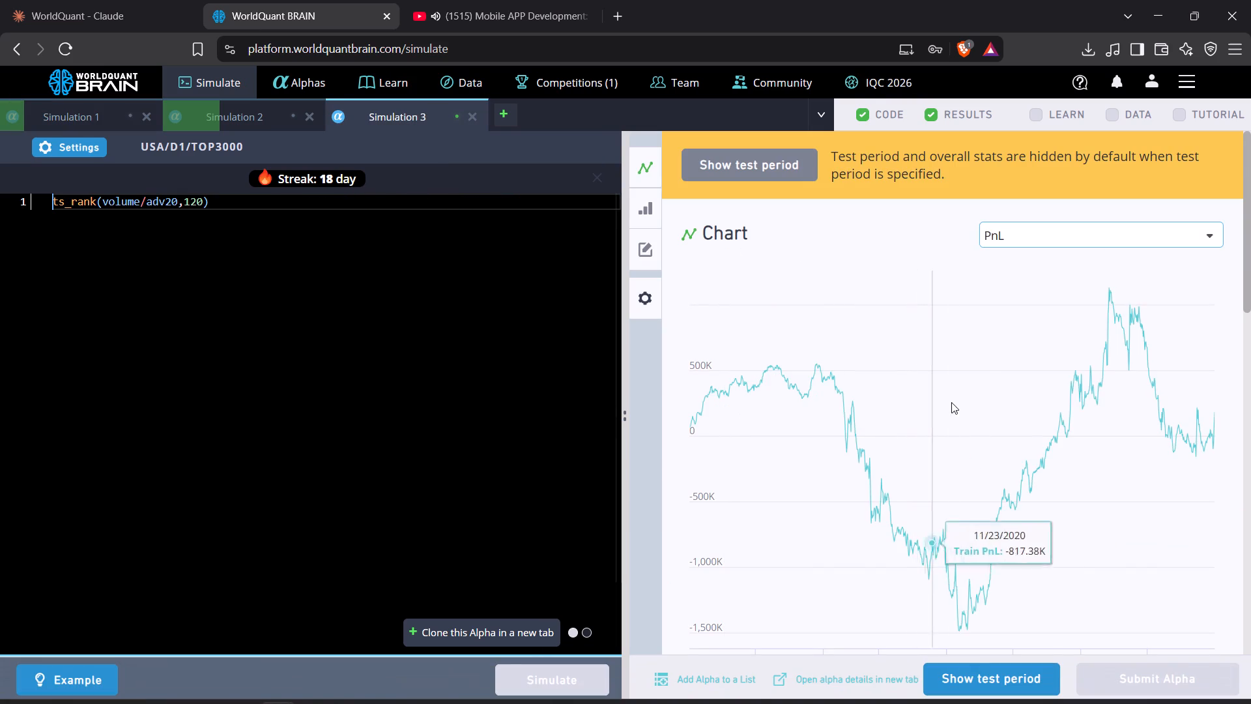
{"action": "left_click", "coordinate": [1019, 681]}
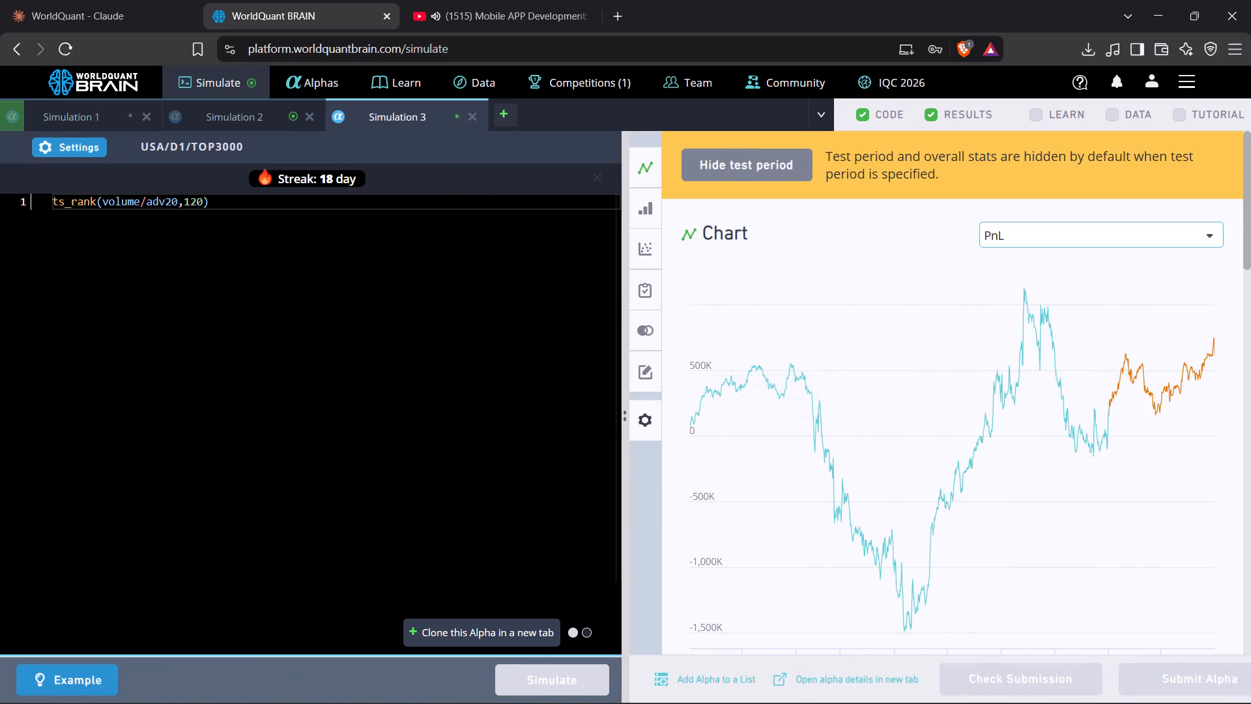
Replace ts_rank with ts_mean in Simulation 3's expression, keeping (volume/adv20,120), and run the simulation.
{"action": "left_click", "coordinate": [99, 202]}
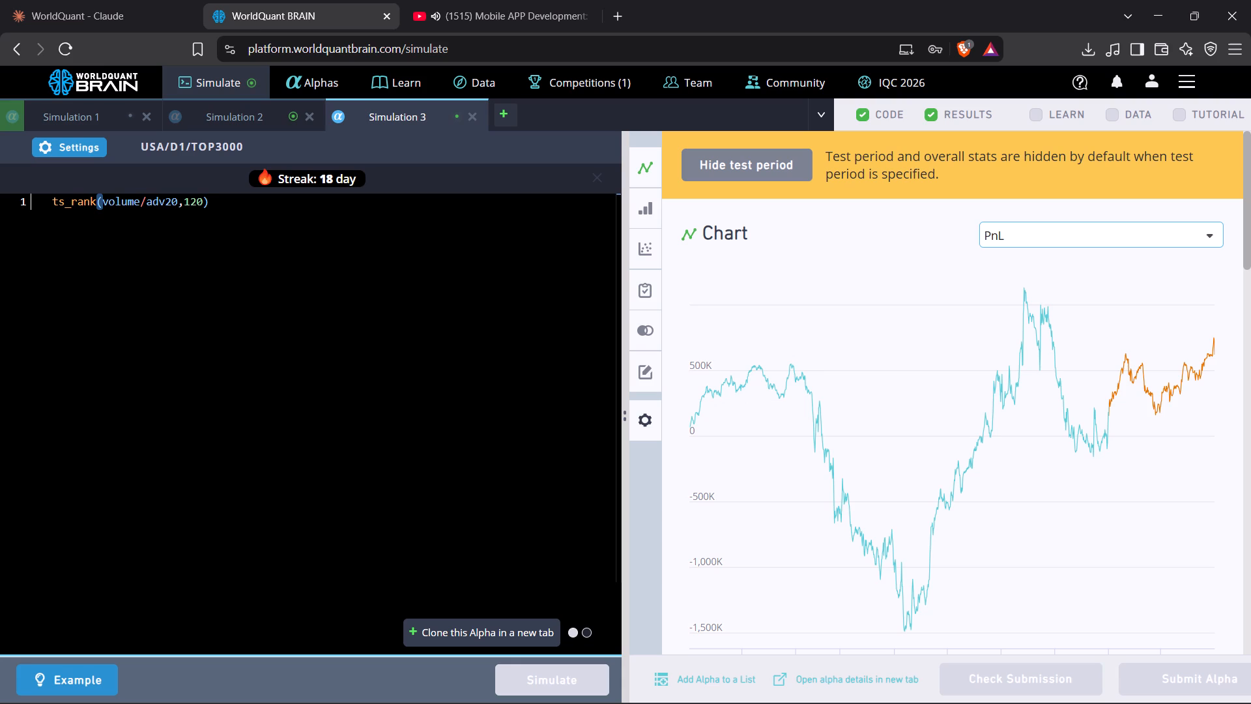
{"action": "key", "text": "Left"}
{"action": "key", "text": "BackSpace"}
{"action": "key", "text": "BackSpace"}
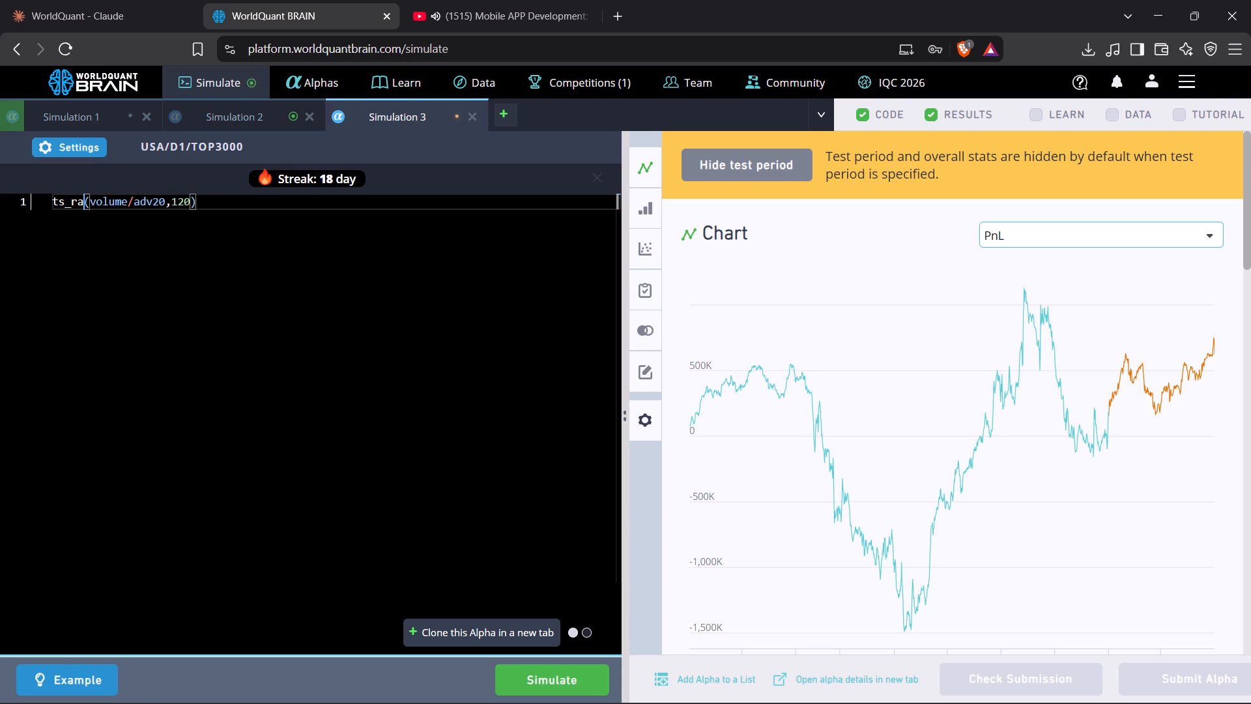
{"action": "key", "text": "BackSpace"}
{"action": "key", "text": "BackSpace"}
{"action": "type", "text": "men"}
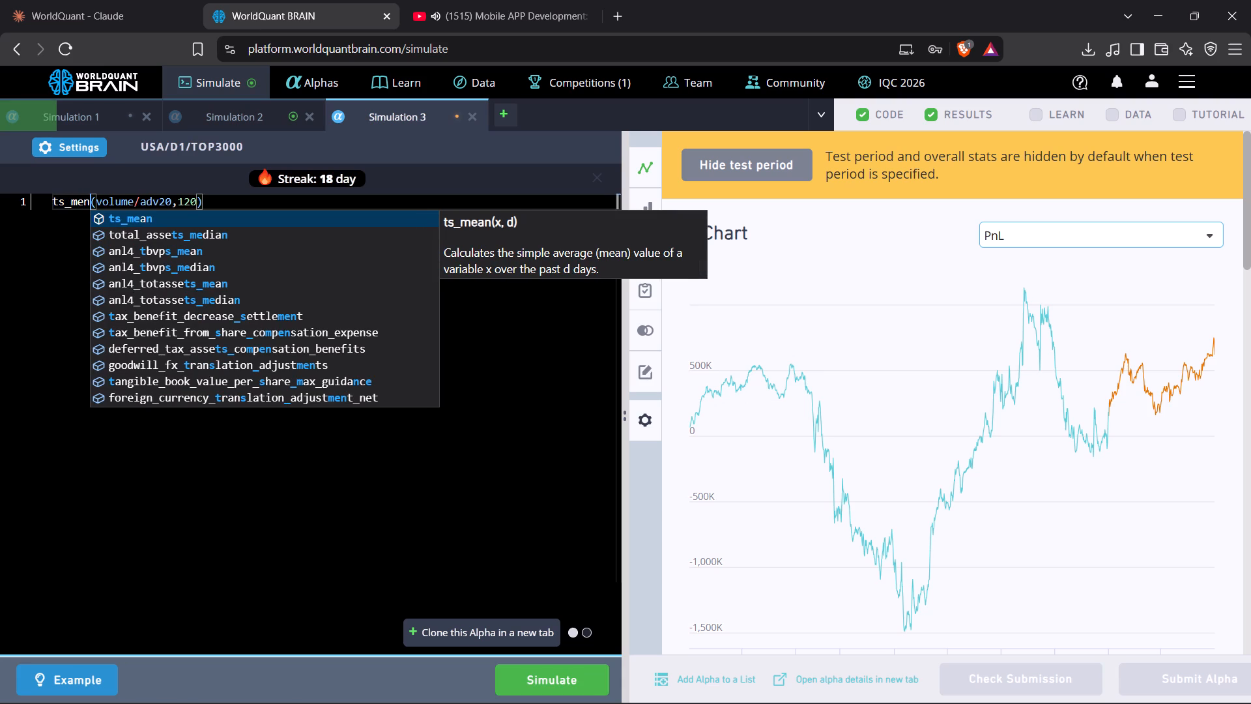
{"action": "key", "text": "BackSpace"}
{"action": "type", "text": "an"}
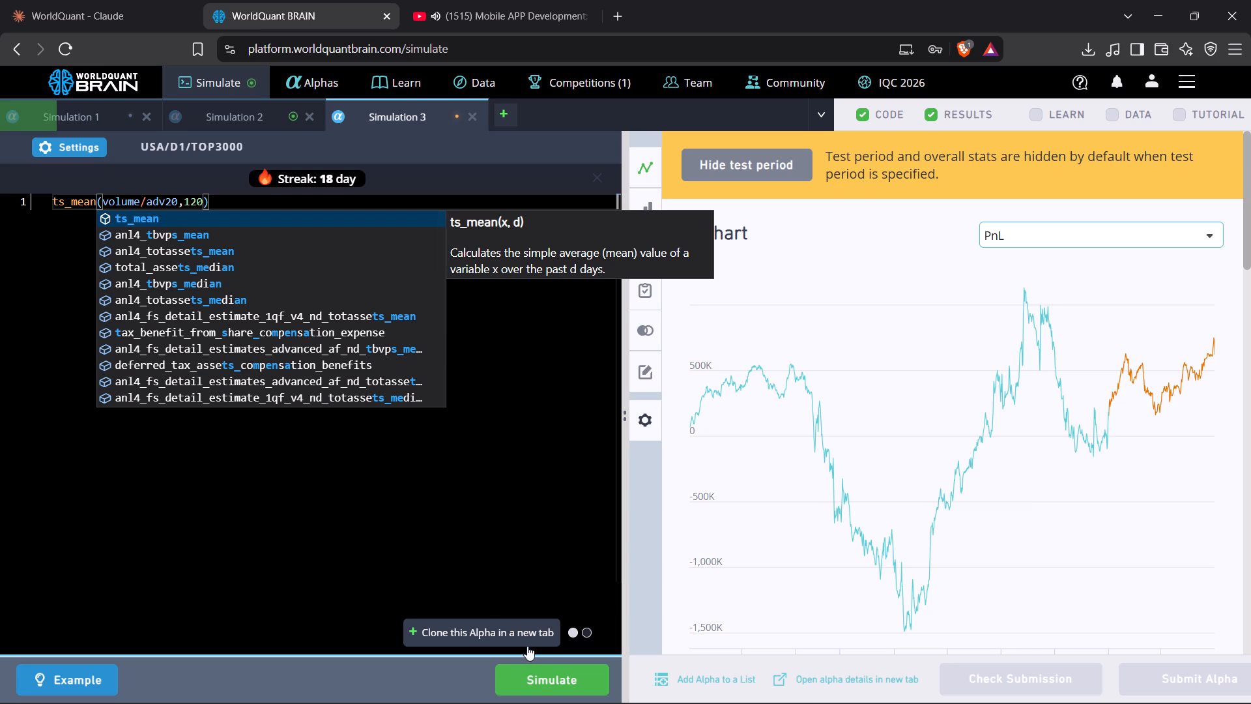
{"action": "left_click", "coordinate": [534, 679]}
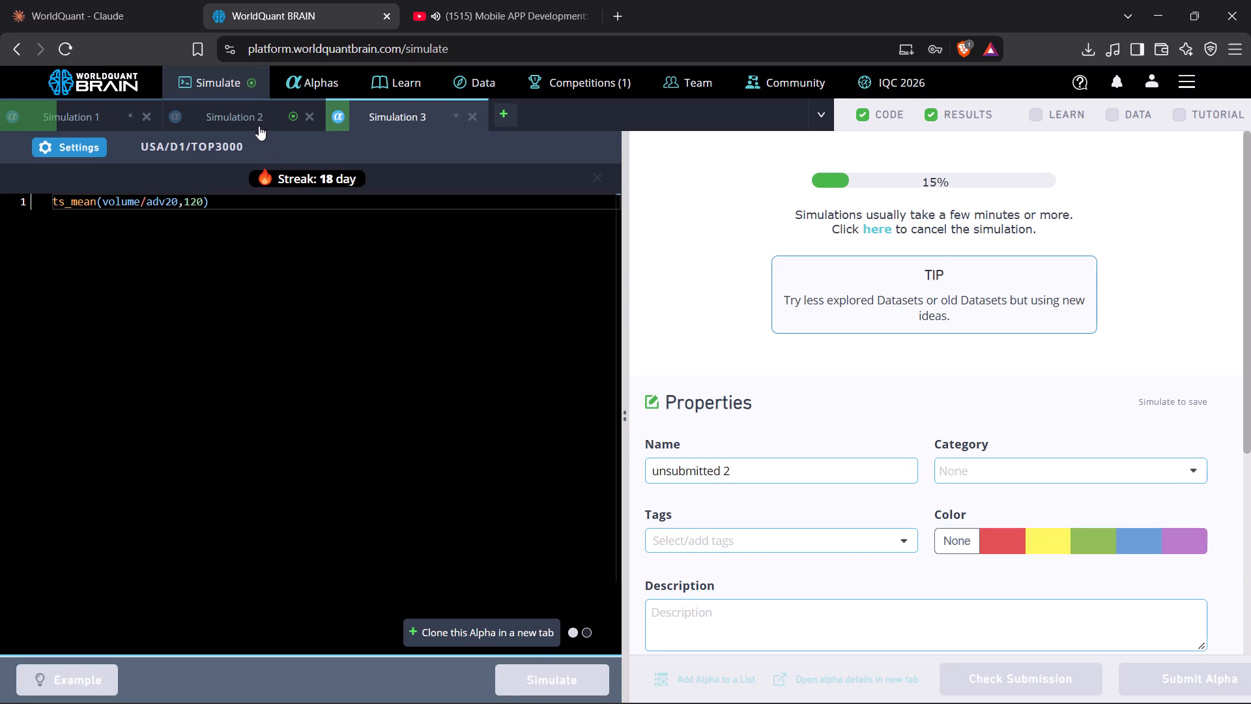
Open Simulation 2, show its test period, and review the yearly results and IS Testing Status.
{"action": "left_click", "coordinate": [255, 113]}
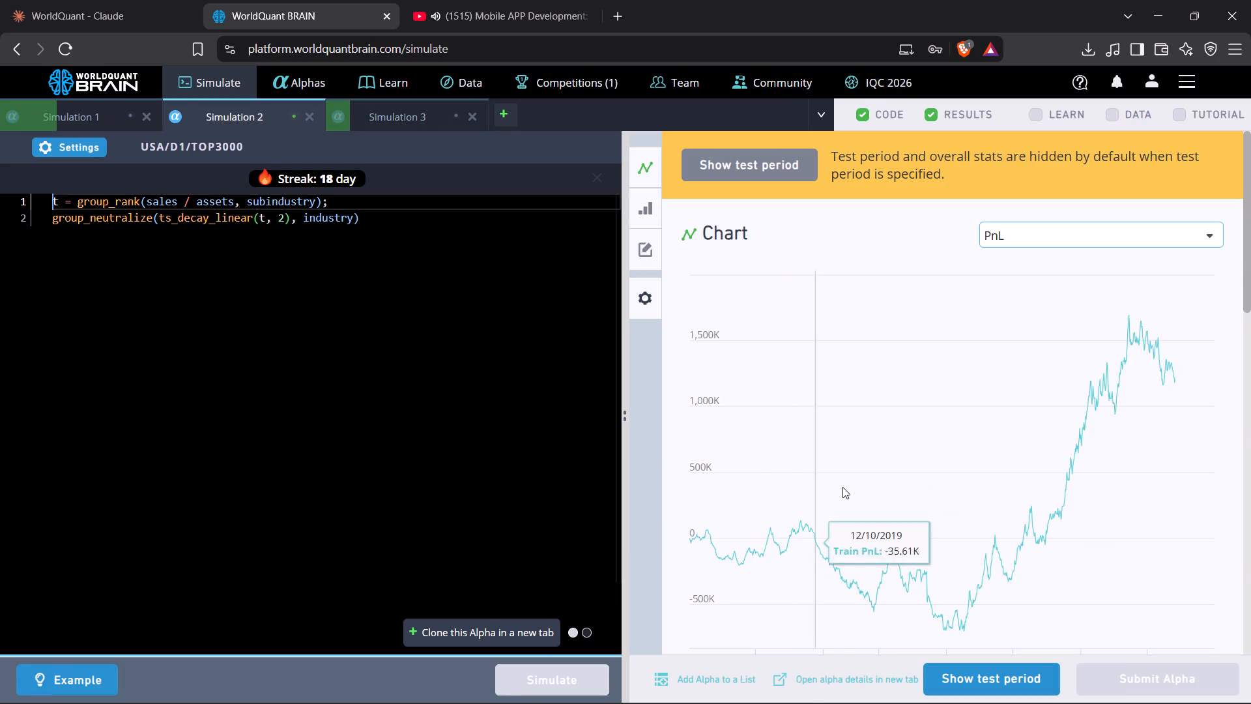
{"action": "left_click", "coordinate": [973, 669]}
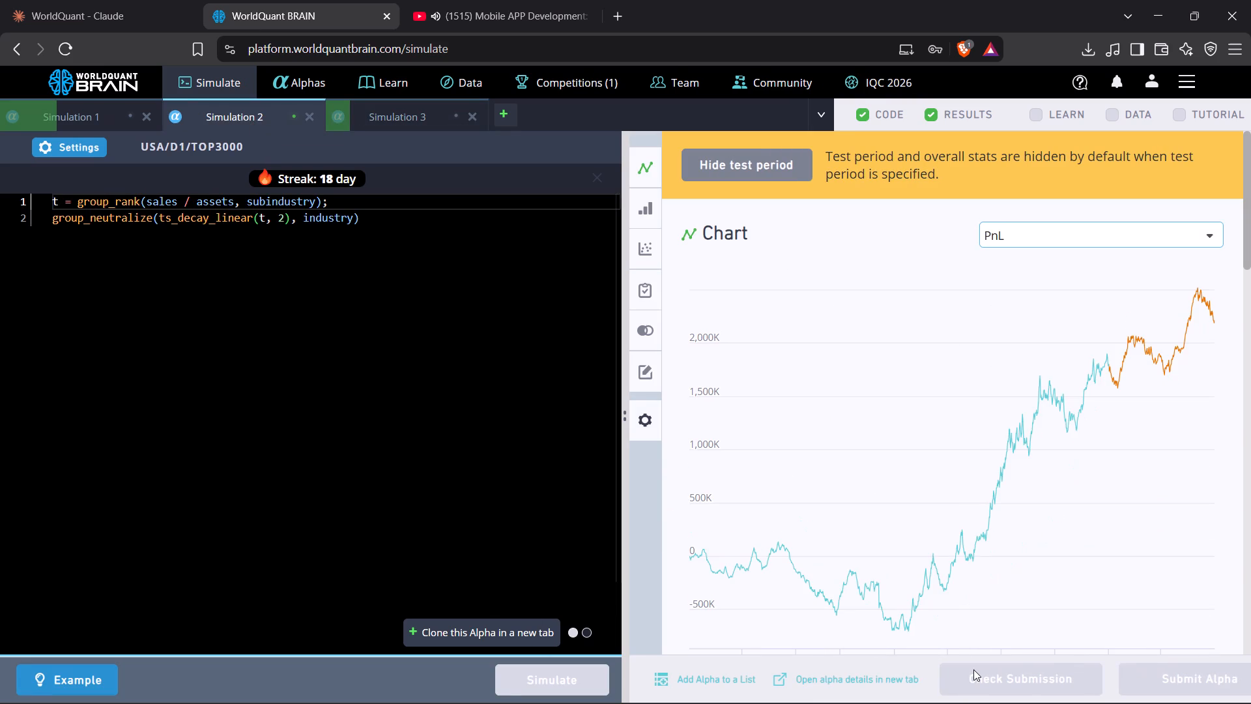
{"action": "scroll", "coordinate": [981, 475], "scroll_direction": "down", "scroll_amount": 10}
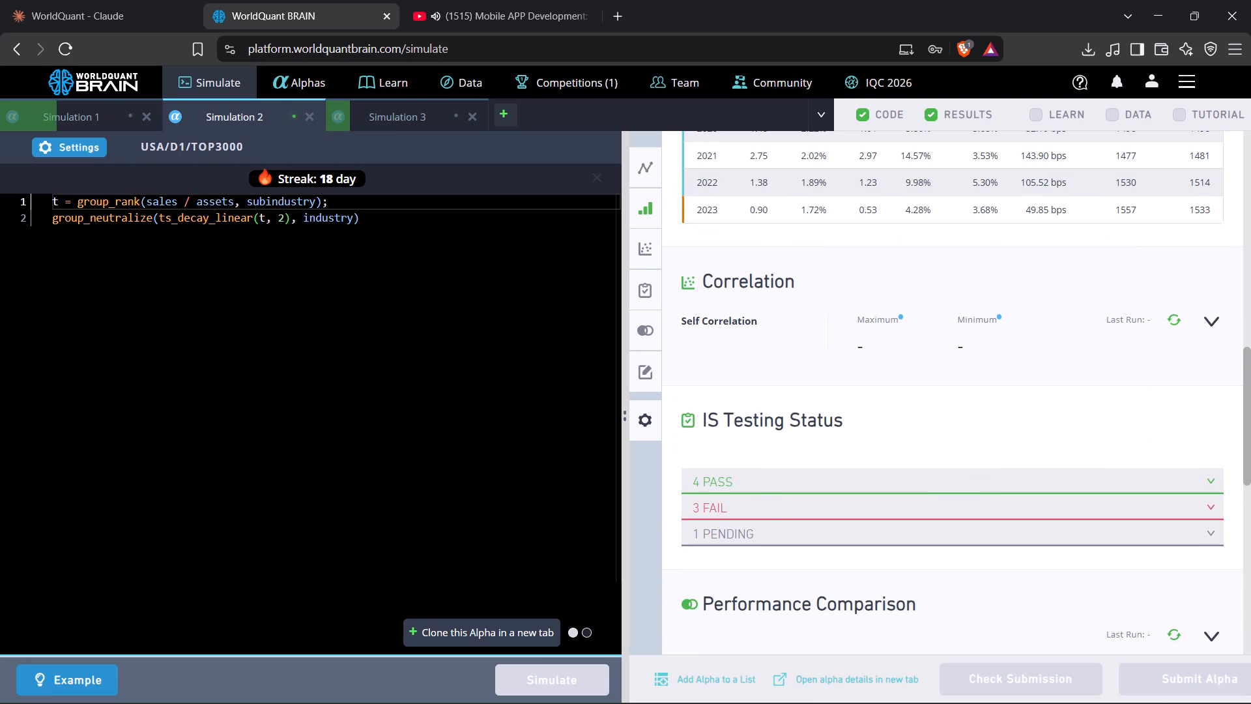
Replace Simulation 2's group_neutralize line with rank(t) and run the simulation.
{"action": "left_click", "coordinate": [372, 222]}
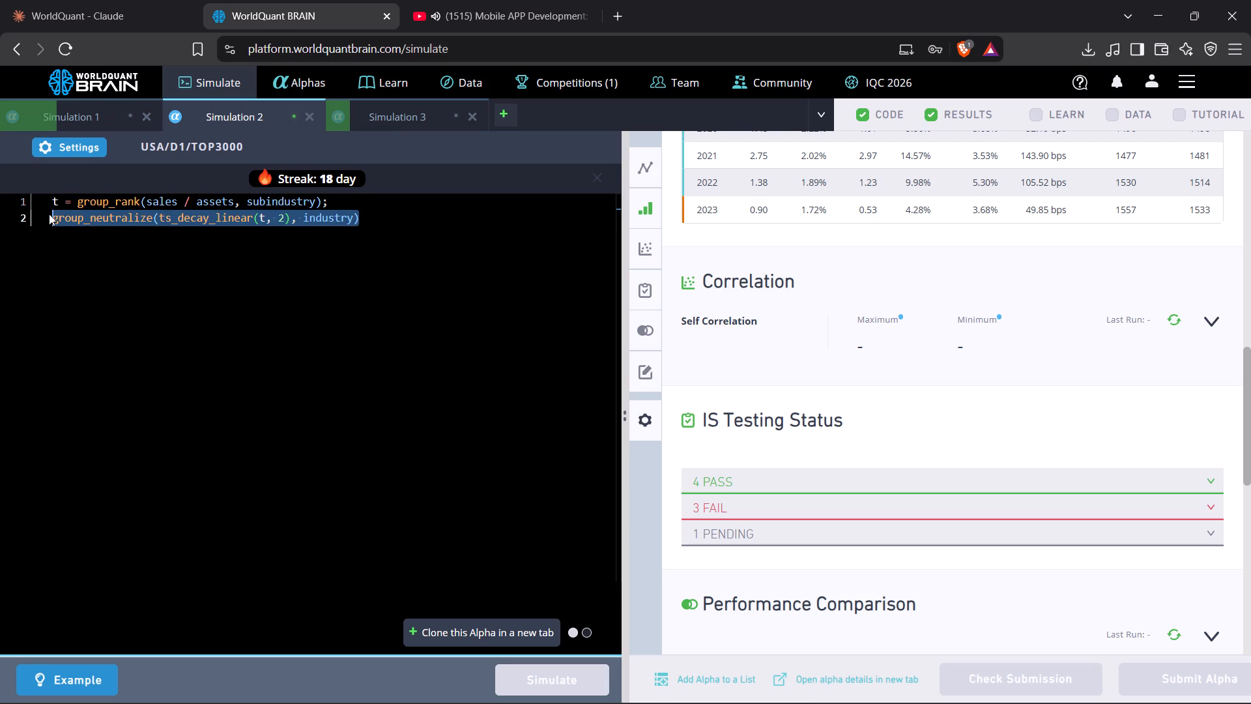
{"action": "key", "text": "BackSpace"}
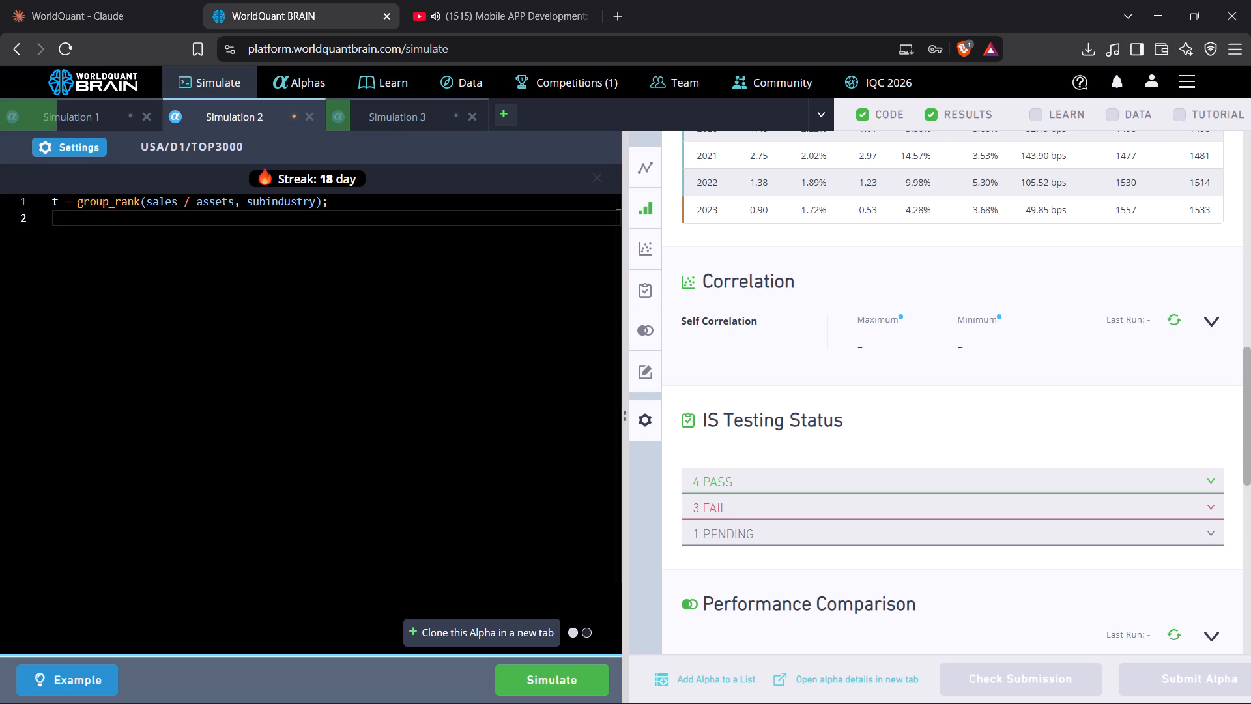
{"action": "type", "text": "ra"}
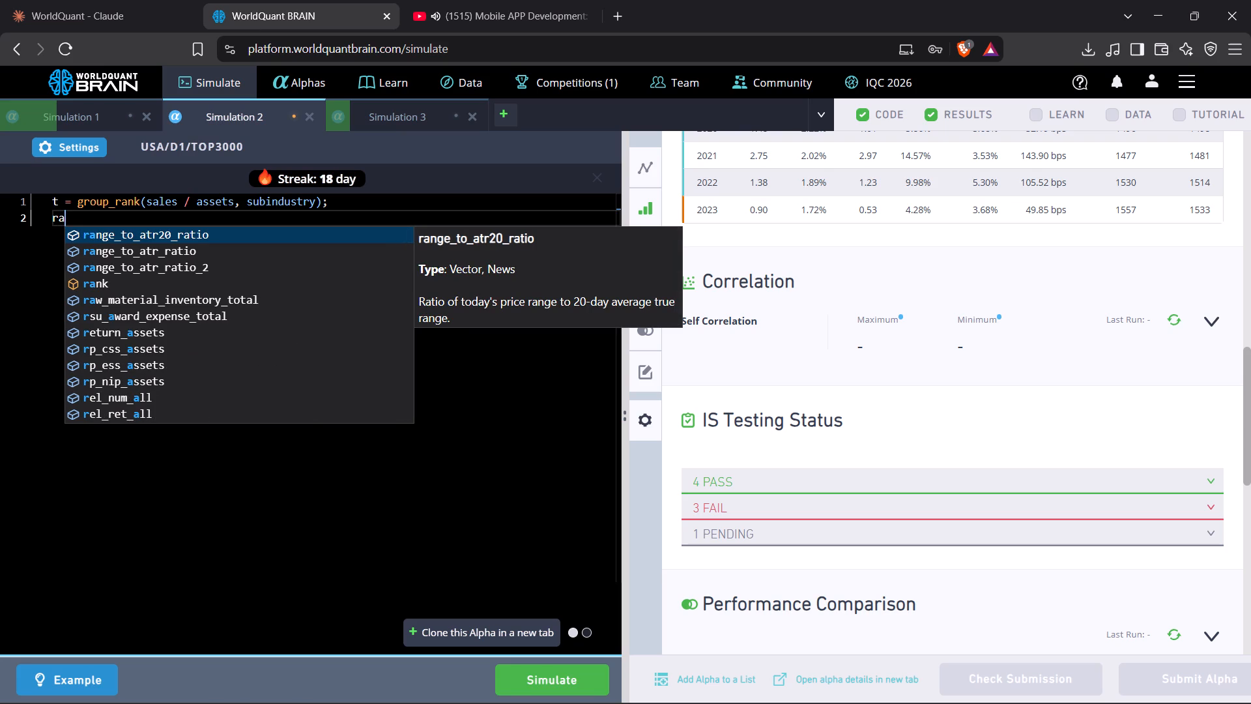
{"action": "type", "text": "nk"}
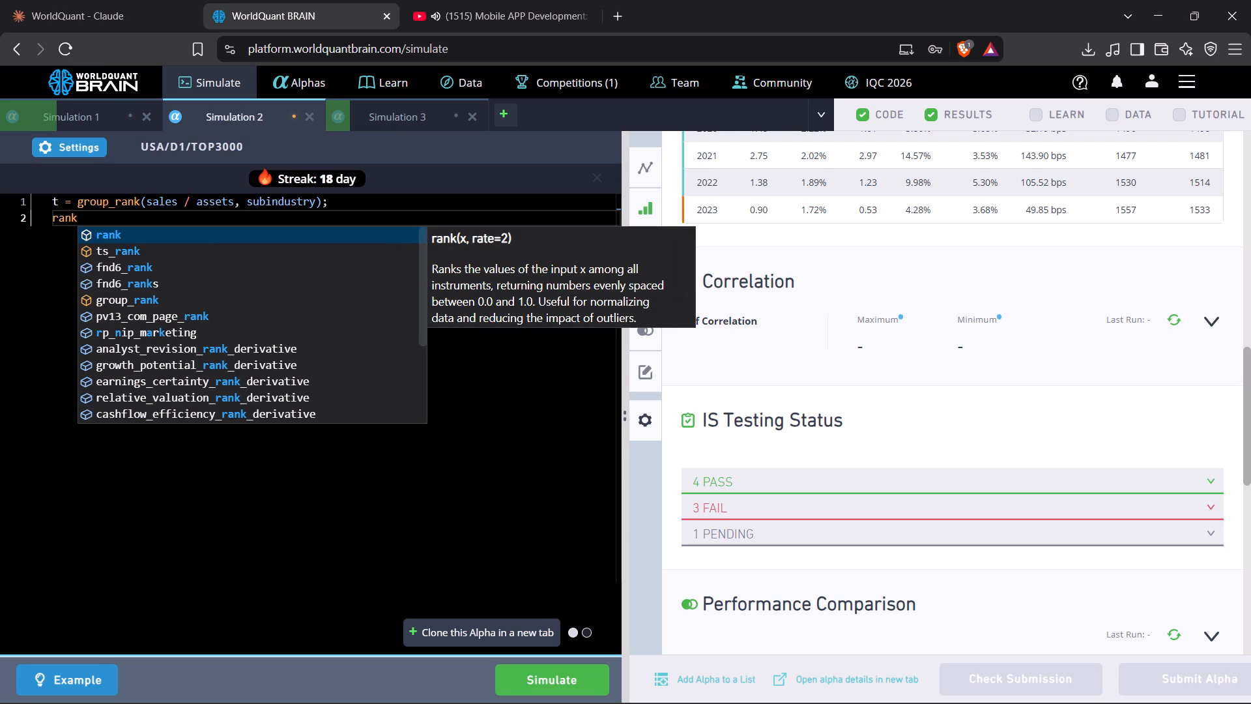
{"action": "key", "text": "shift+parenleft"}
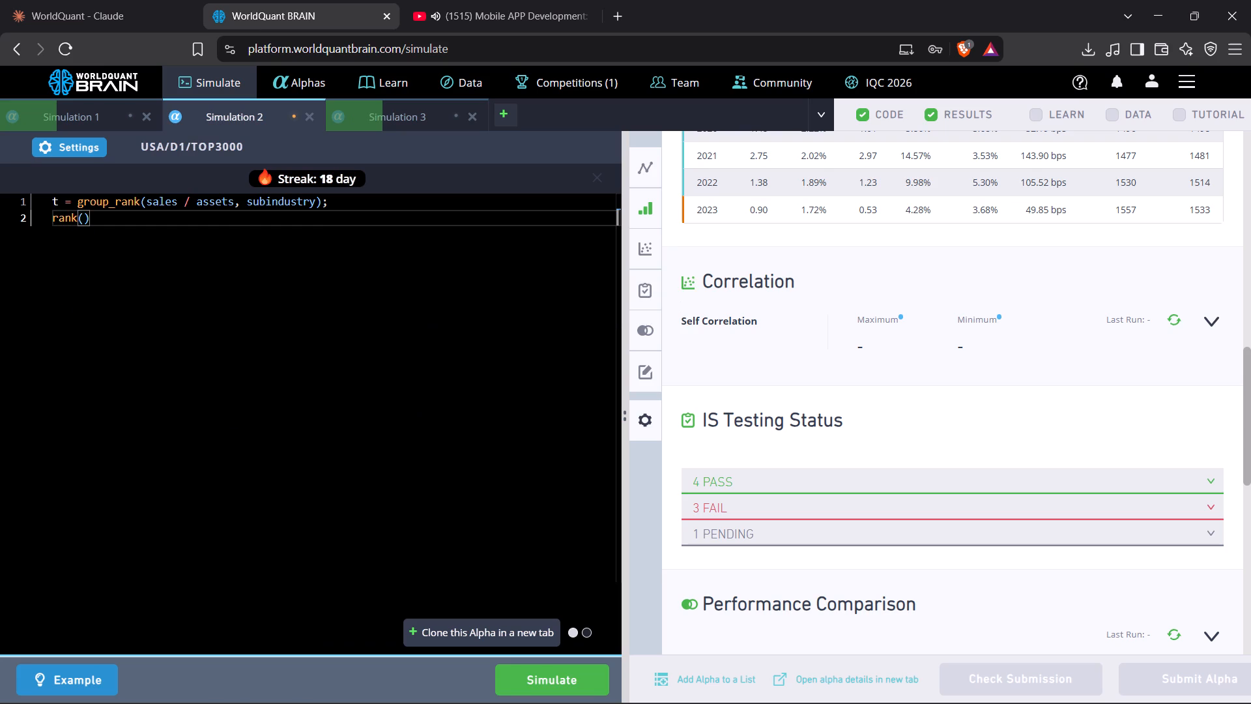
{"action": "key", "text": "t"}
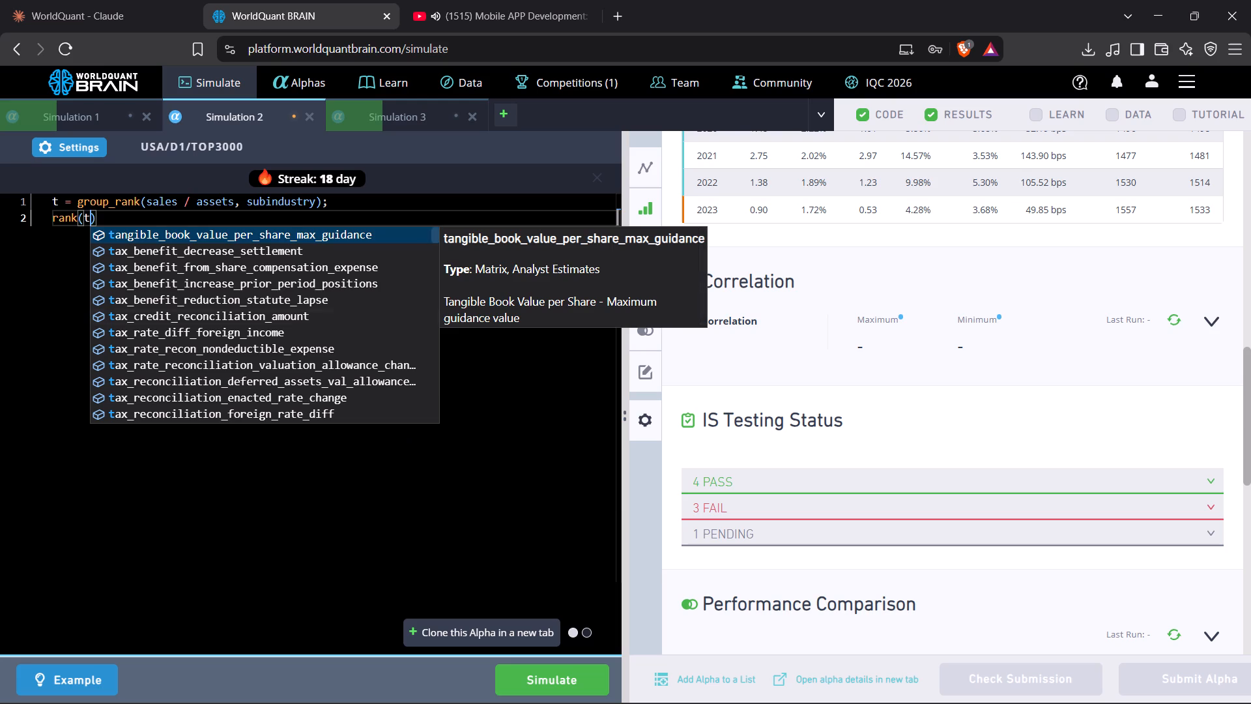
{"action": "left_click", "coordinate": [558, 679]}
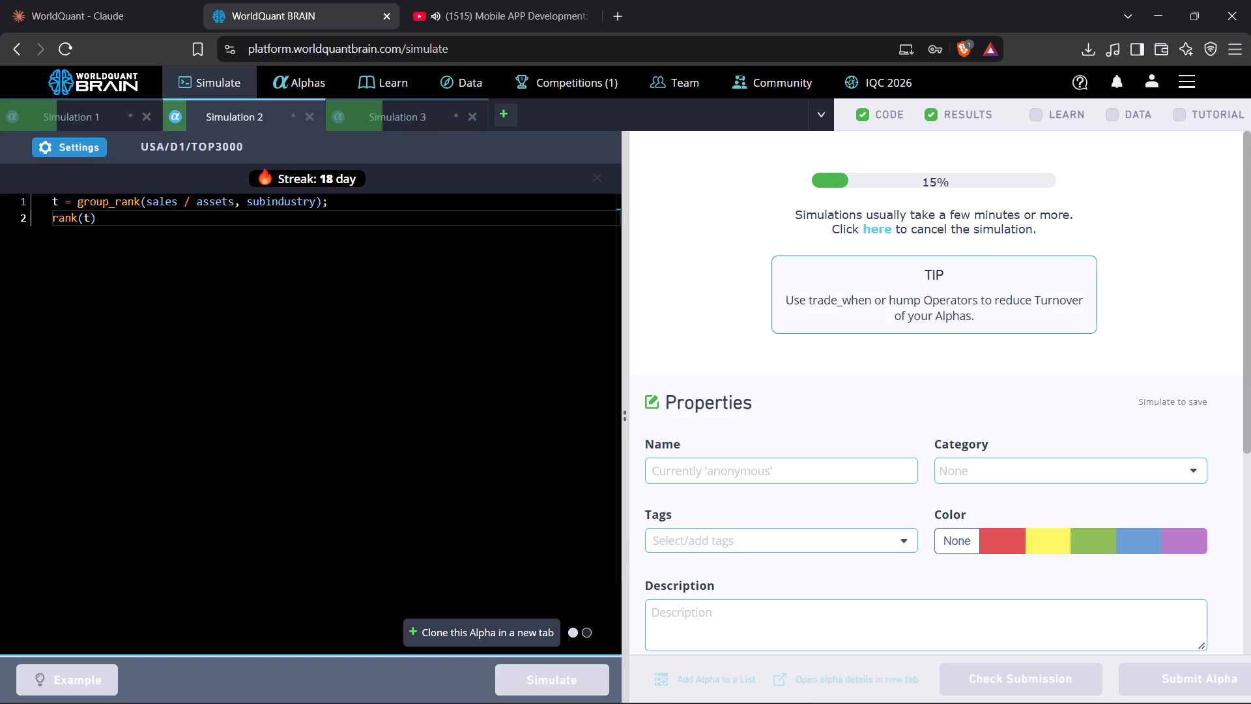
Open Simulation 1, show its test period, review the yearly results, and run the self-correlation check.
{"action": "scroll", "coordinate": [424, 407], "scroll_direction": "up", "scroll_amount": 2}
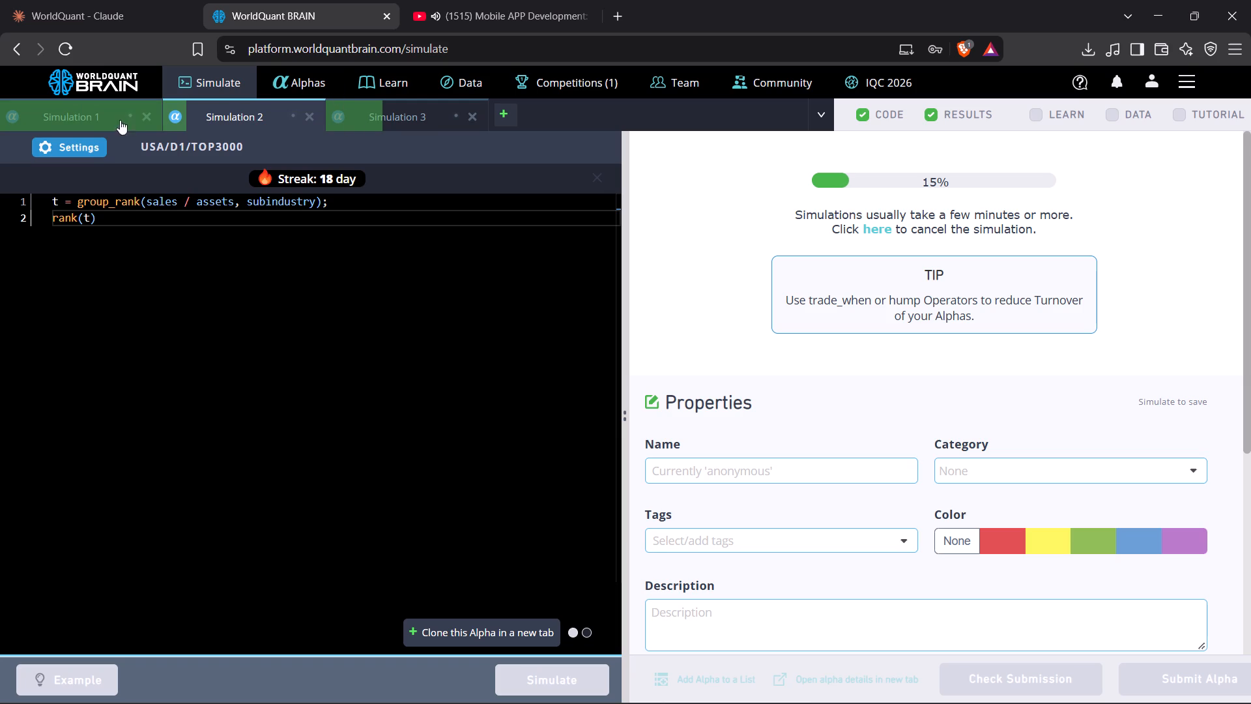
{"action": "left_click", "coordinate": [81, 119]}
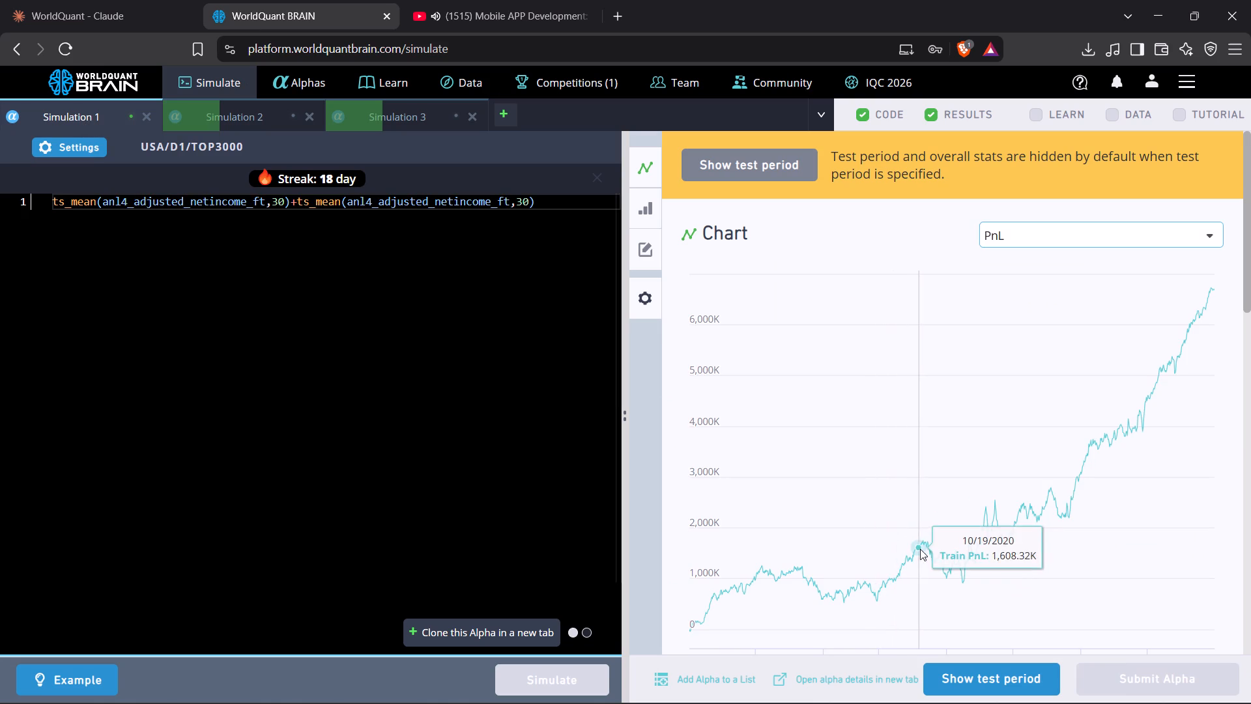
{"action": "left_click", "coordinate": [1006, 671]}
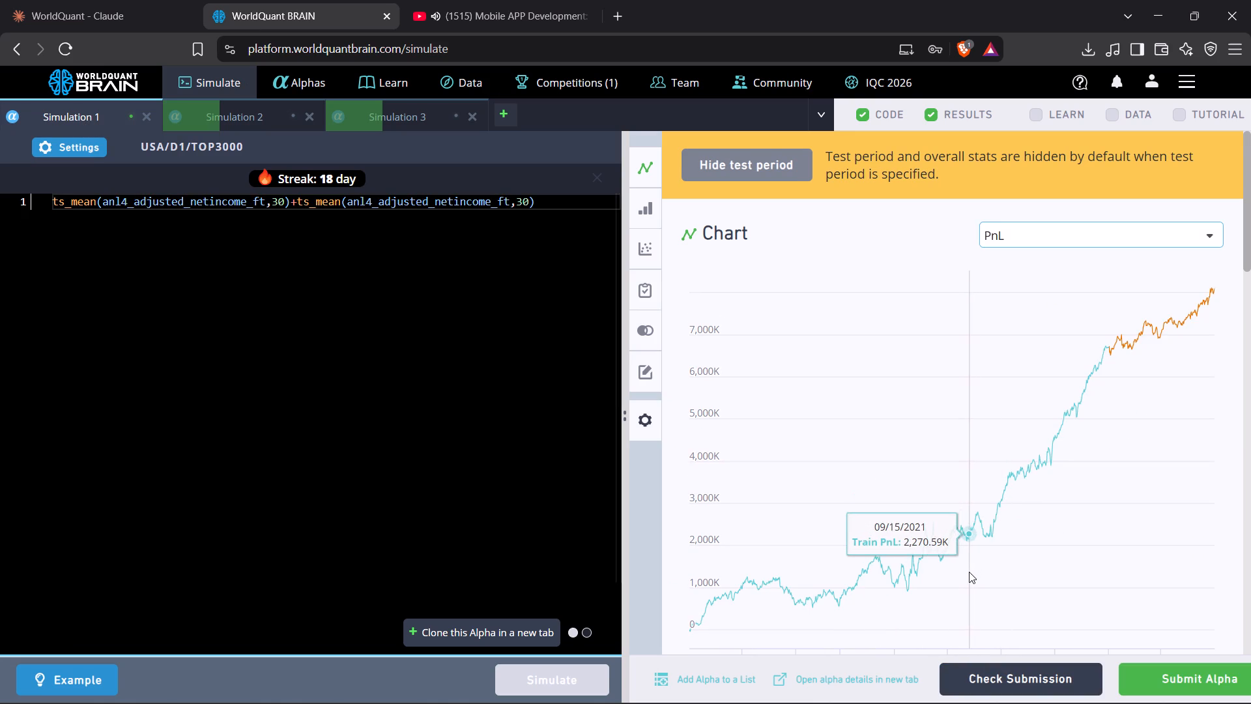
{"action": "scroll", "coordinate": [969, 578], "scroll_direction": "down", "scroll_amount": 9}
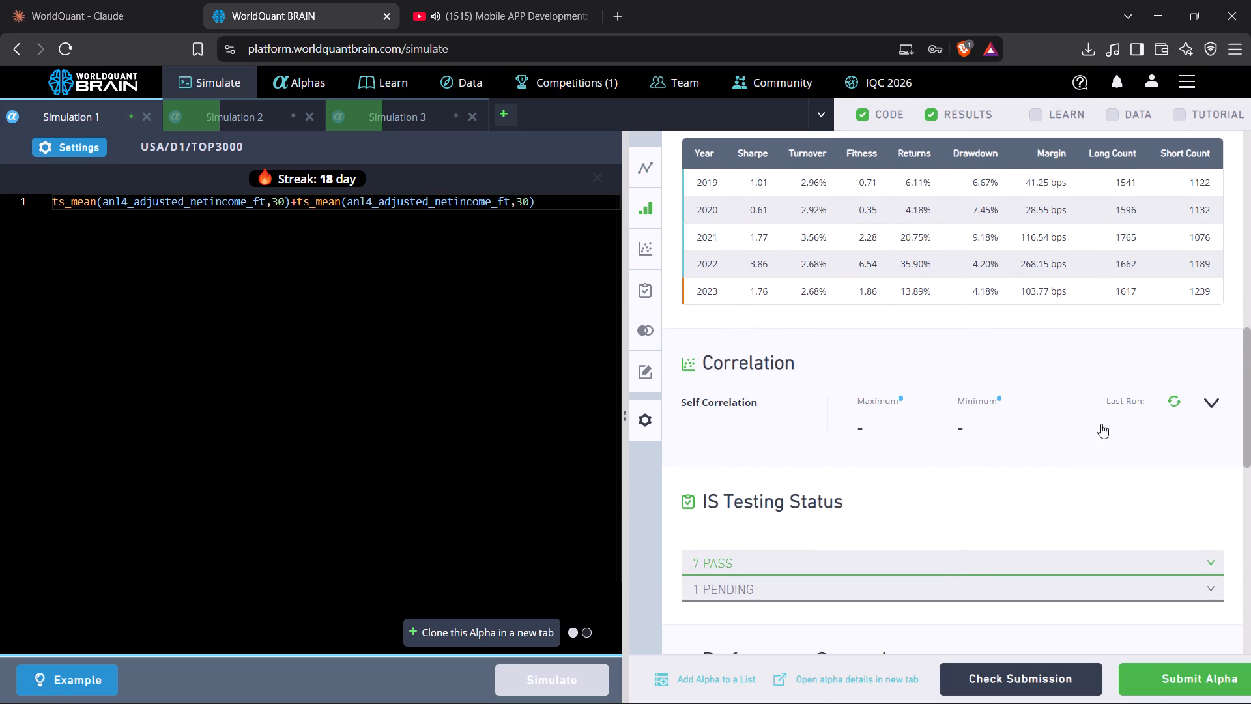
{"action": "left_click", "coordinate": [1177, 403]}
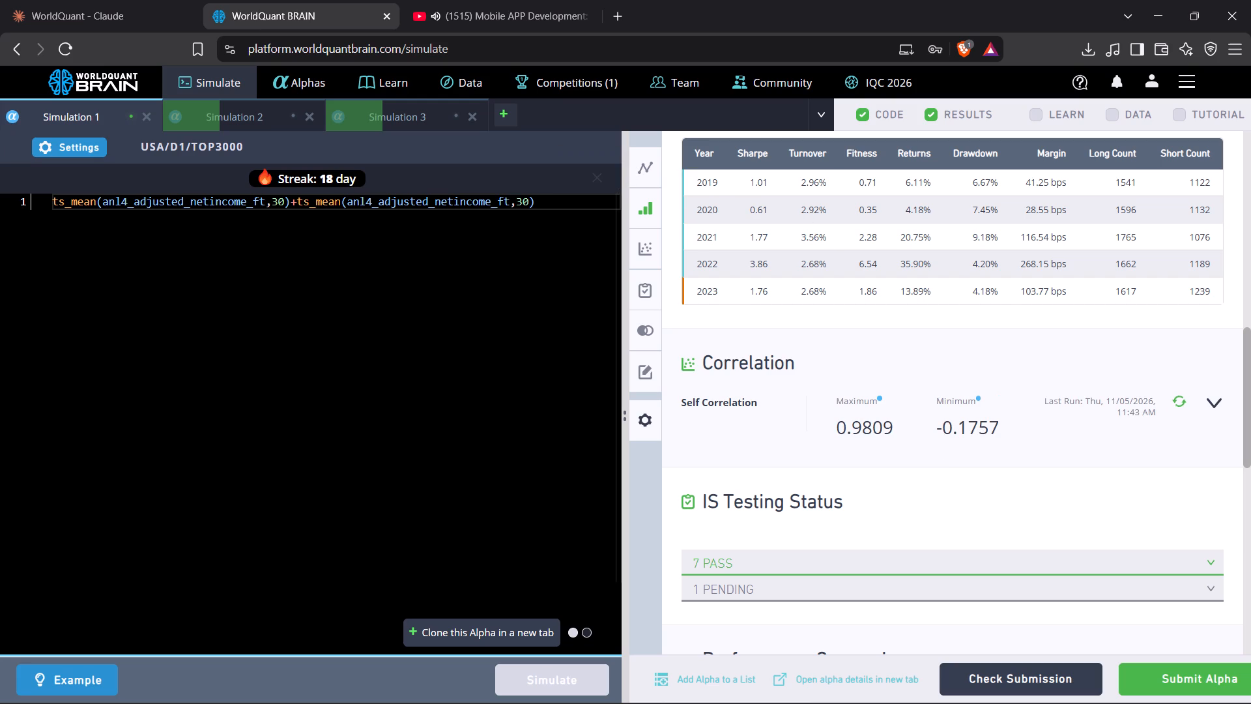
Change the plus sign between Simulation 1's two ts_mean terms to a division sign and run the simulation.
{"action": "left_click", "coordinate": [299, 210]}
{"action": "key", "text": "BackSpace"}
{"action": "key", "text": "slash"}
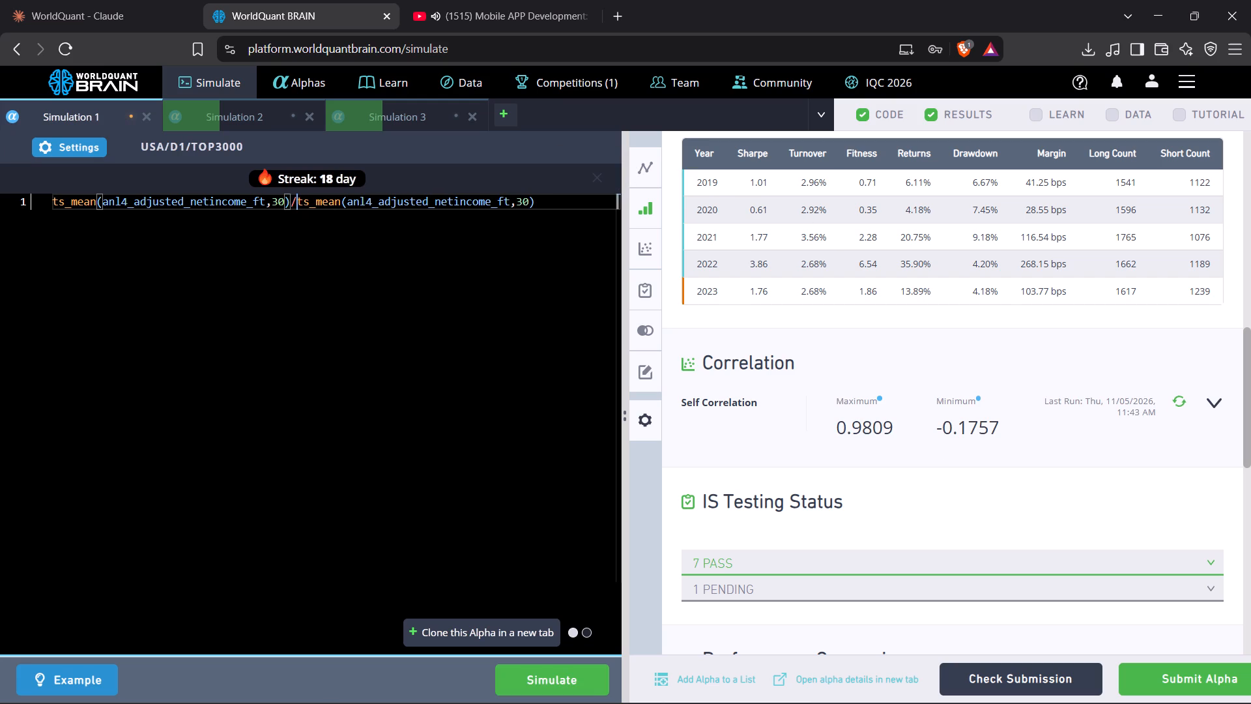
{"action": "left_click", "coordinate": [536, 681]}
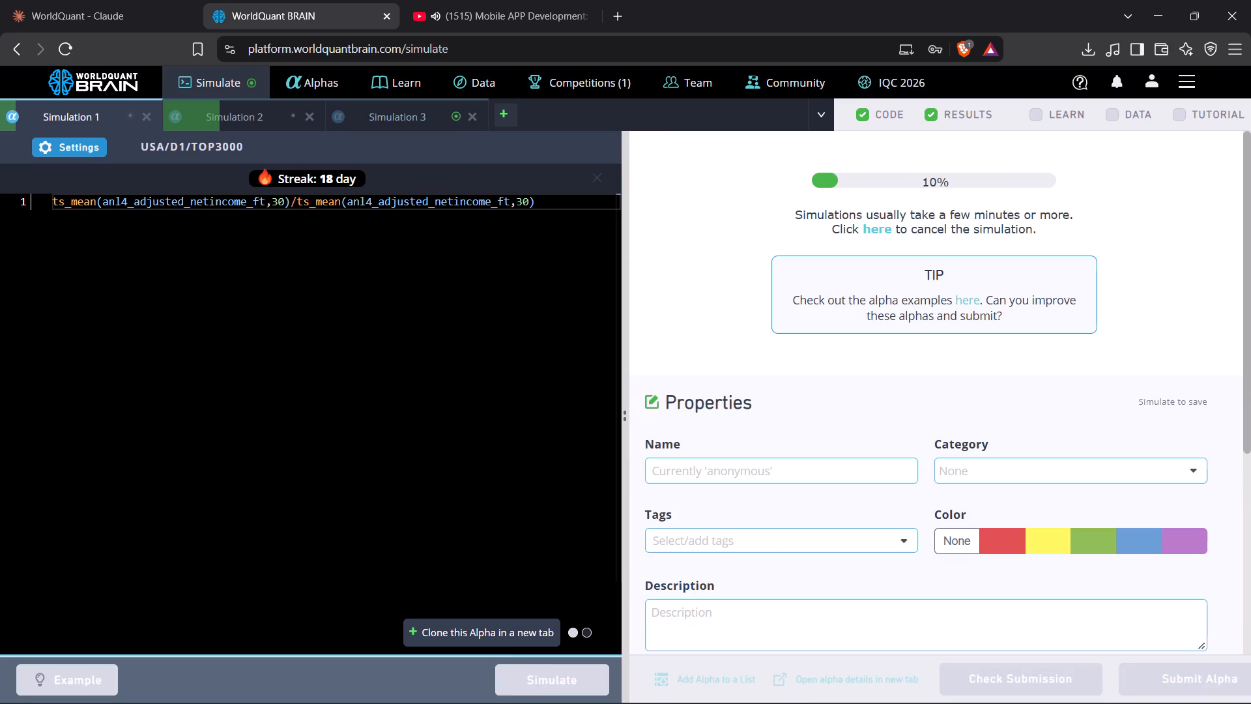
Negate Simulation 3's expression to -ts_mean(volume/adv20,120) and run the simulation.
{"action": "left_click", "coordinate": [426, 115]}
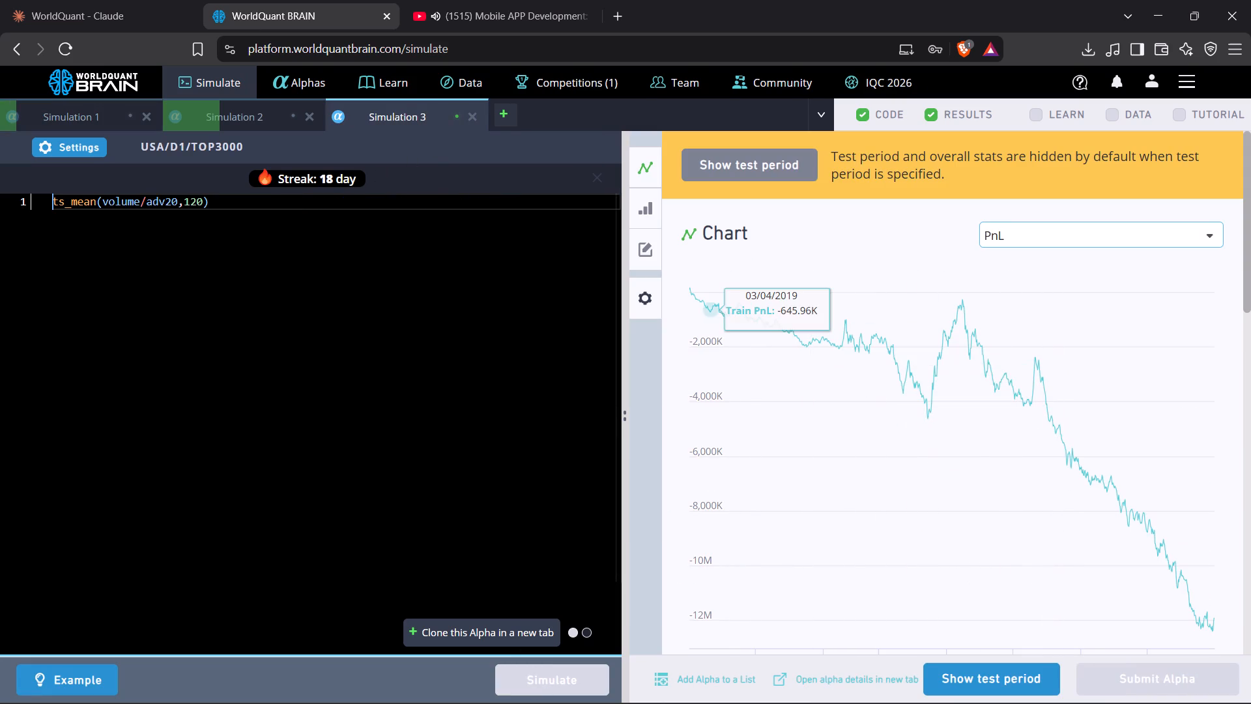
{"action": "key", "text": "minus"}
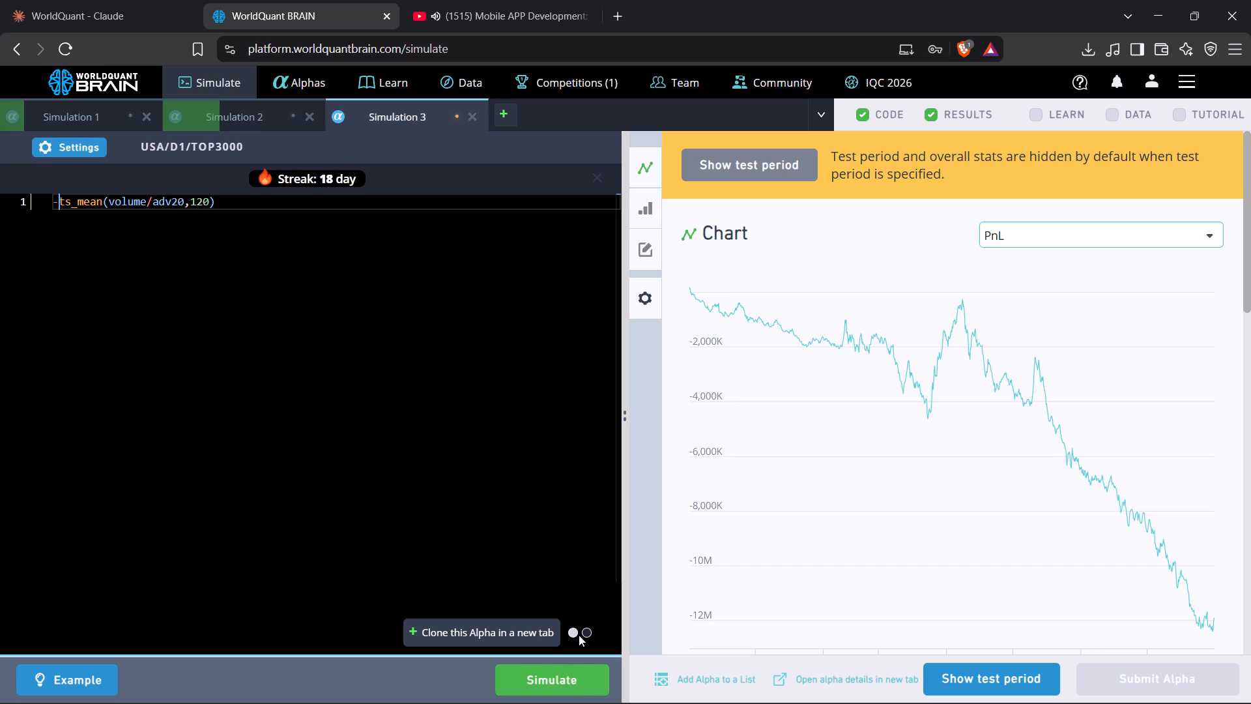
{"action": "left_click", "coordinate": [571, 675]}
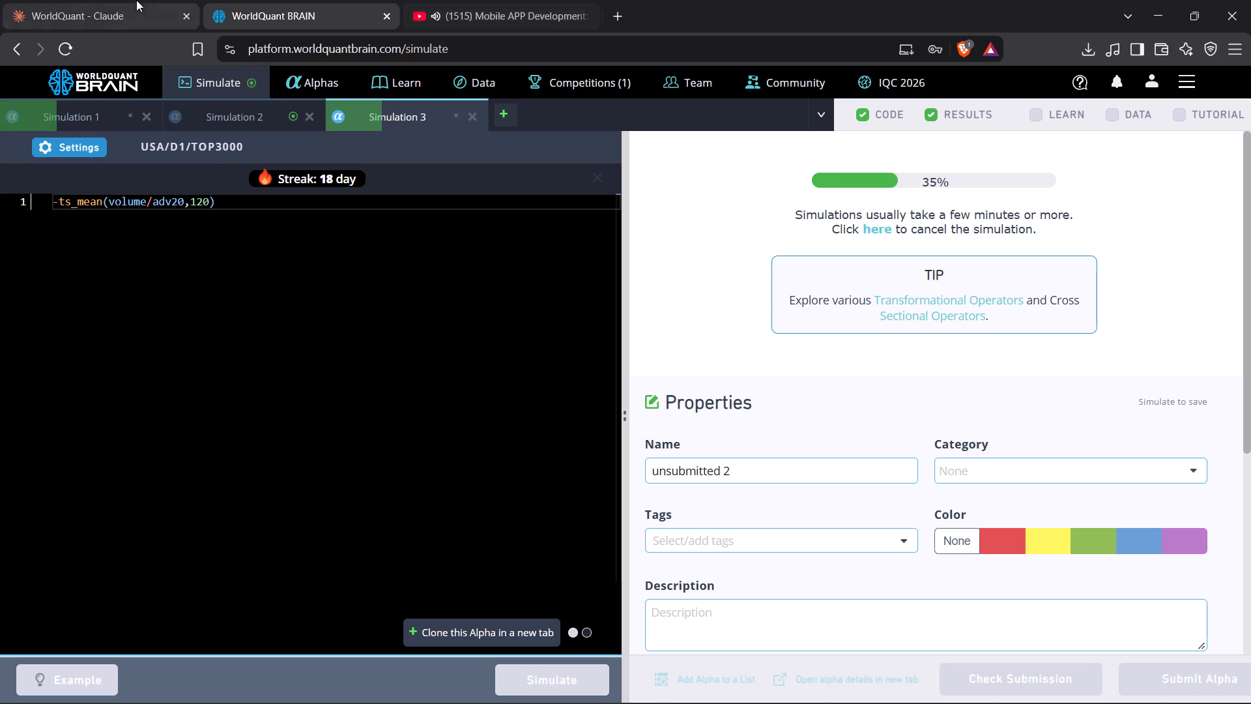
Open Simulation 2, show its test period, and review the IS Summary.
{"action": "left_click", "coordinate": [215, 115]}
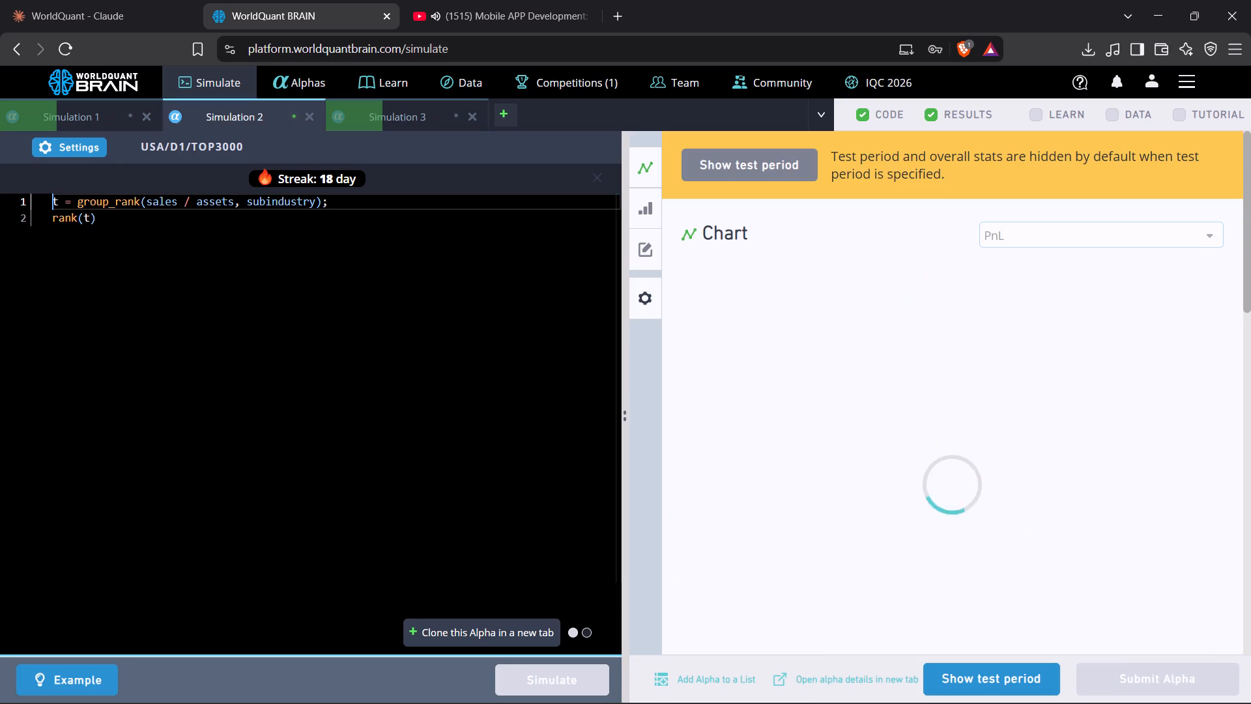
{"action": "left_click", "coordinate": [1014, 675]}
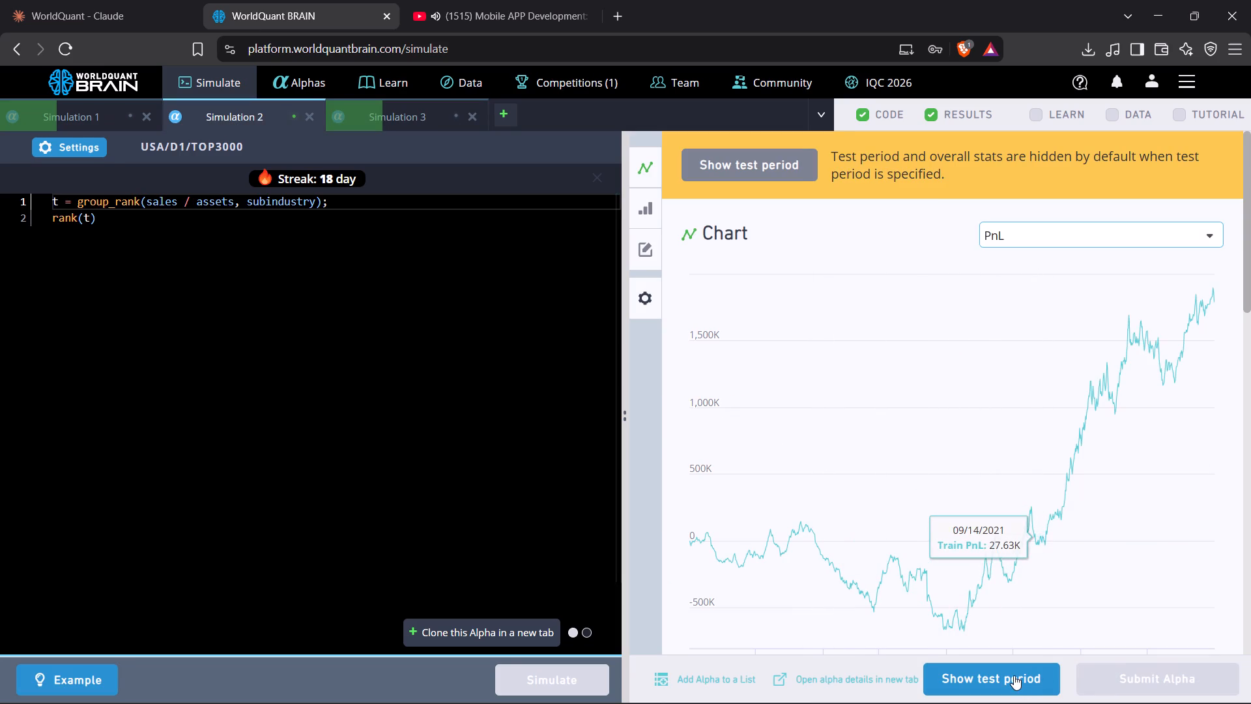
{"action": "scroll", "coordinate": [1027, 493], "scroll_direction": "down", "scroll_amount": 4}
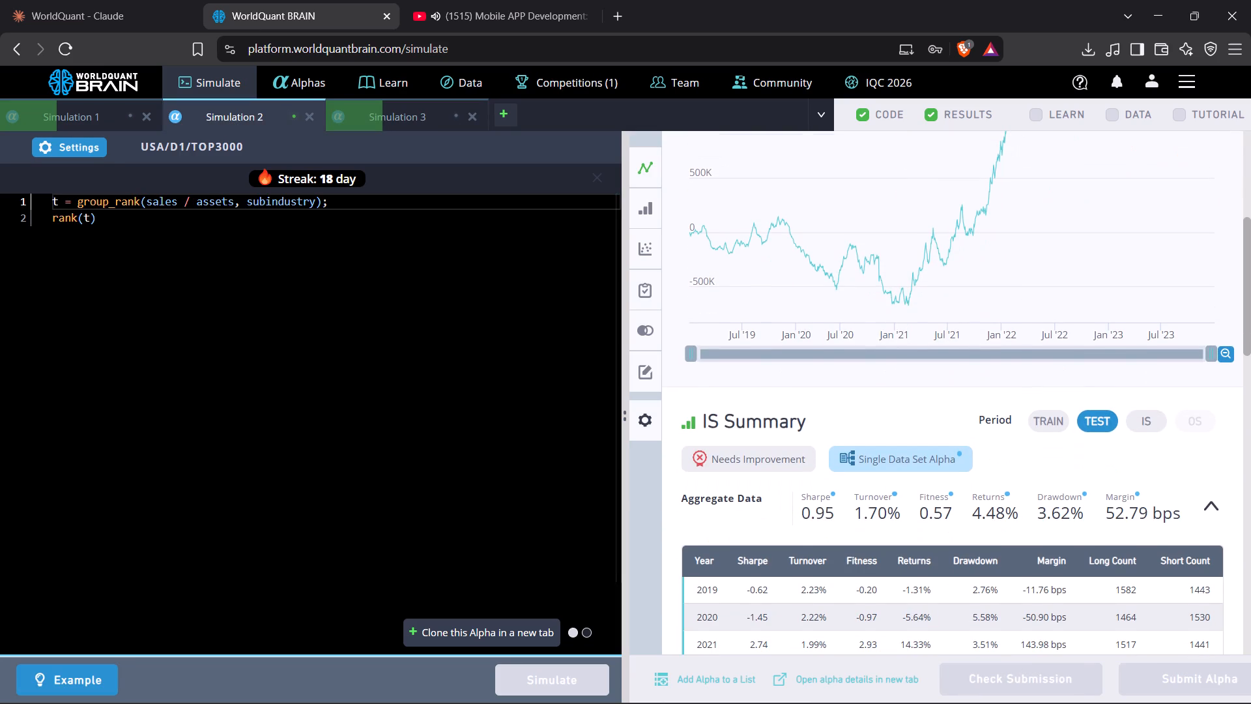
Change Simulation 2's second line from rank(t) to ts_rank(t,20) and run the simulation.
{"action": "left_click", "coordinate": [53, 218]}
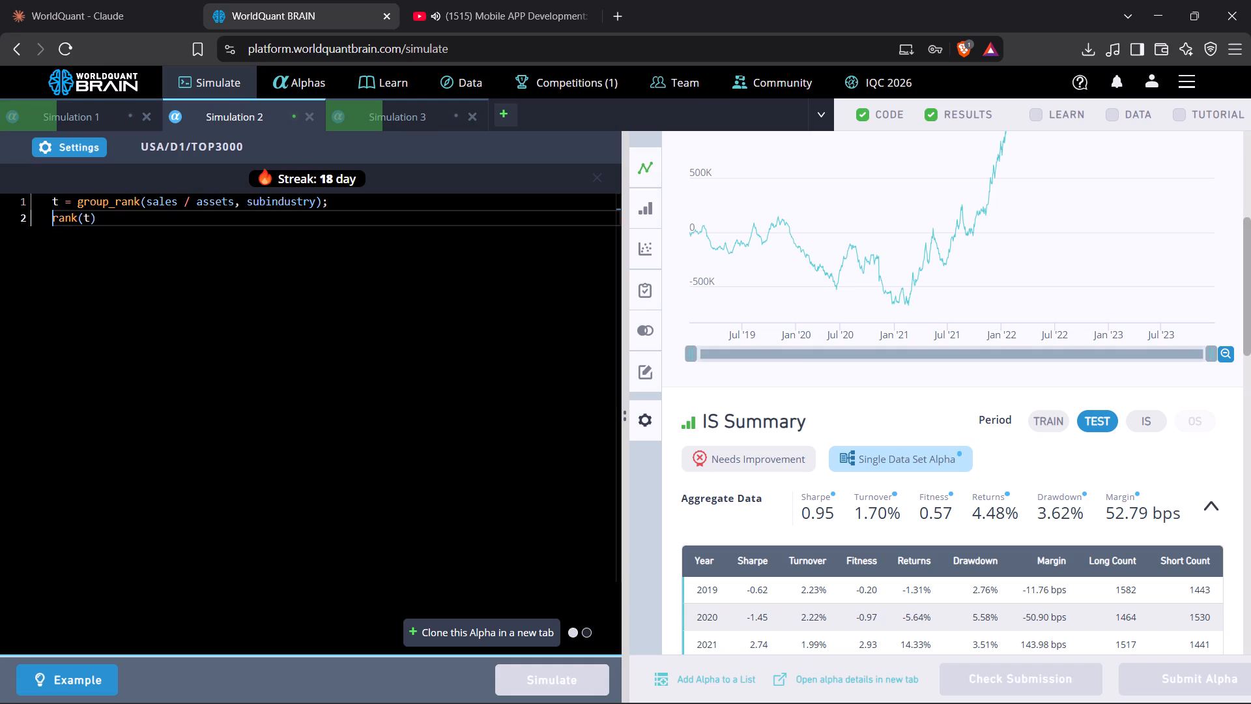
{"action": "type", "text": "ts"}
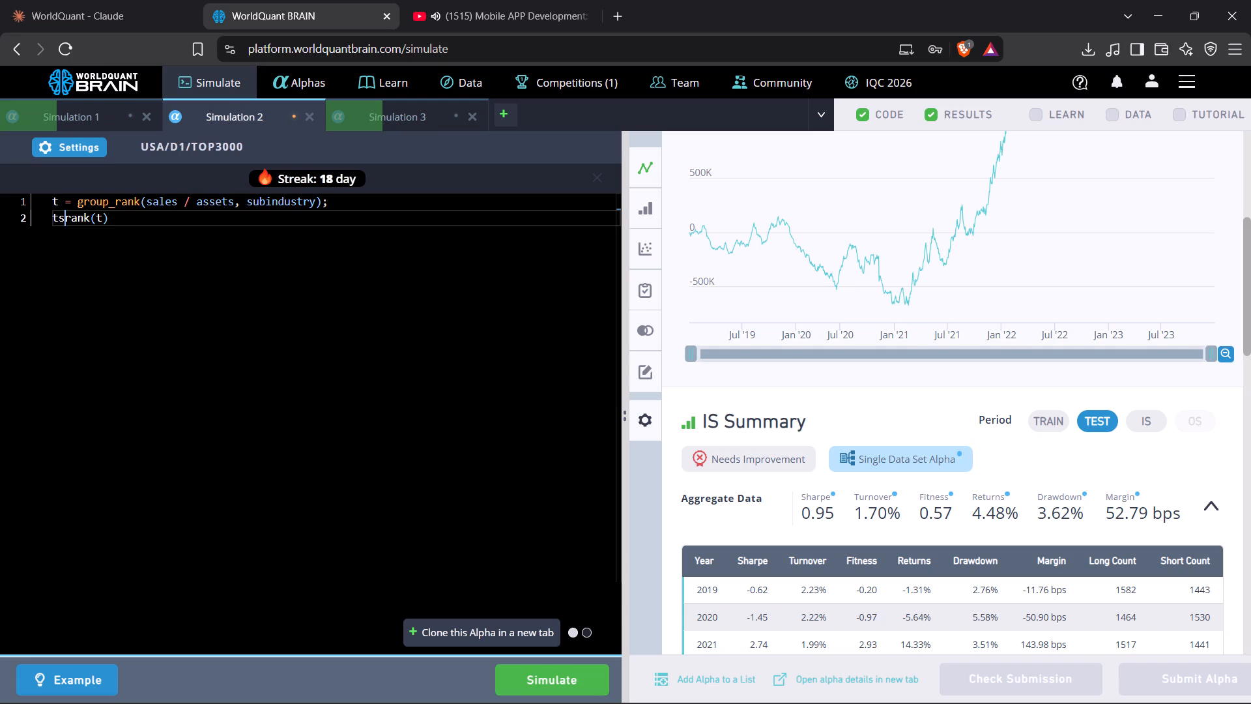
{"action": "key", "text": "shift+underscore"}
{"action": "key", "text": "Right"}
{"action": "key", "text": "Right"}
{"action": "key", "text": "Right"}
{"action": "key", "text": "Right"}
{"action": "key", "text": "Right"}
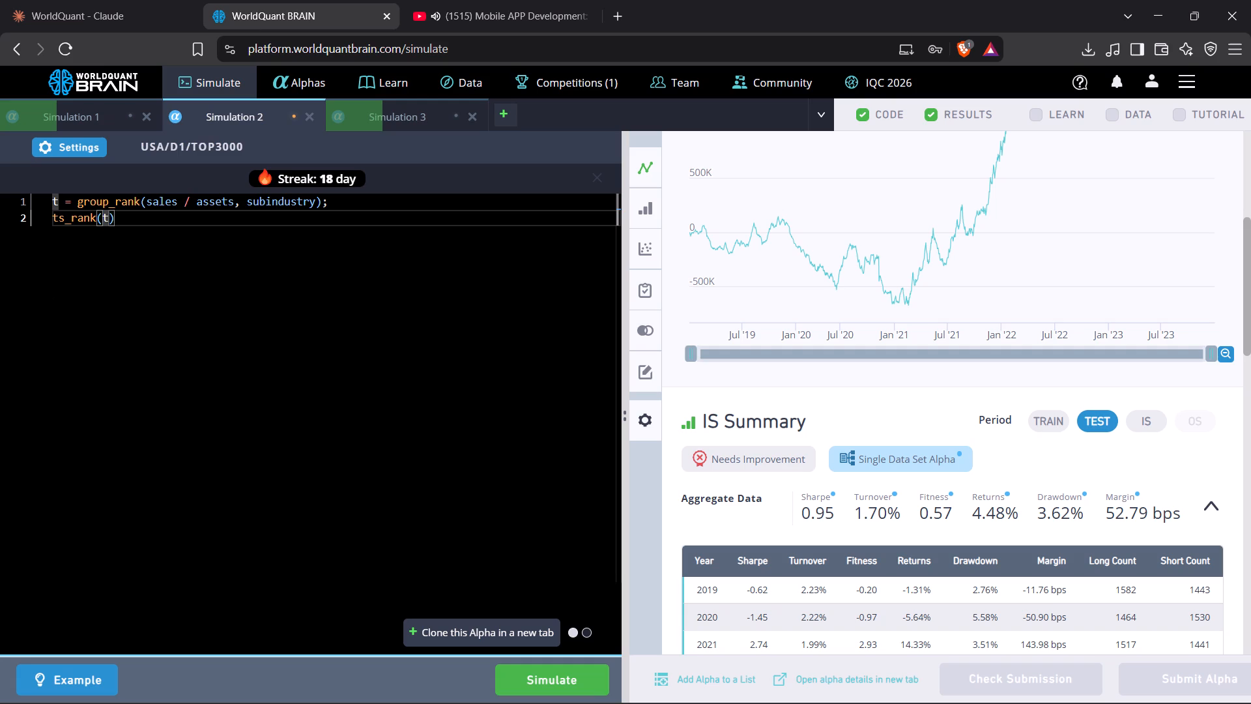
{"action": "key", "text": "Right"}
{"action": "key", "text": "comma"}
{"action": "key", "text": "2"}
{"action": "key", "text": "0"}
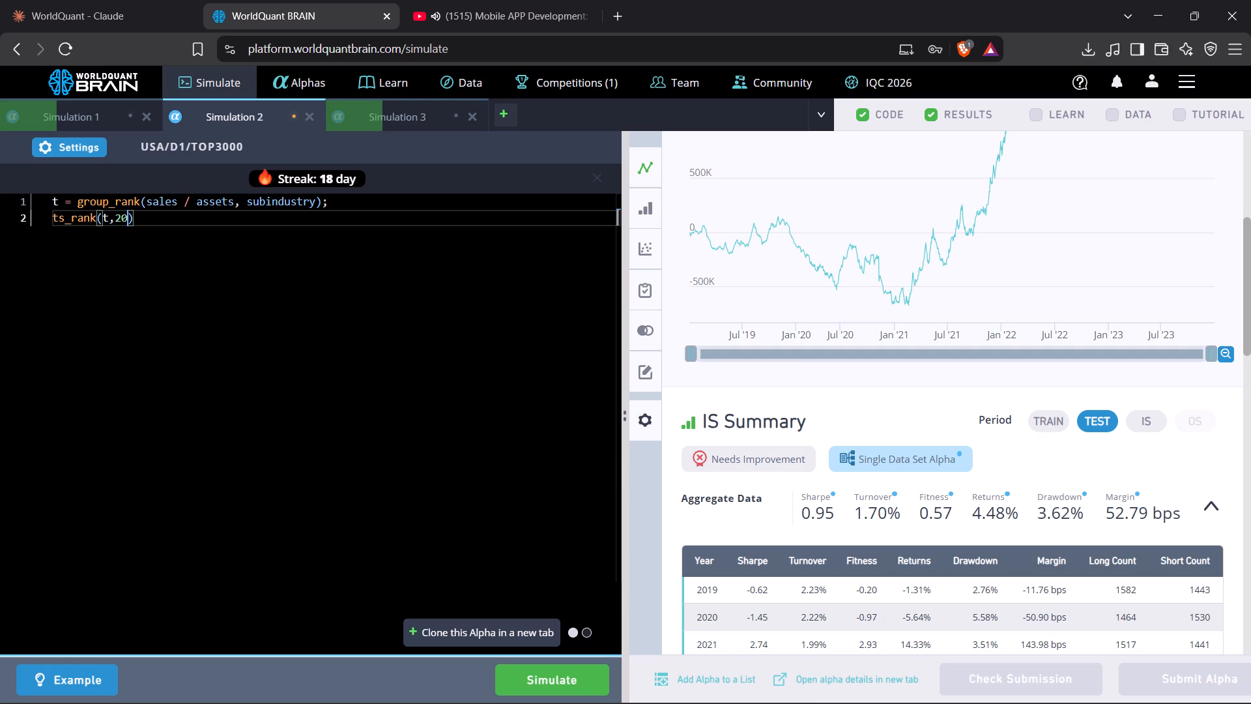
{"action": "left_click", "coordinate": [590, 675]}
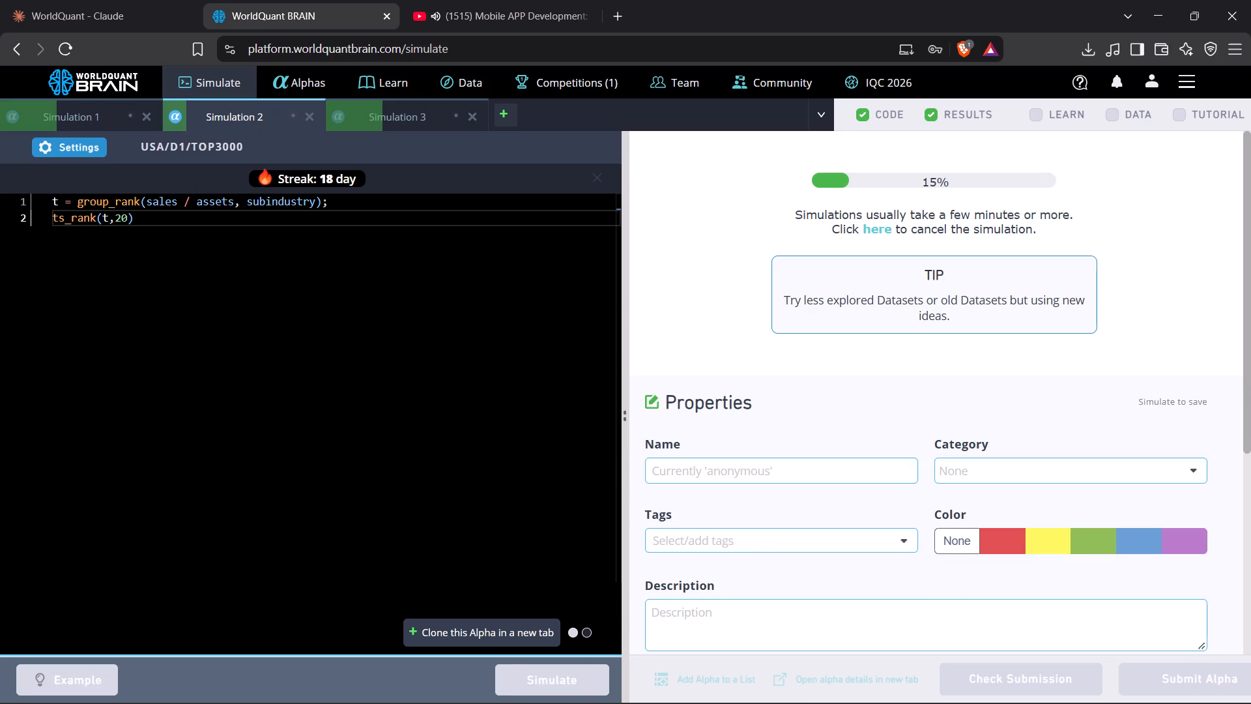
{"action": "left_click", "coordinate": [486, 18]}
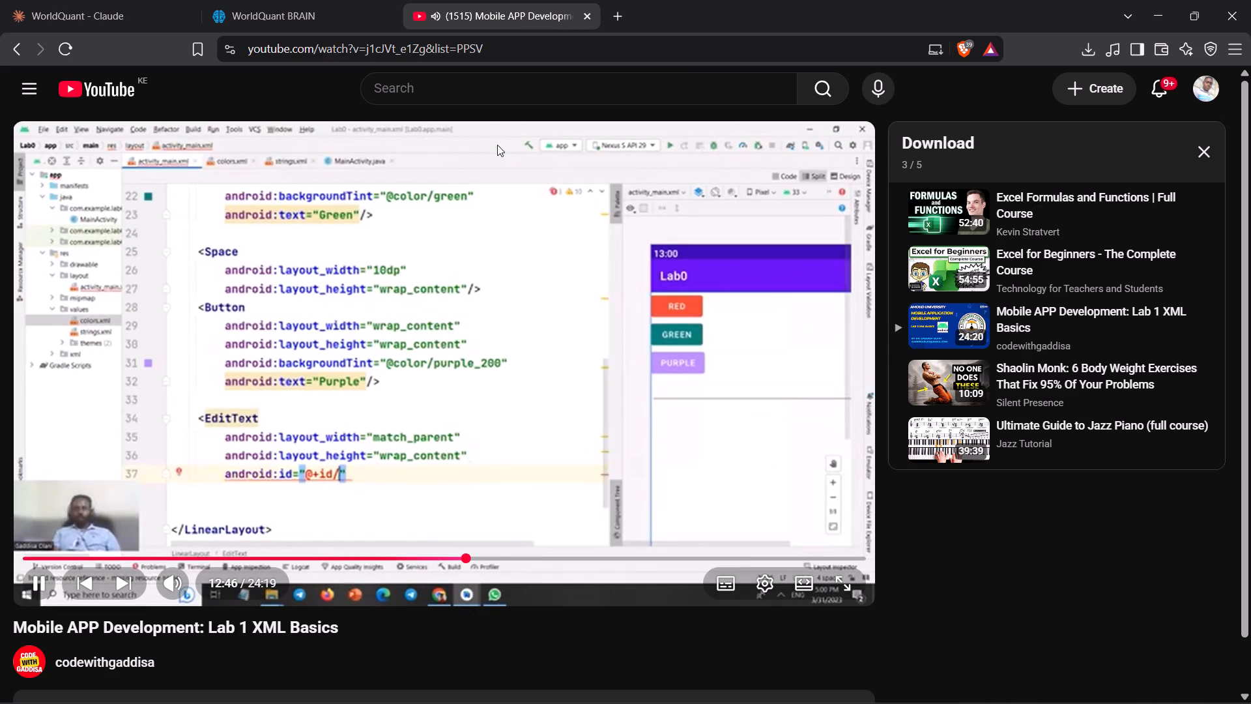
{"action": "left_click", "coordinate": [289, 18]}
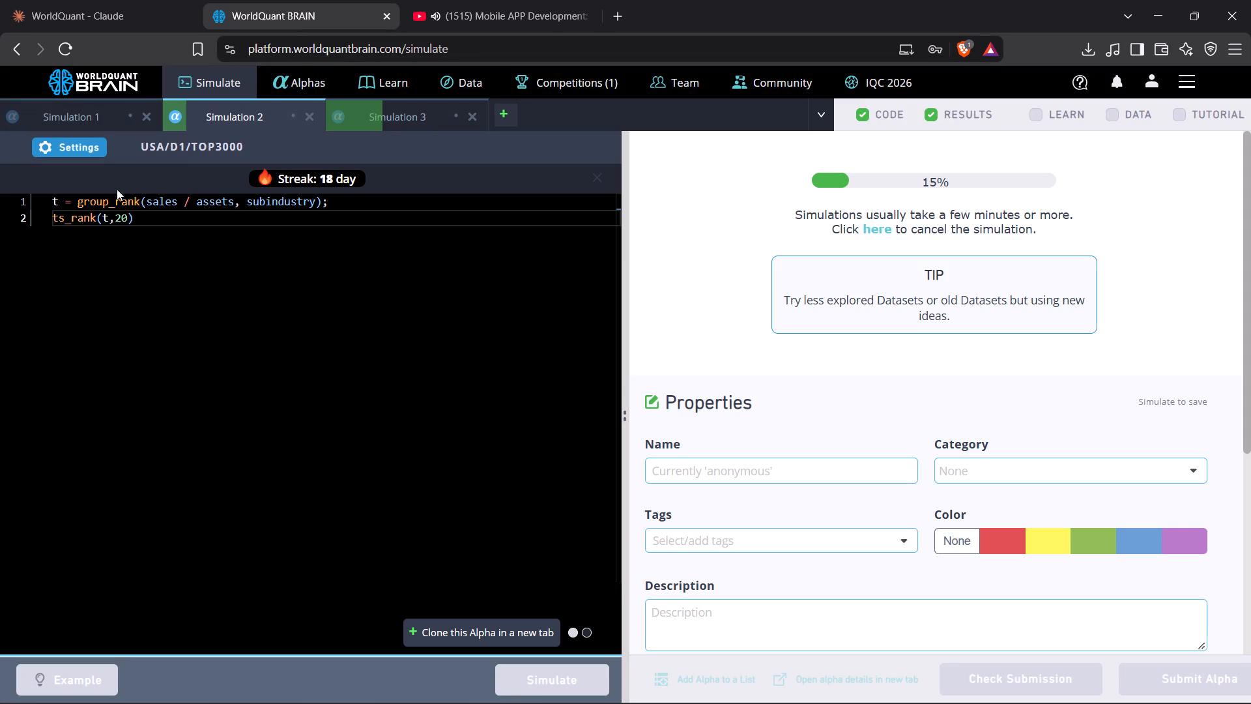
Open Simulation 1, show its test period, and review the yearly results and the failed IS tests.
{"action": "left_click", "coordinate": [91, 113]}
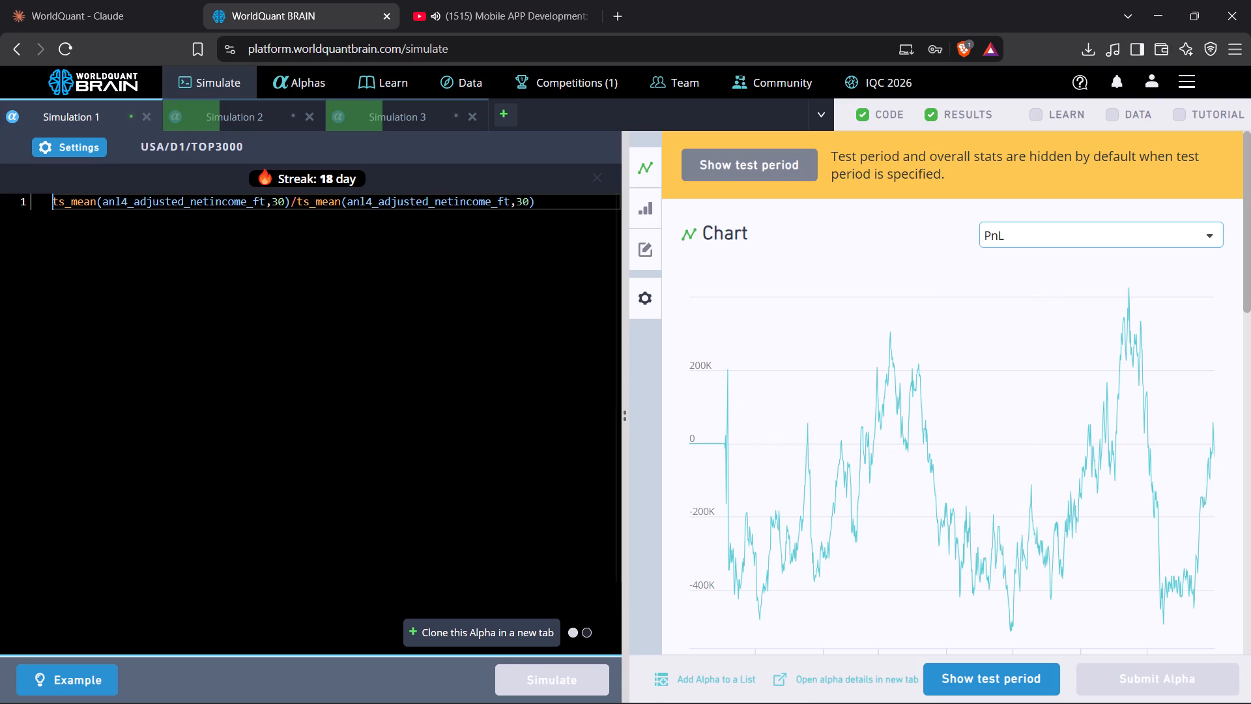
{"action": "left_click", "coordinate": [949, 681]}
{"action": "scroll", "coordinate": [897, 512], "scroll_direction": "down", "scroll_amount": 9}
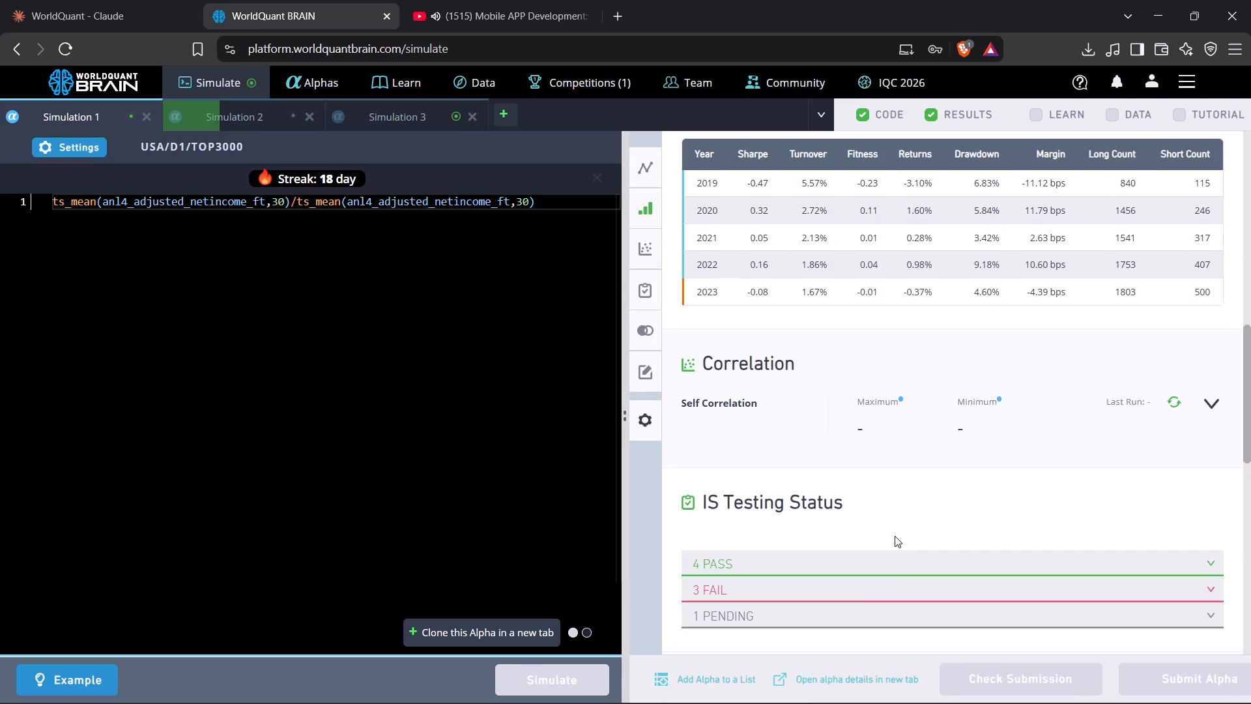
{"action": "left_click", "coordinate": [866, 591]}
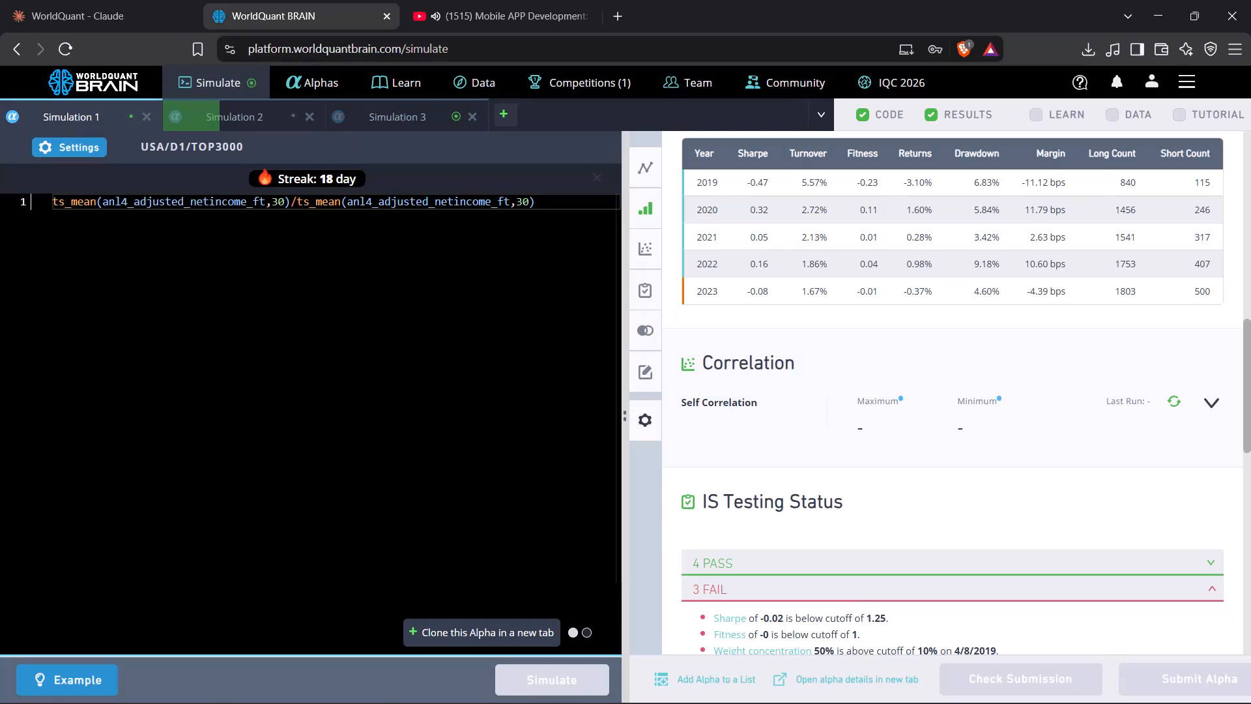
Negate both ts_mean terms in Simulation 1's ratio, keeping the division sign between them, and run the simulation.
{"action": "left_click", "coordinate": [298, 210]}
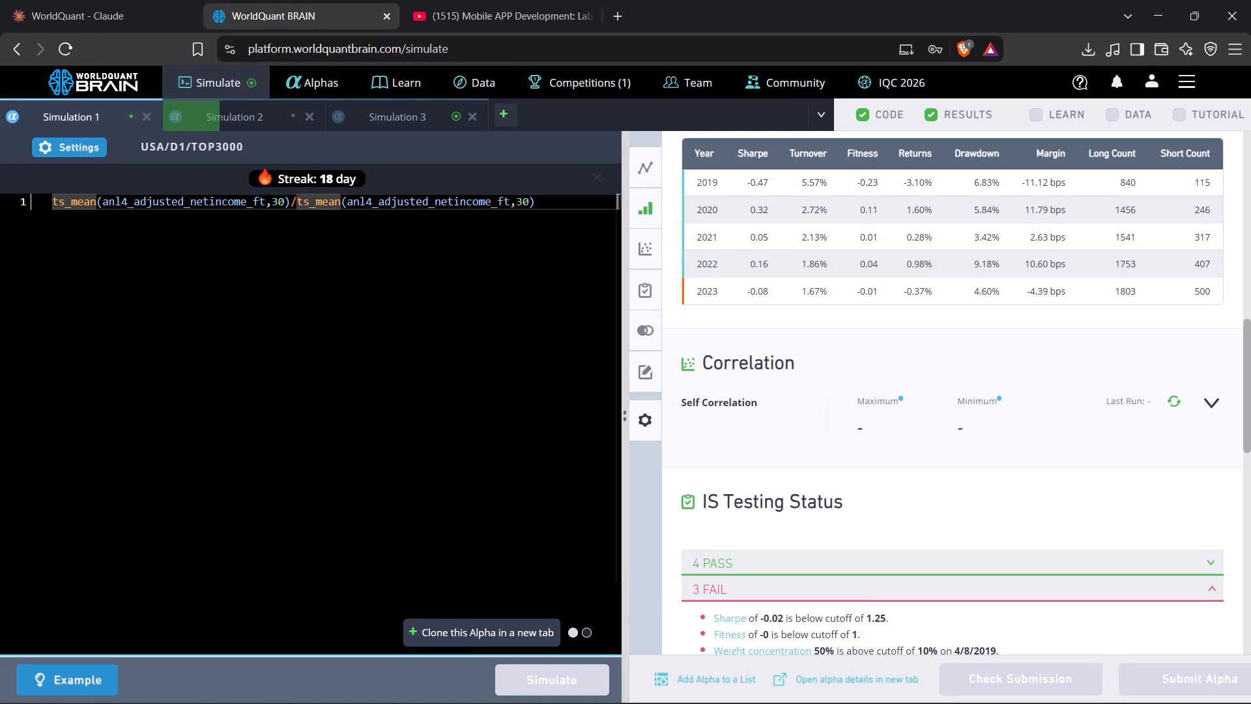
{"action": "key", "text": "Left"}
{"action": "key", "text": "Left"}
{"action": "key", "text": "Left"}
{"action": "key", "text": "Left"}
{"action": "key", "text": "Left"}
{"action": "key", "text": "Left"}
{"action": "key", "text": "Left"}
{"action": "key", "text": "Left"}
{"action": "key", "text": "Left"}
{"action": "key", "text": "Left"}
{"action": "key", "text": "Left"}
{"action": "key", "text": "Left"}
{"action": "key", "text": "Left"}
{"action": "key", "text": "Left"}
{"action": "key", "text": "Left"}
{"action": "key", "text": "Left"}
{"action": "key", "text": "Left"}
{"action": "key", "text": "Left"}
{"action": "key", "text": "Left"}
{"action": "key", "text": "Left"}
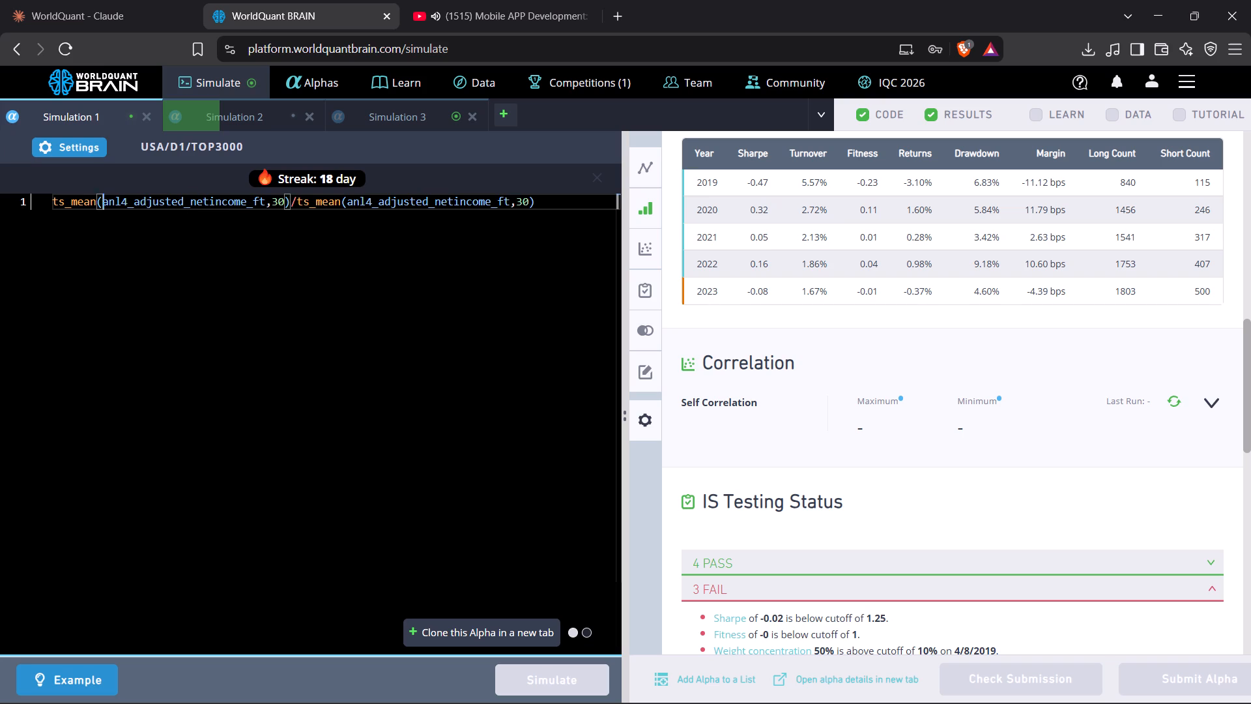
{"action": "key", "text": "minus"}
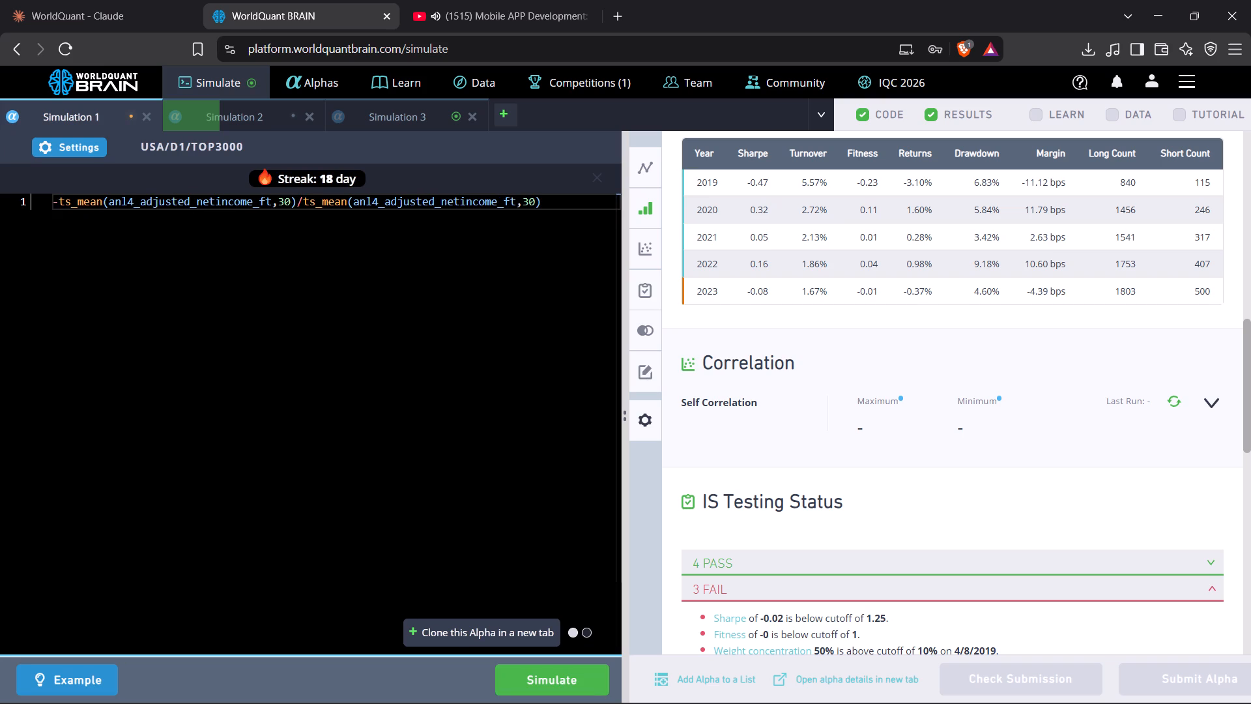
{"action": "key", "text": "Right"}
{"action": "key", "text": "Right"}
{"action": "key", "text": "Right"}
{"action": "key", "text": "Right"}
{"action": "key", "text": "Right"}
{"action": "key", "text": "Right"}
{"action": "key", "text": "Right"}
{"action": "key", "text": "Right"}
{"action": "key", "text": "Right"}
{"action": "key", "text": "Right"}
{"action": "key", "text": "Right"}
{"action": "key", "text": "Right"}
{"action": "key", "text": "Right"}
{"action": "key", "text": "Right"}
{"action": "key", "text": "Right"}
{"action": "key", "text": "Right"}
{"action": "key", "text": "Right"}
{"action": "key", "text": "Right"}
{"action": "key", "text": "Right"}
{"action": "key", "text": "Right"}
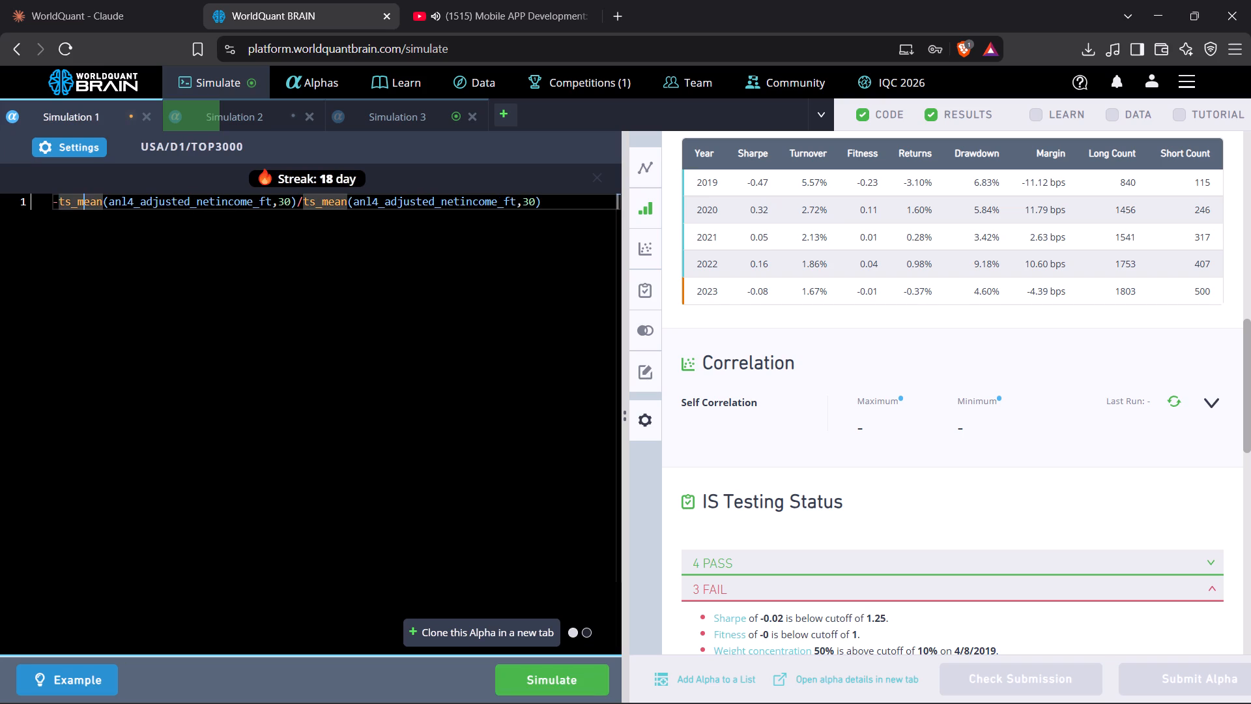
{"action": "key", "text": "Right"}
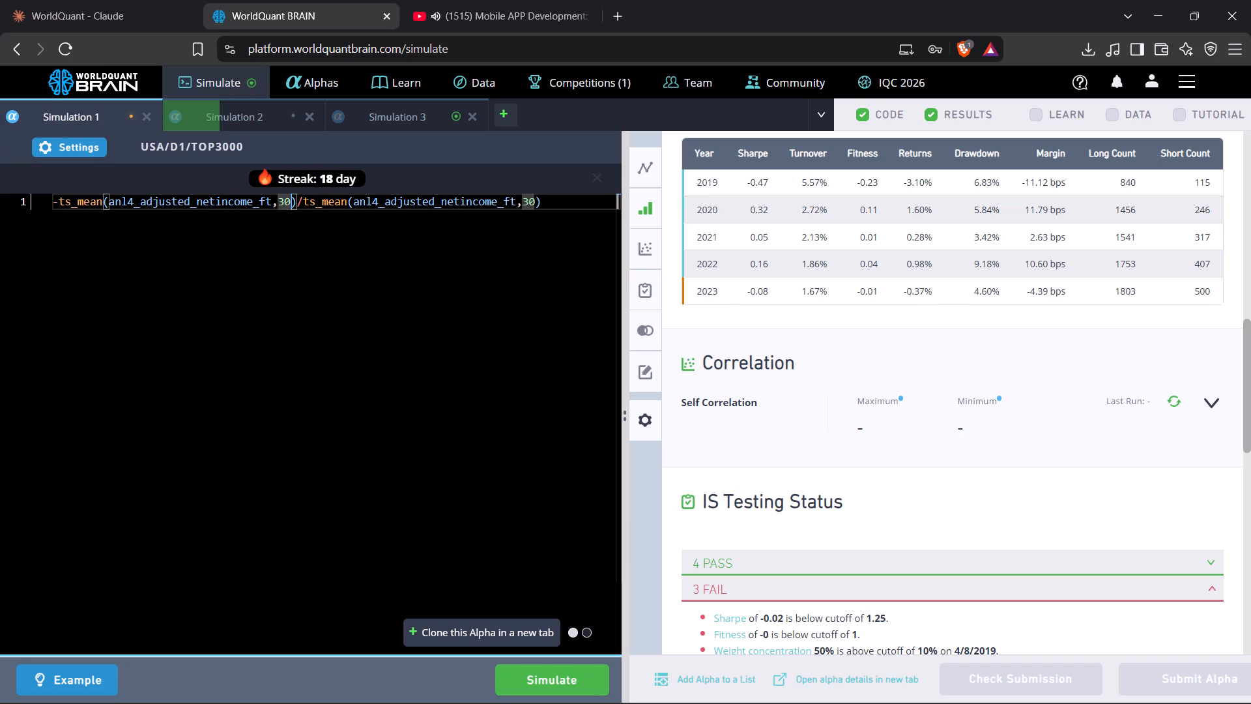
{"action": "key", "text": "Right"}
{"action": "key", "text": "Right"}
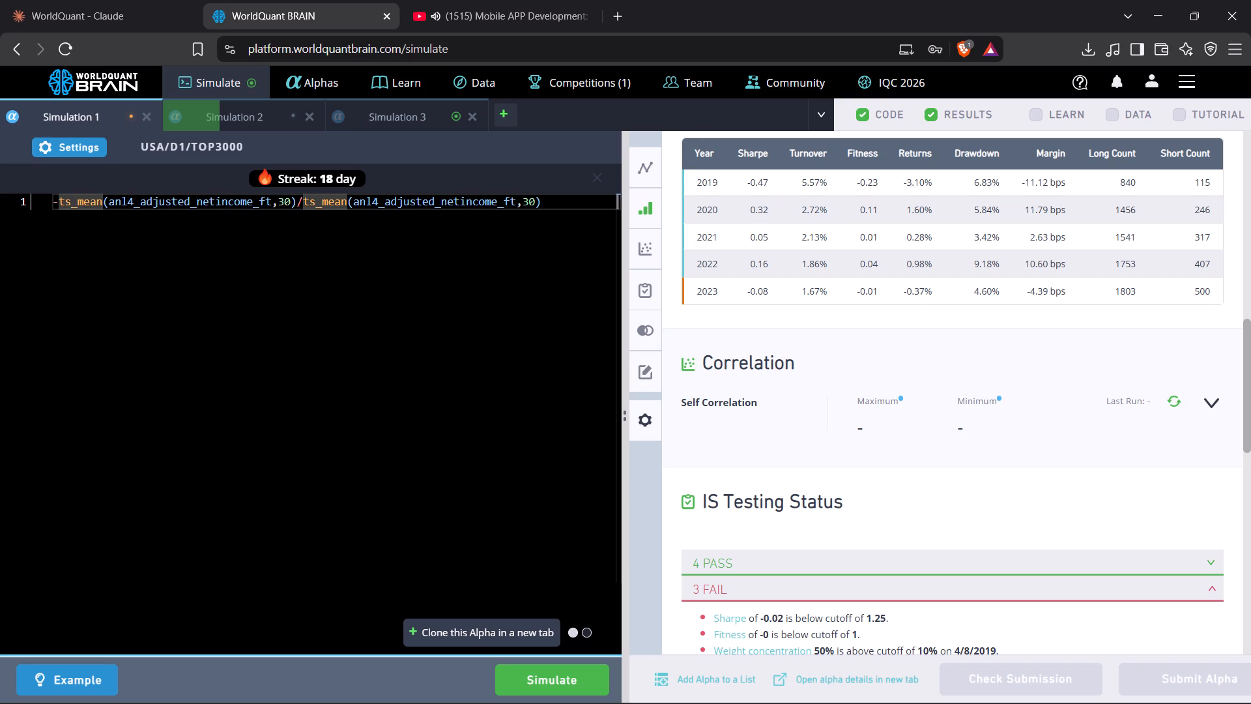
{"action": "key", "text": "space"}
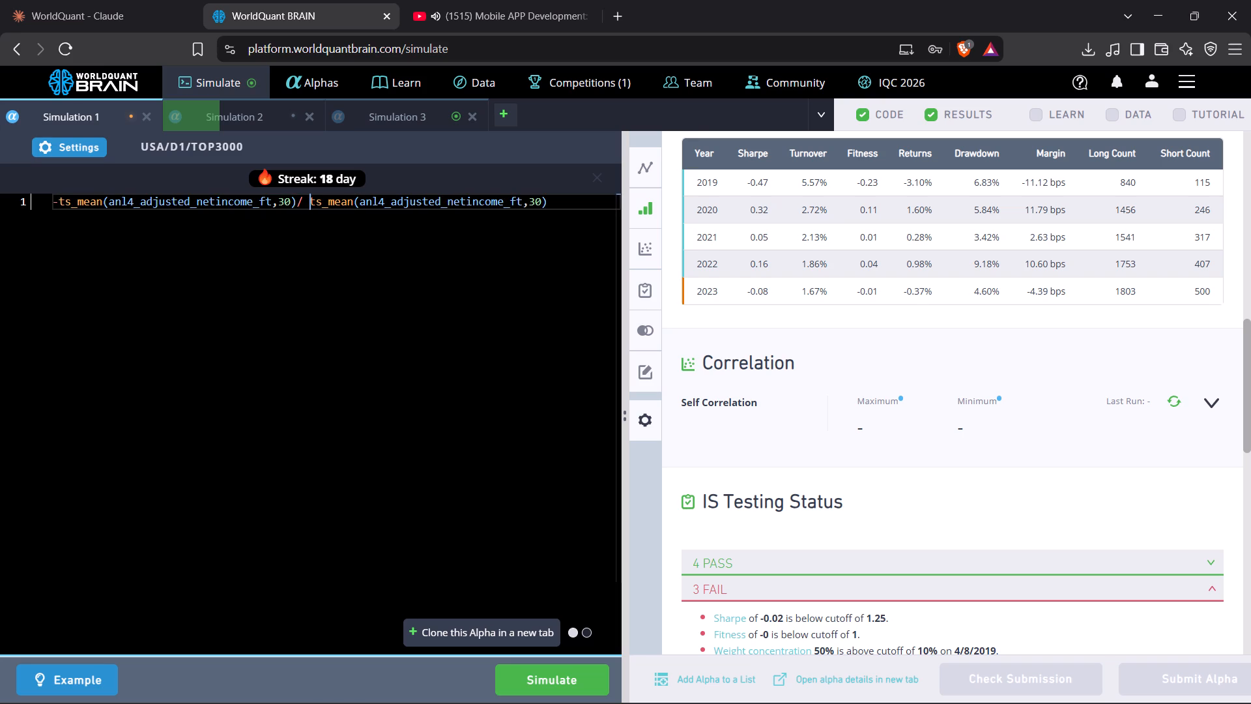
{"action": "type", "text": "-"}
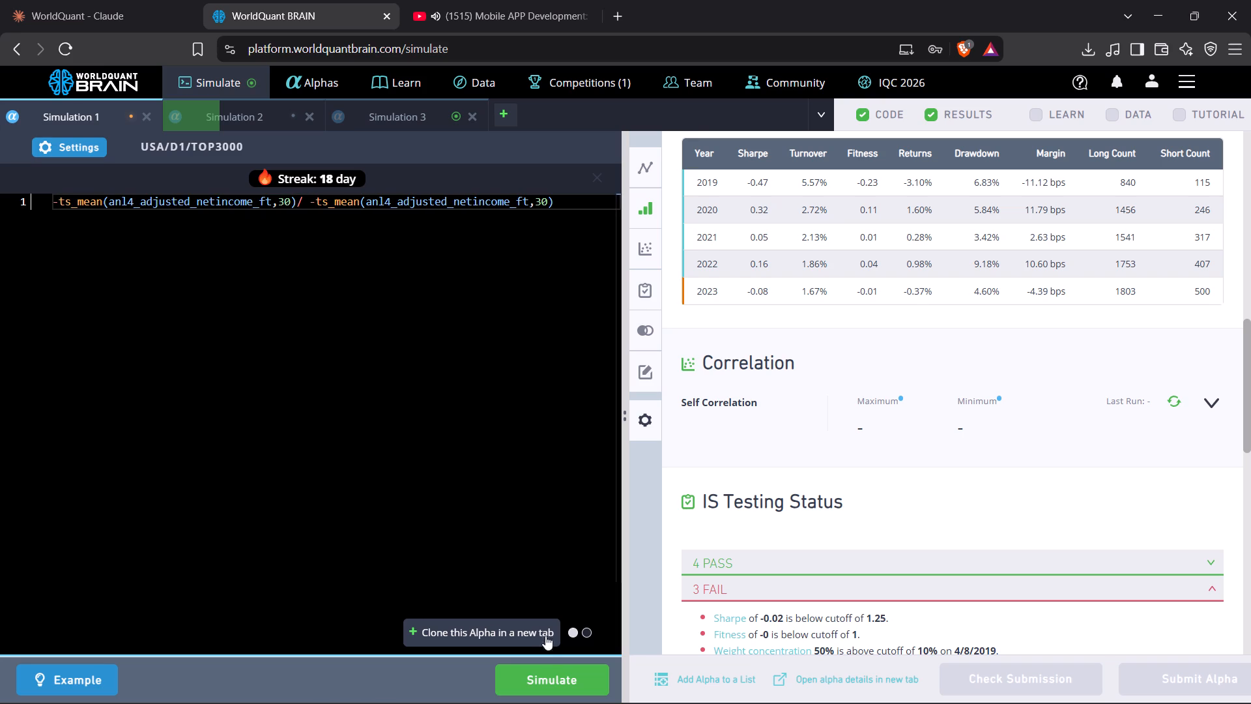
{"action": "left_click", "coordinate": [551, 673]}
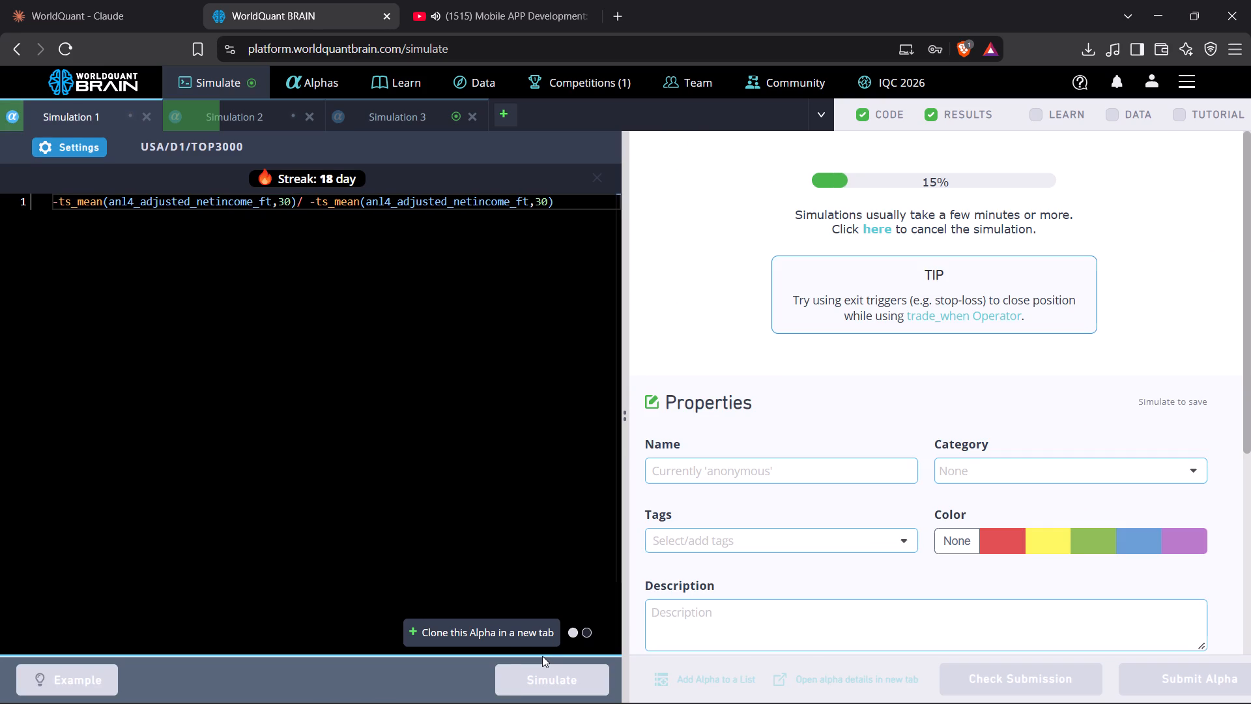
Open Simulation 3, show its test period, and review the yearly results and the failed IS tests.
{"action": "left_click", "coordinate": [412, 120]}
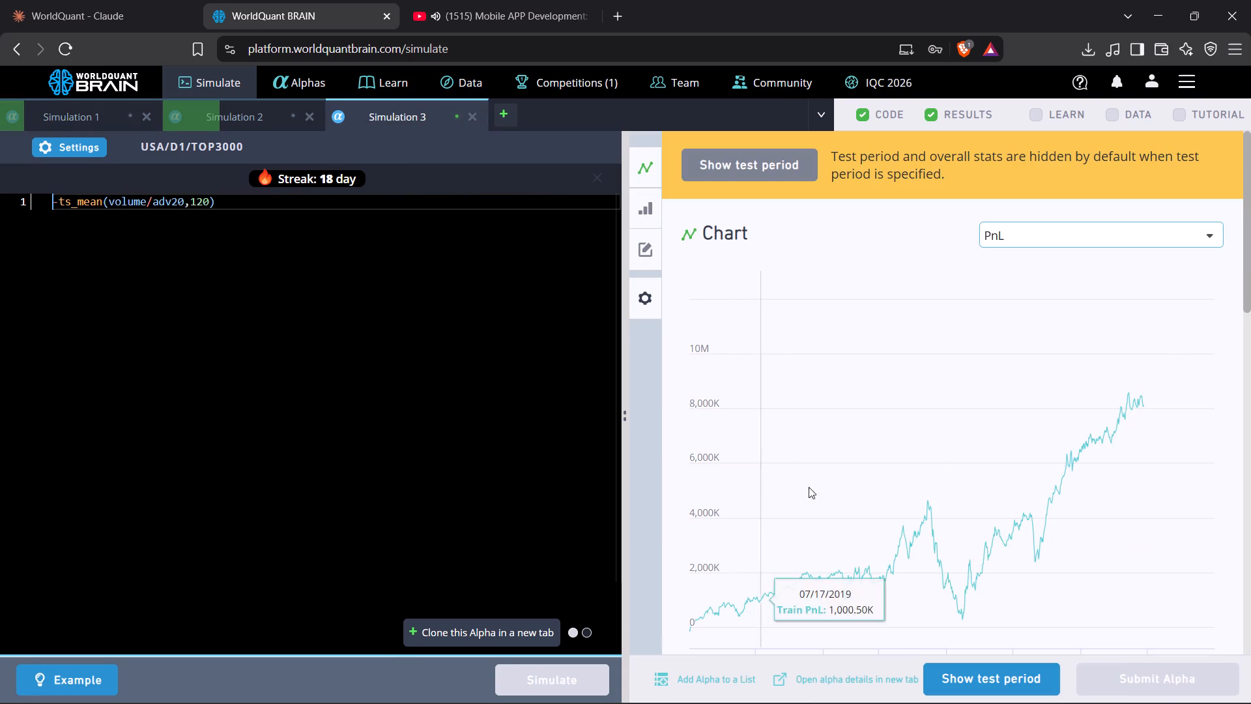
{"action": "left_click", "coordinate": [999, 680]}
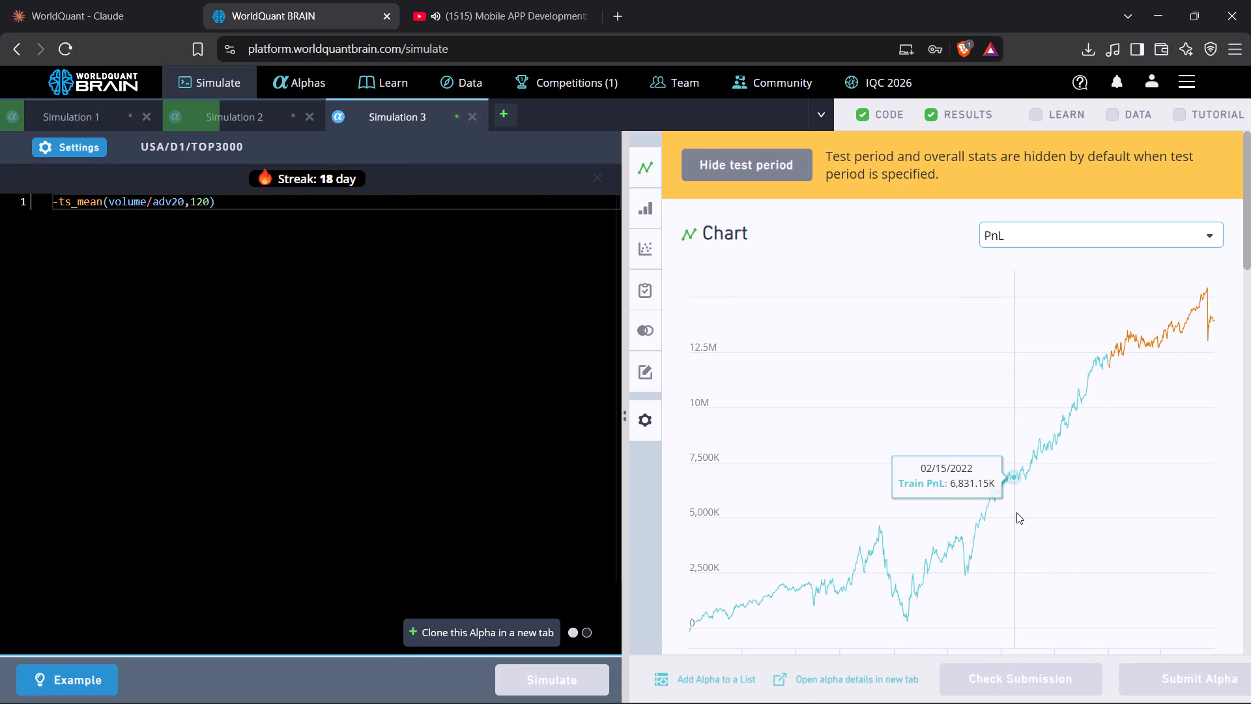
{"action": "scroll", "coordinate": [1016, 517], "scroll_direction": "down", "scroll_amount": 7}
{"action": "scroll", "coordinate": [1015, 522], "scroll_direction": "up", "scroll_amount": 1}
{"action": "scroll", "coordinate": [1015, 522], "scroll_direction": "down", "scroll_amount": 4}
{"action": "left_click", "coordinate": [908, 514]}
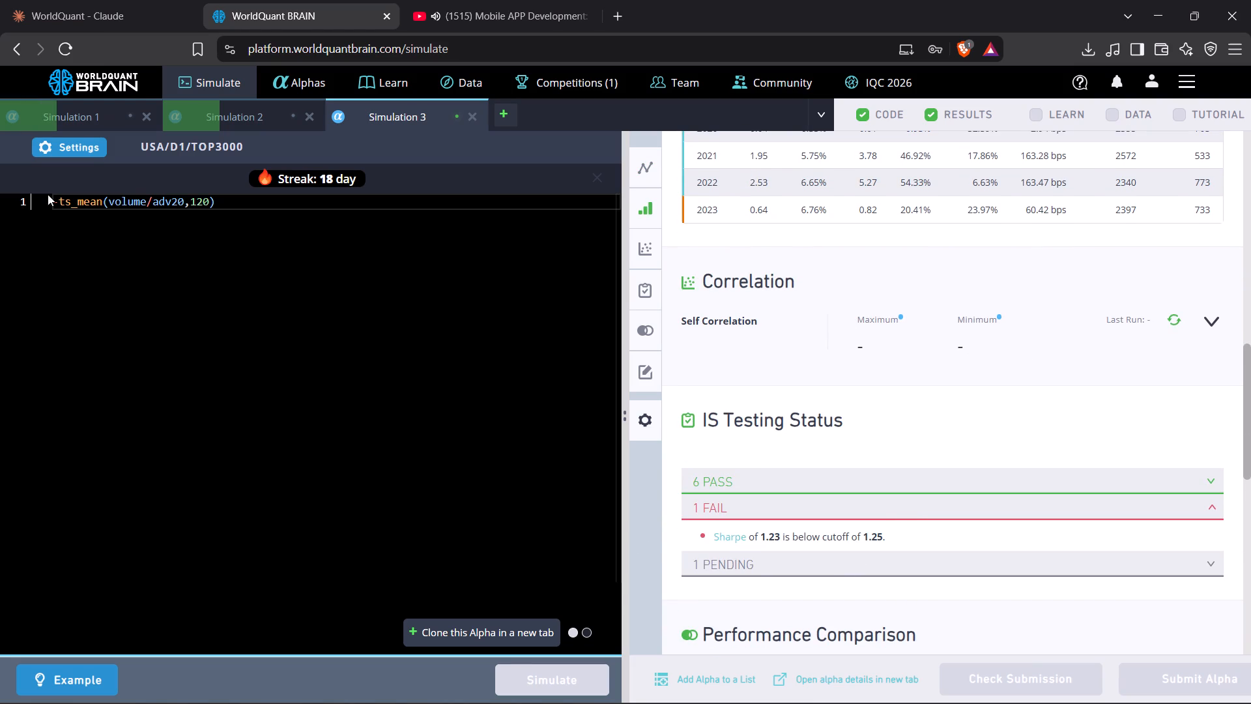
Set Simulation 3's neutralization to Sector, apply the settings, and run the simulation.
{"action": "left_click", "coordinate": [68, 146]}
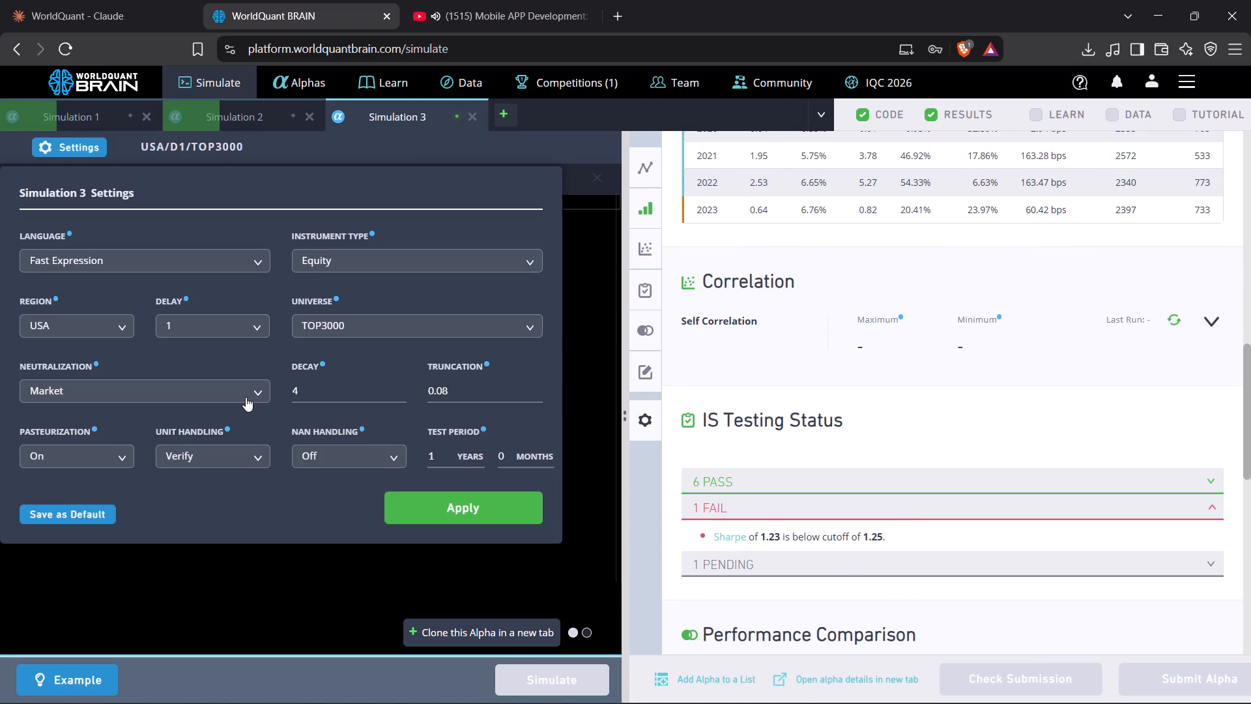
{"action": "left_click", "coordinate": [246, 396]}
{"action": "left_click", "coordinate": [222, 465]}
{"action": "left_click", "coordinate": [434, 506]}
{"action": "left_click", "coordinate": [547, 682]}
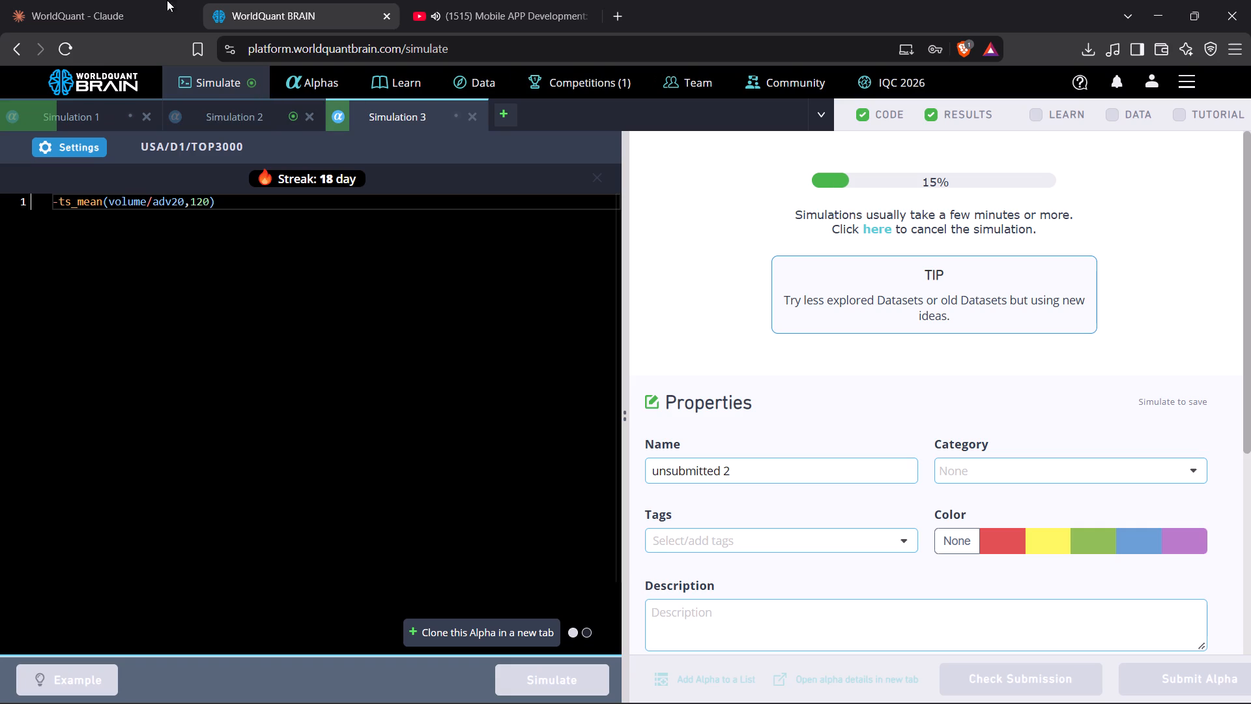
Open Simulation 2, show its test period, and review the PnL chart and the failed IS tests.
{"action": "left_click", "coordinate": [230, 111]}
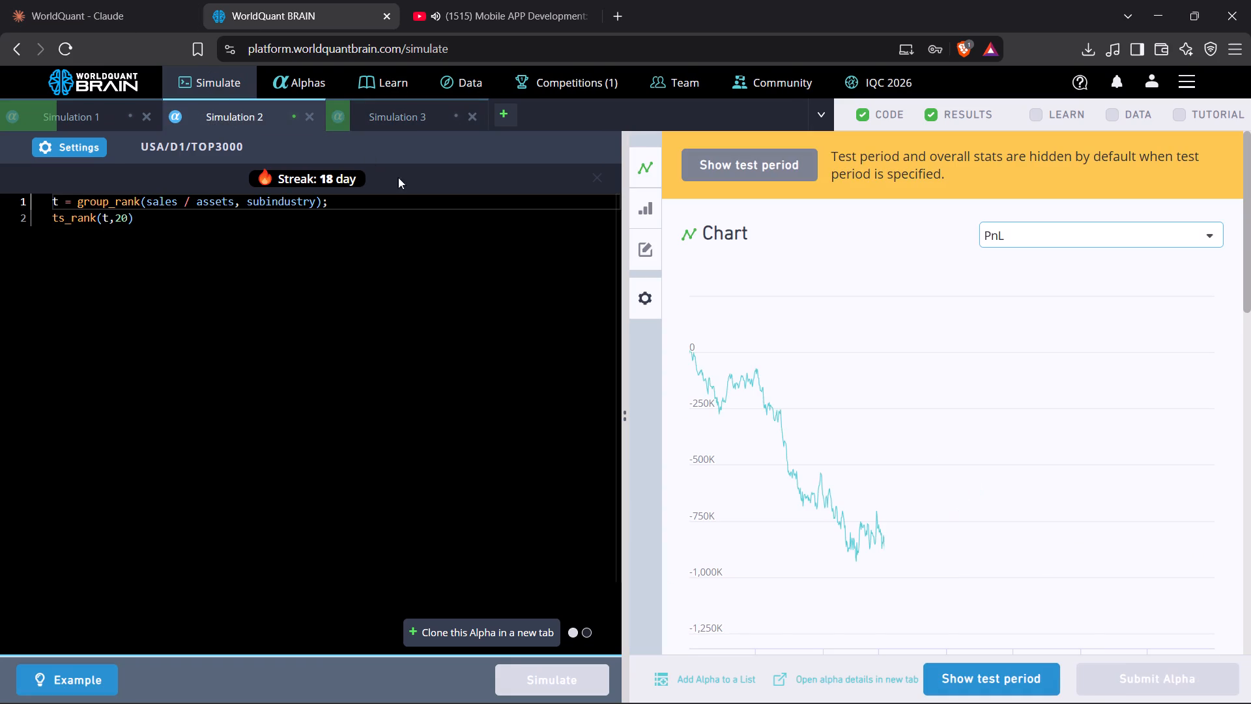
{"action": "left_click", "coordinate": [1006, 689]}
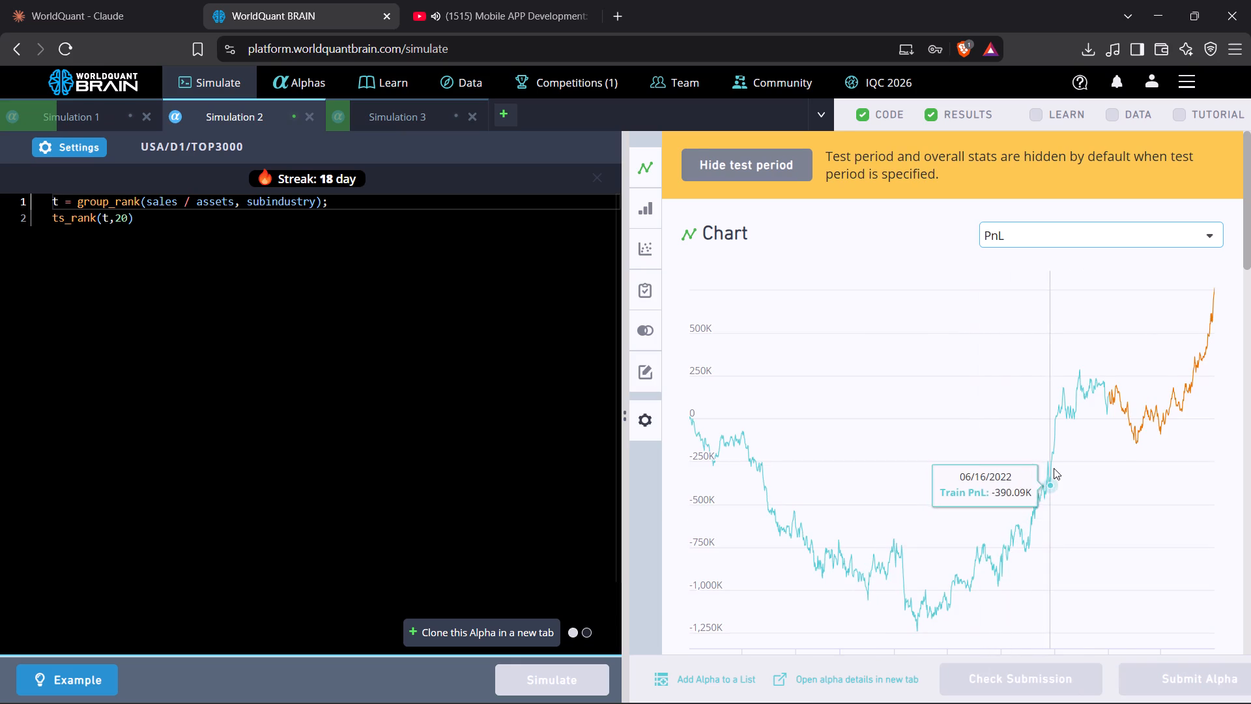
{"action": "scroll", "coordinate": [1054, 464], "scroll_direction": "down", "scroll_amount": 13}
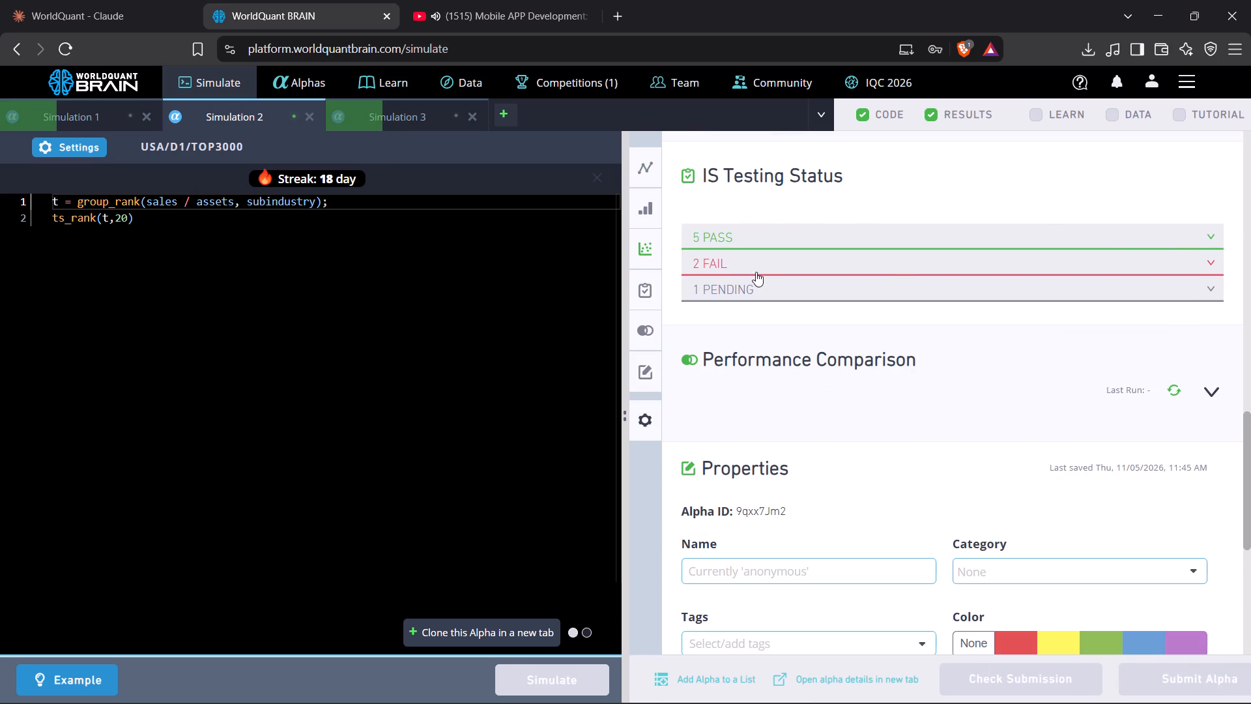
{"action": "left_click", "coordinate": [758, 260]}
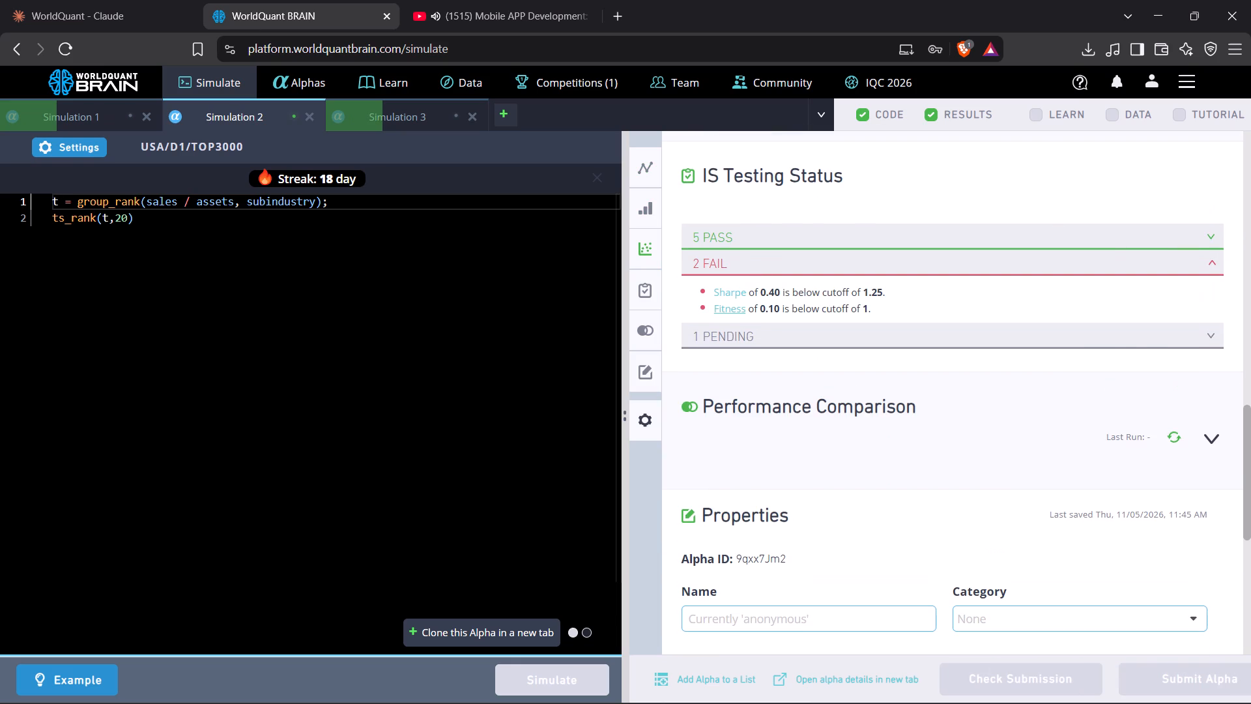
Set the ts_rank lookback in Simulation 2 to 40 and run the simulation.
{"action": "left_click", "coordinate": [123, 220]}
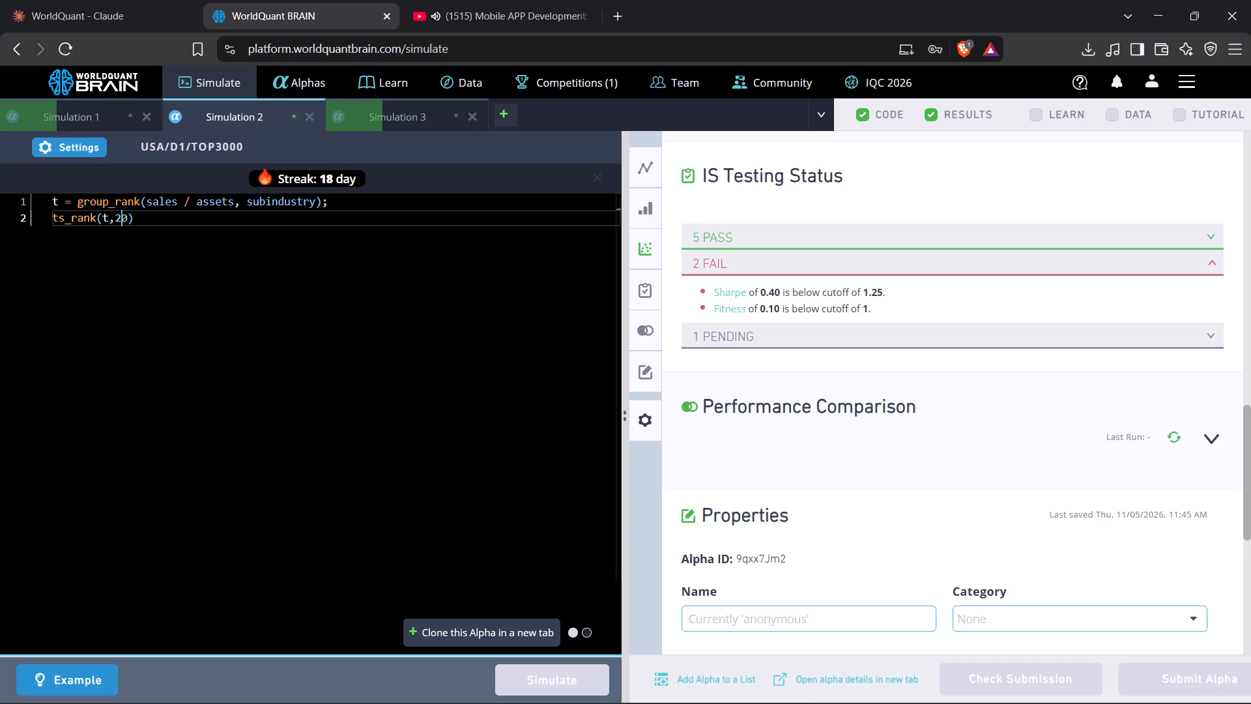
{"action": "key", "text": "BackSpace"}
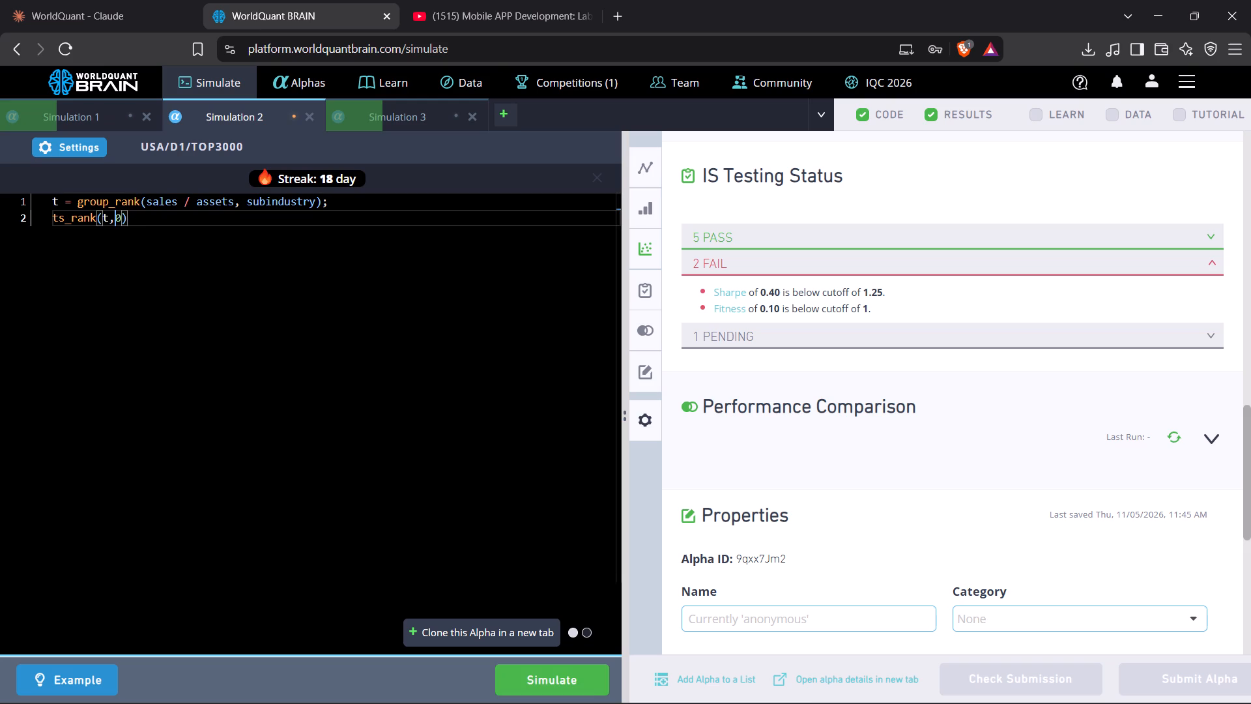
{"action": "key", "text": "4"}
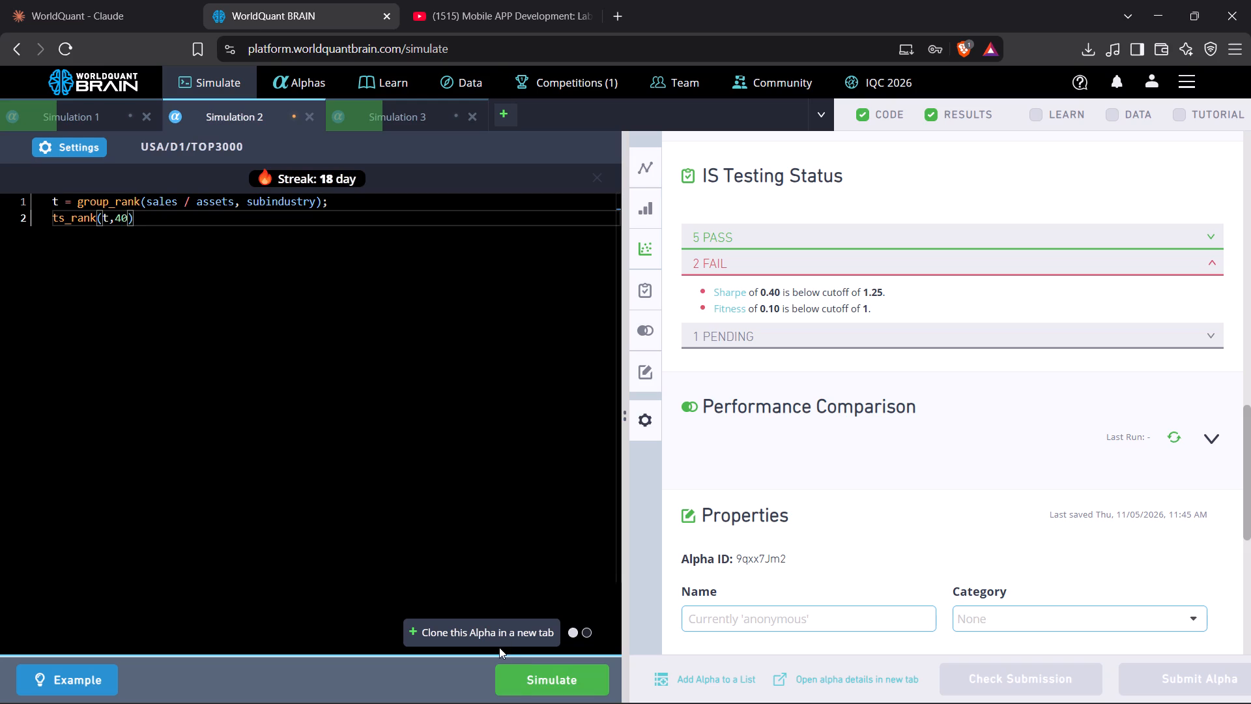
{"action": "left_click", "coordinate": [521, 683]}
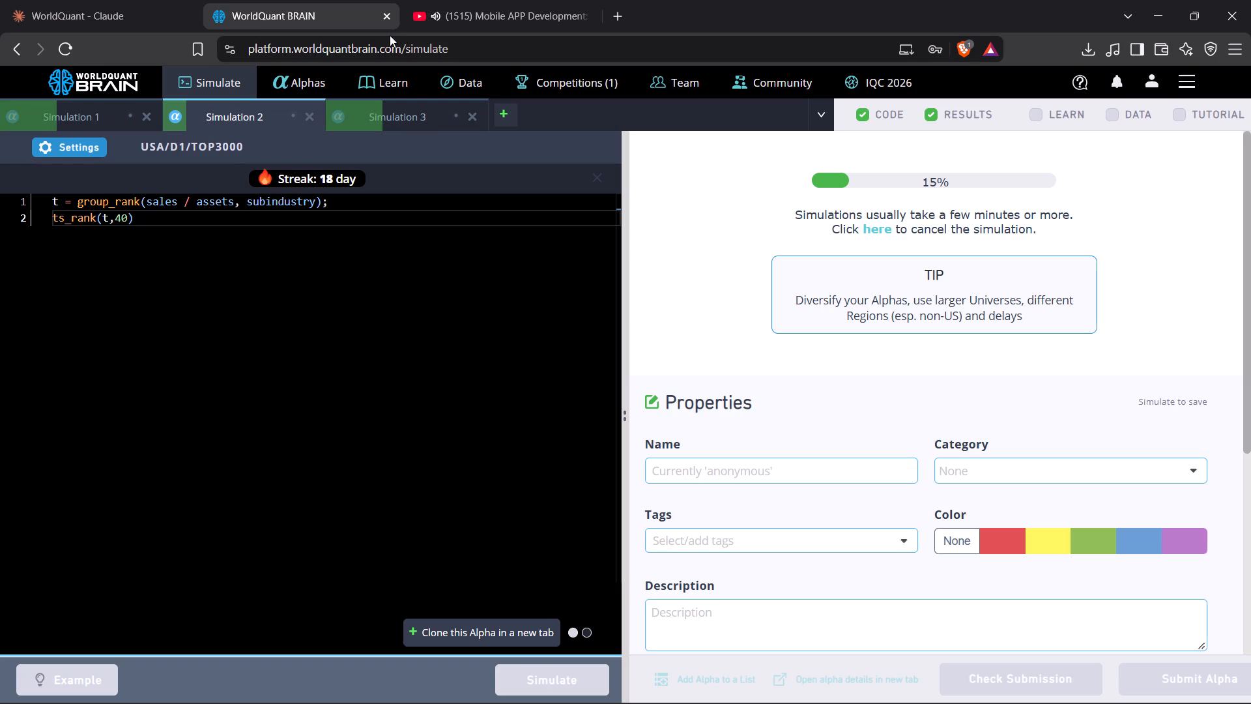
In Simulation 1, set the lookback of the first ts_mean term to 3 and run the simulation.
{"action": "left_click", "coordinate": [53, 110]}
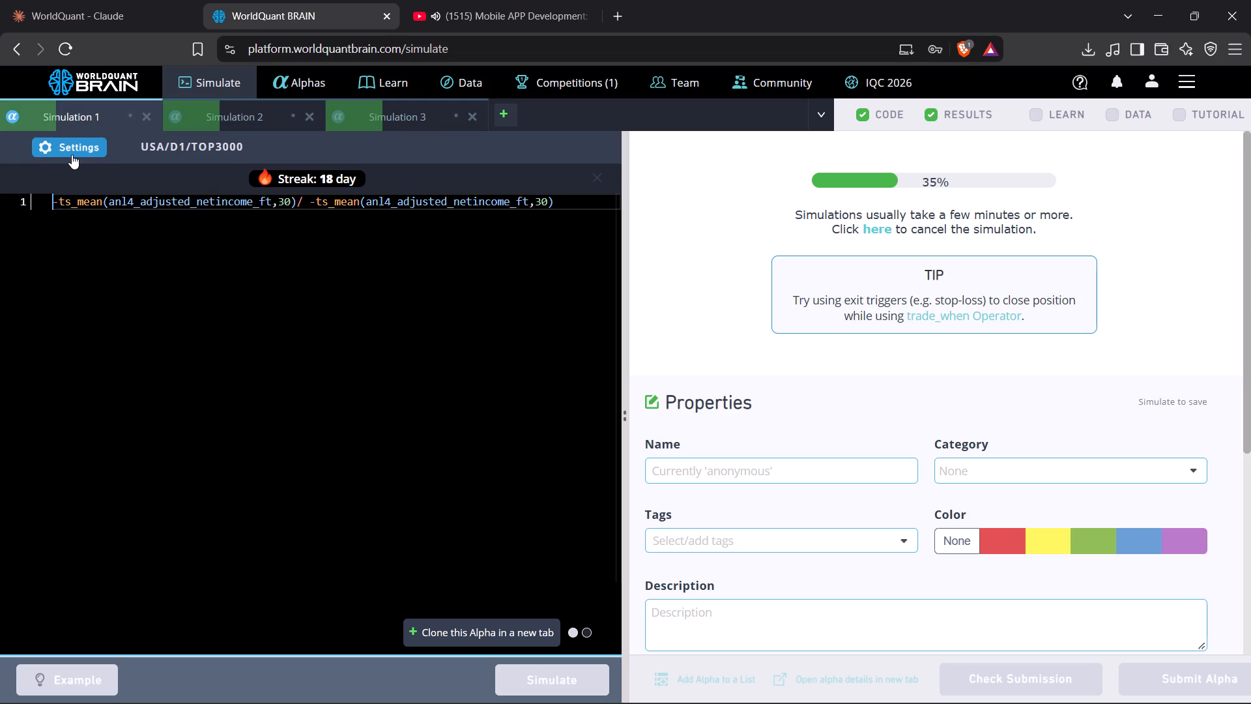
{"action": "left_click", "coordinate": [375, 117]}
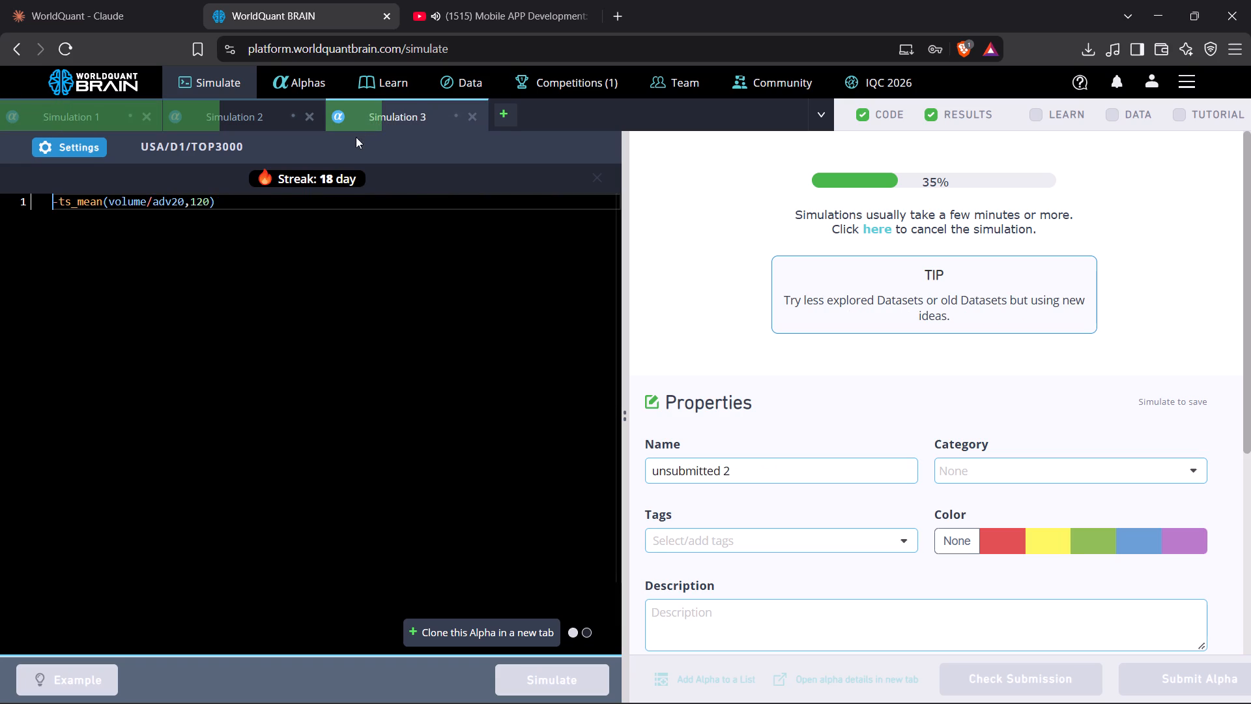
{"action": "left_click", "coordinate": [95, 117]}
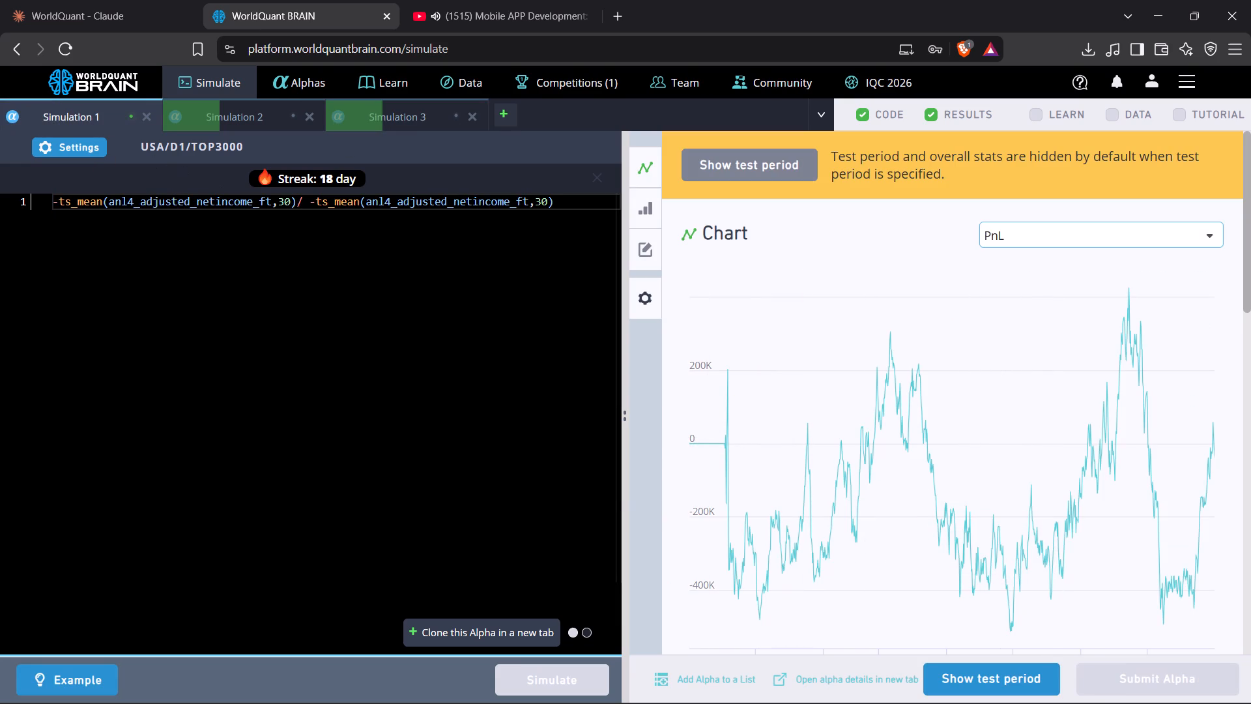
{"action": "left_click_drag", "start_coordinate": [285, 203], "coordinate": [286, 213]}
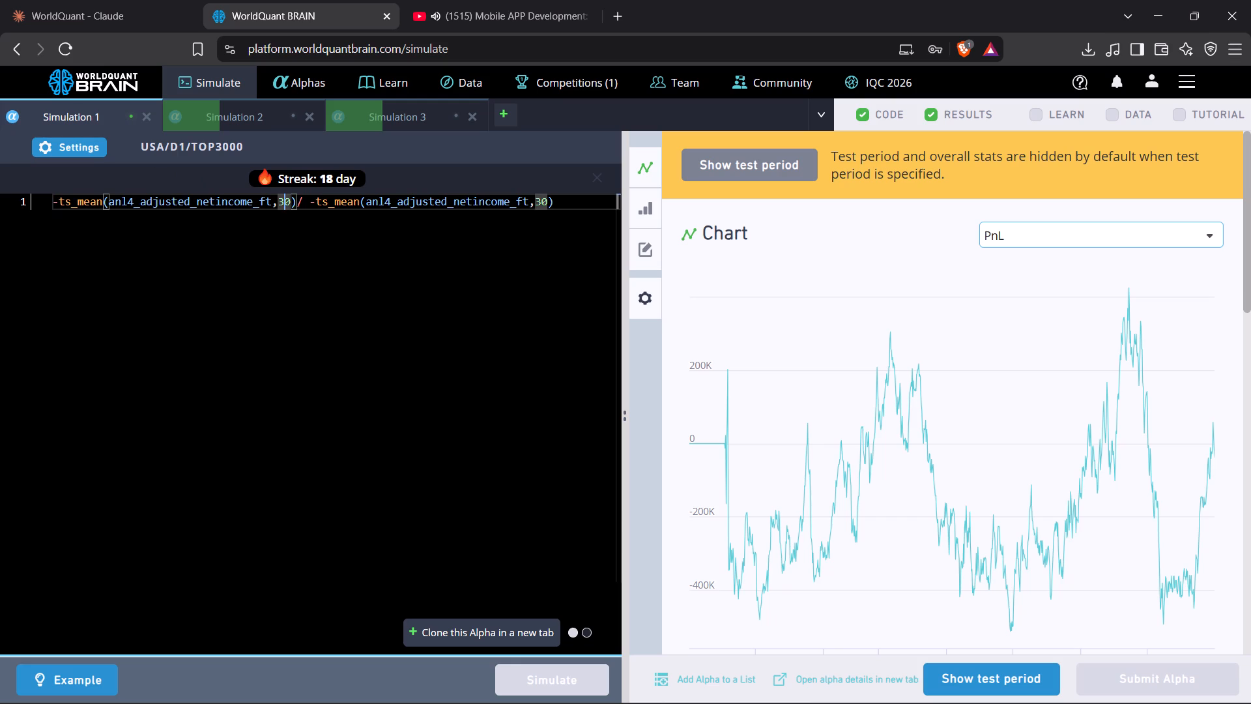
{"action": "key", "text": "Delete"}
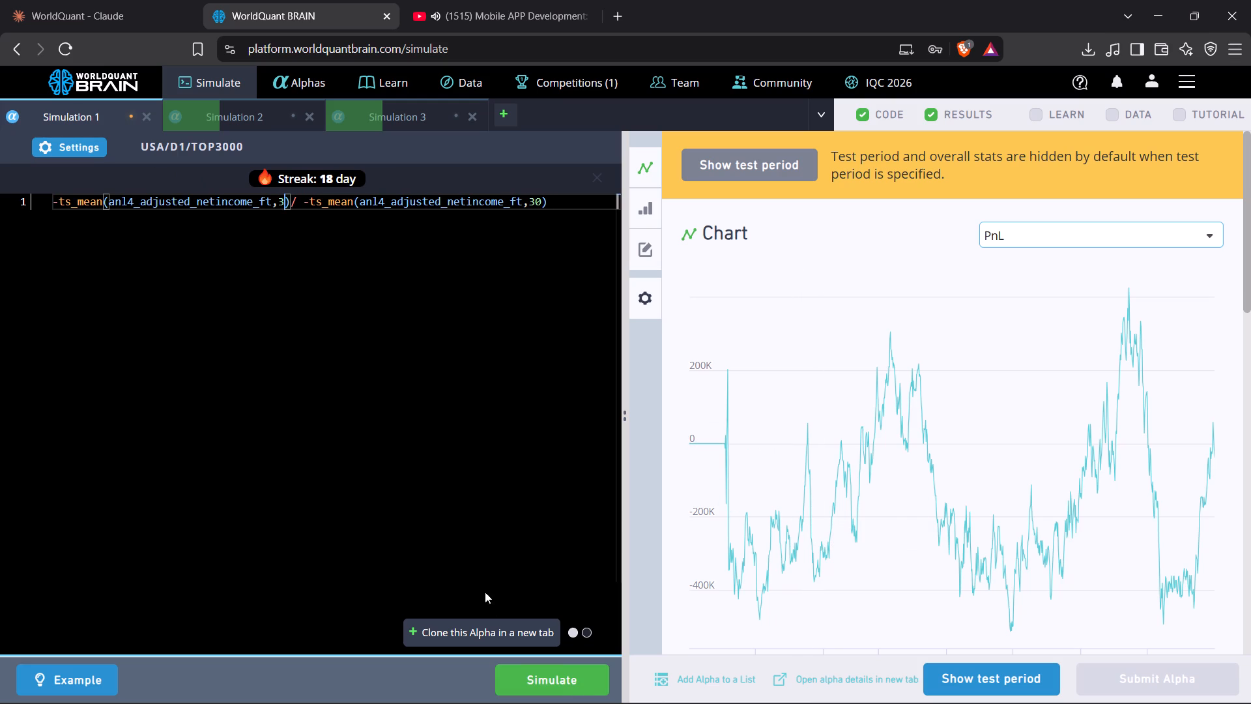
{"action": "left_click", "coordinate": [573, 680]}
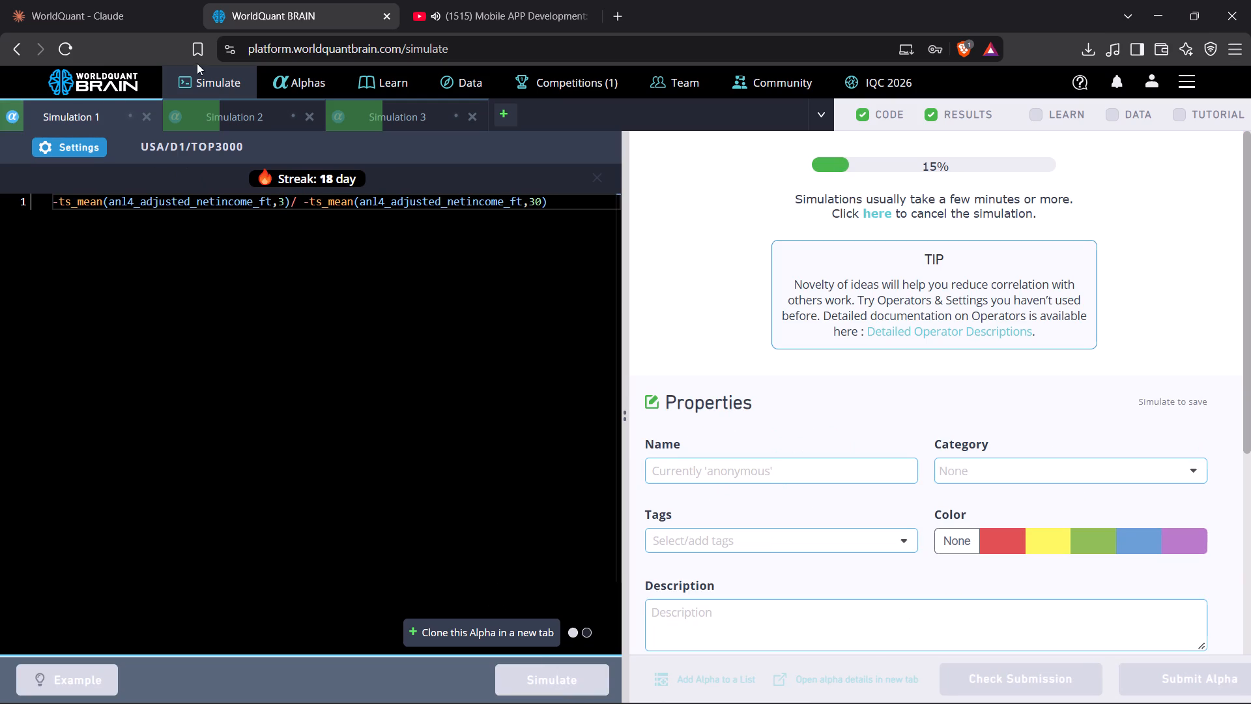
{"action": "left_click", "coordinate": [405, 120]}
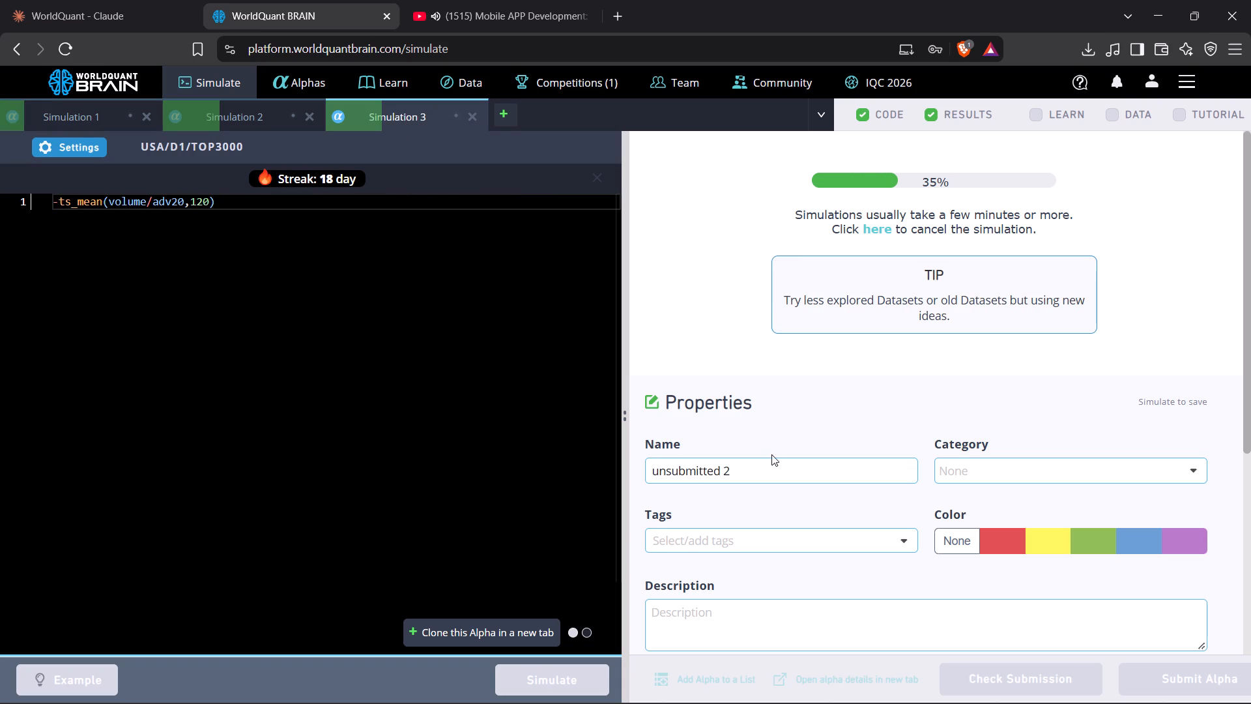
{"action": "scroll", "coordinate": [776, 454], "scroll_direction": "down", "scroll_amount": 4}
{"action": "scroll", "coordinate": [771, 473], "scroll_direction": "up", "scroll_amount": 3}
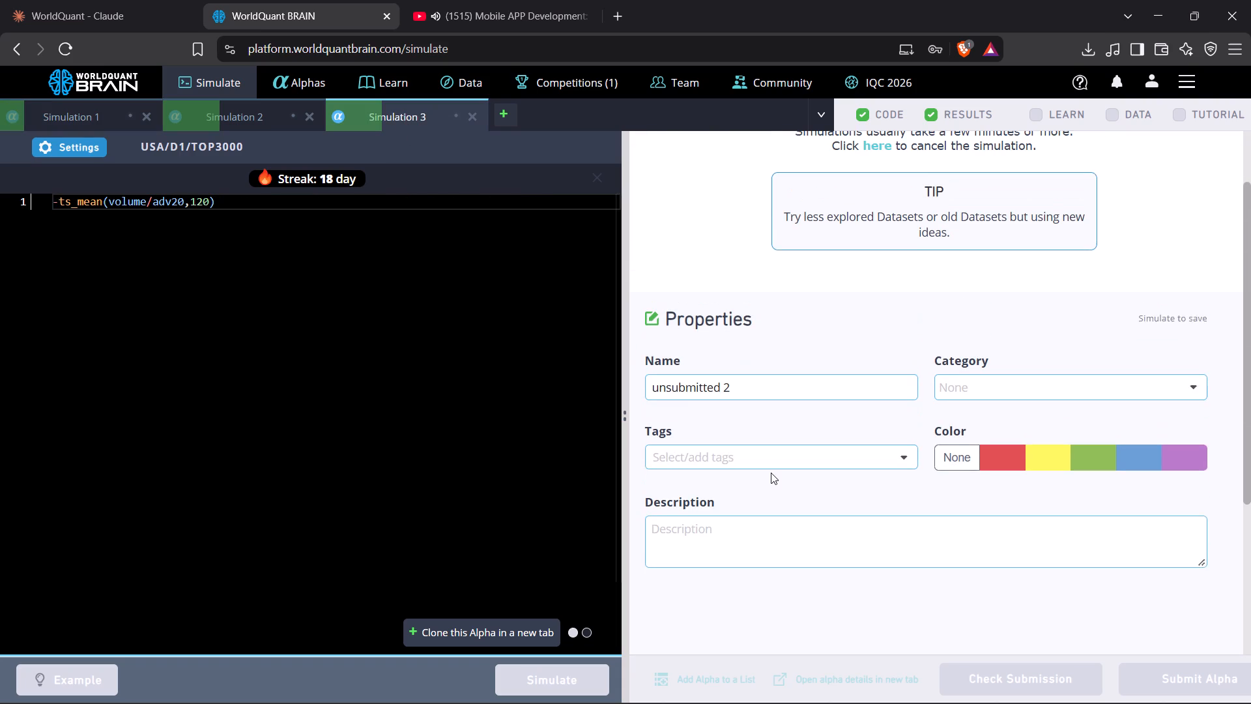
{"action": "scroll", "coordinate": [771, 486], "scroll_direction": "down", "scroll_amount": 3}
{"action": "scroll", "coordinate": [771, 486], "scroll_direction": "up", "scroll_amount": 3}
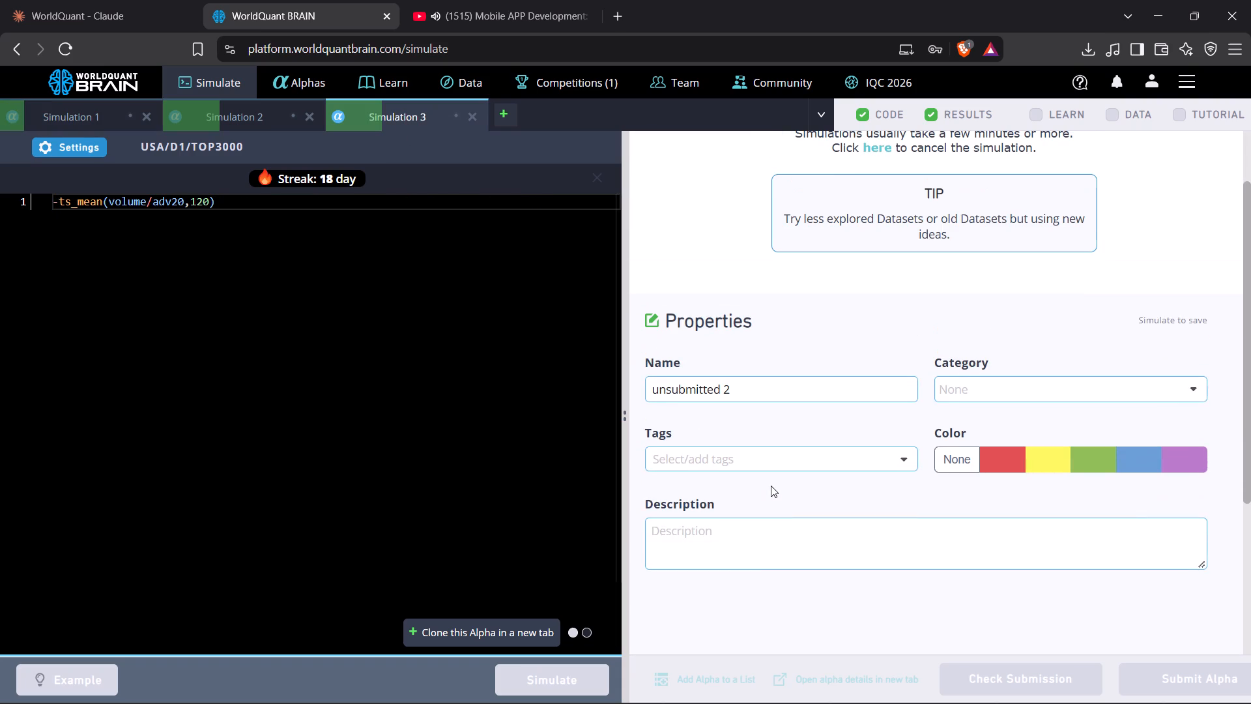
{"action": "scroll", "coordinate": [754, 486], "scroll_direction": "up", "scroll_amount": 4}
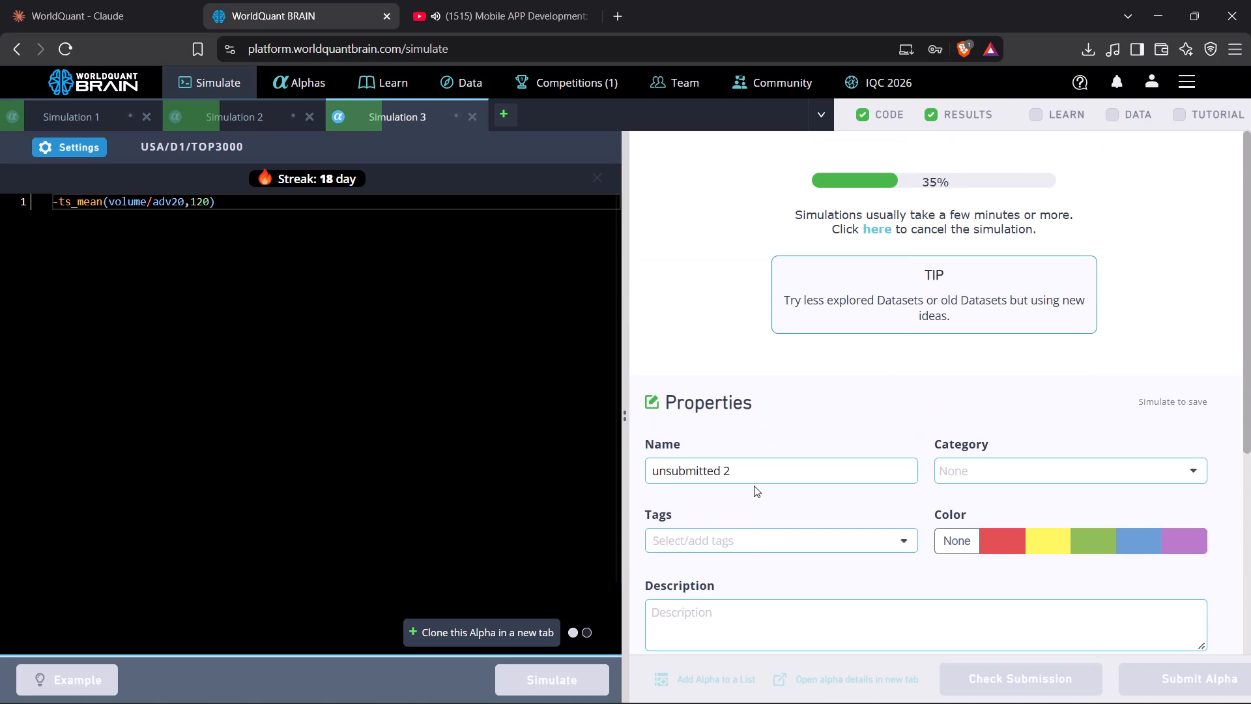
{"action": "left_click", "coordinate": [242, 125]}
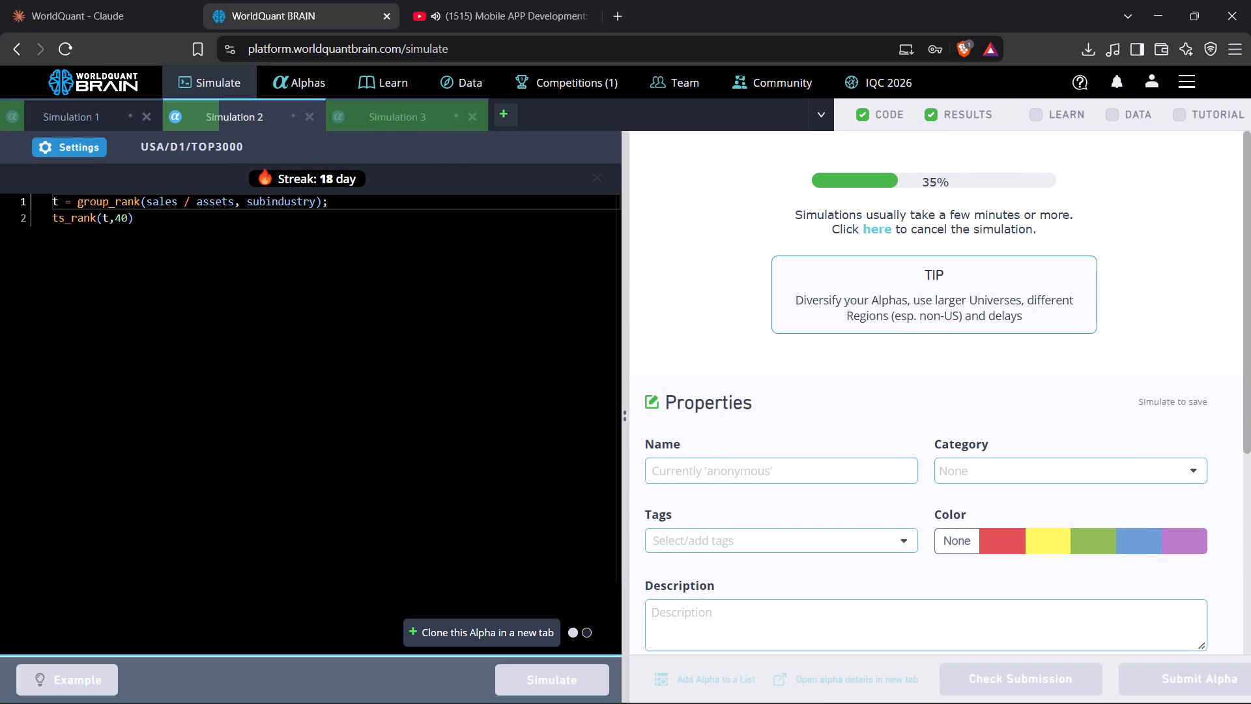
Open Simulation 3, show its test period, and review the PnL chart, yearly results and failed IS tests.
{"action": "left_click", "coordinate": [398, 123]}
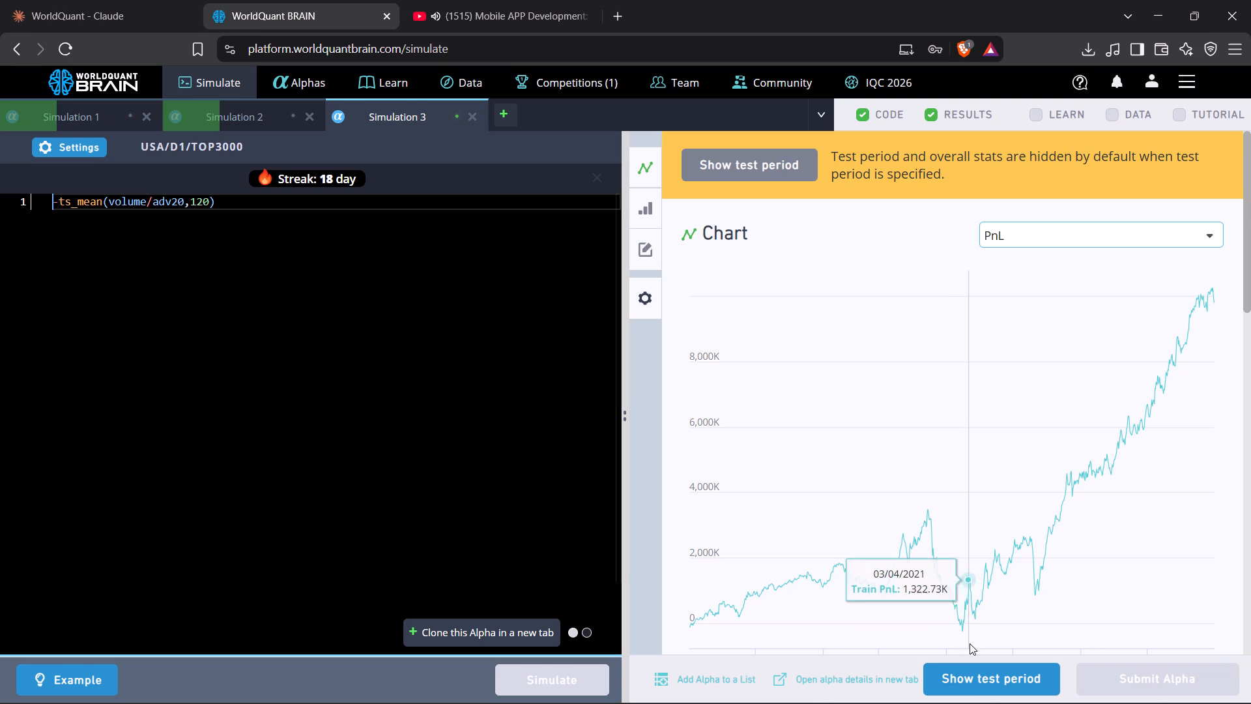
{"action": "left_click", "coordinate": [976, 676]}
{"action": "scroll", "coordinate": [973, 514], "scroll_direction": "down", "scroll_amount": 2}
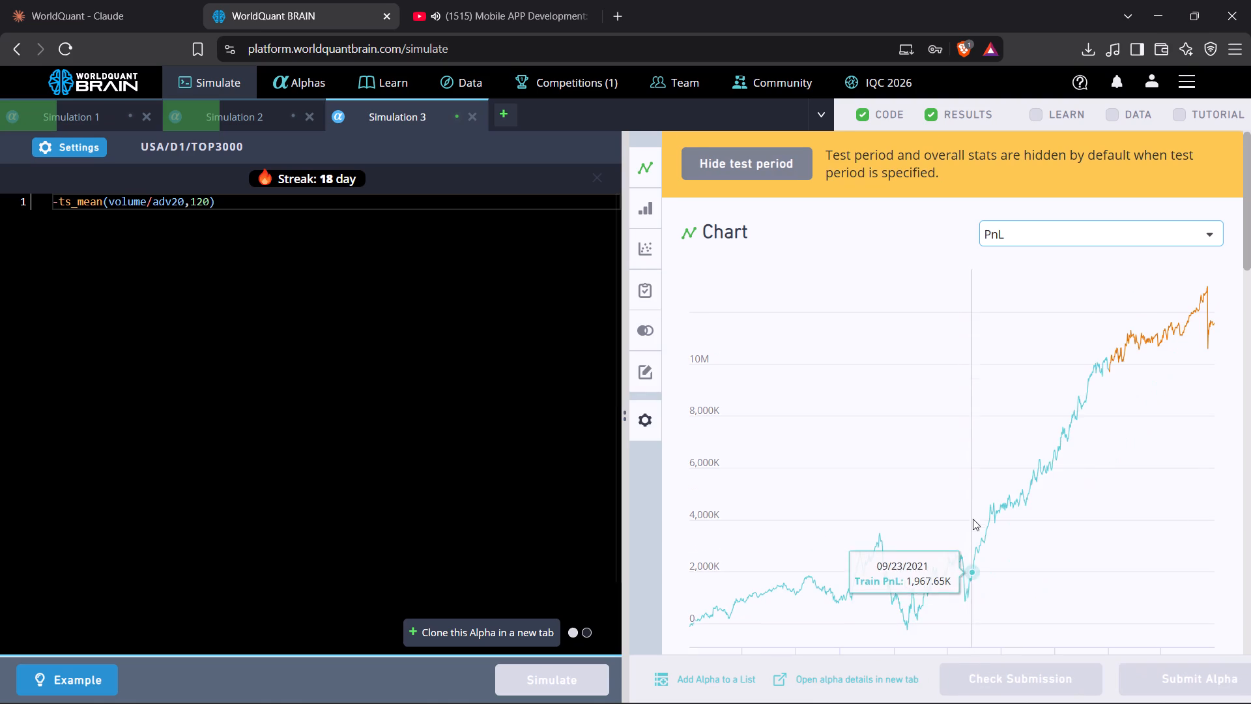
{"action": "scroll", "coordinate": [973, 519], "scroll_direction": "down", "scroll_amount": 7}
{"action": "left_click", "coordinate": [923, 592]}
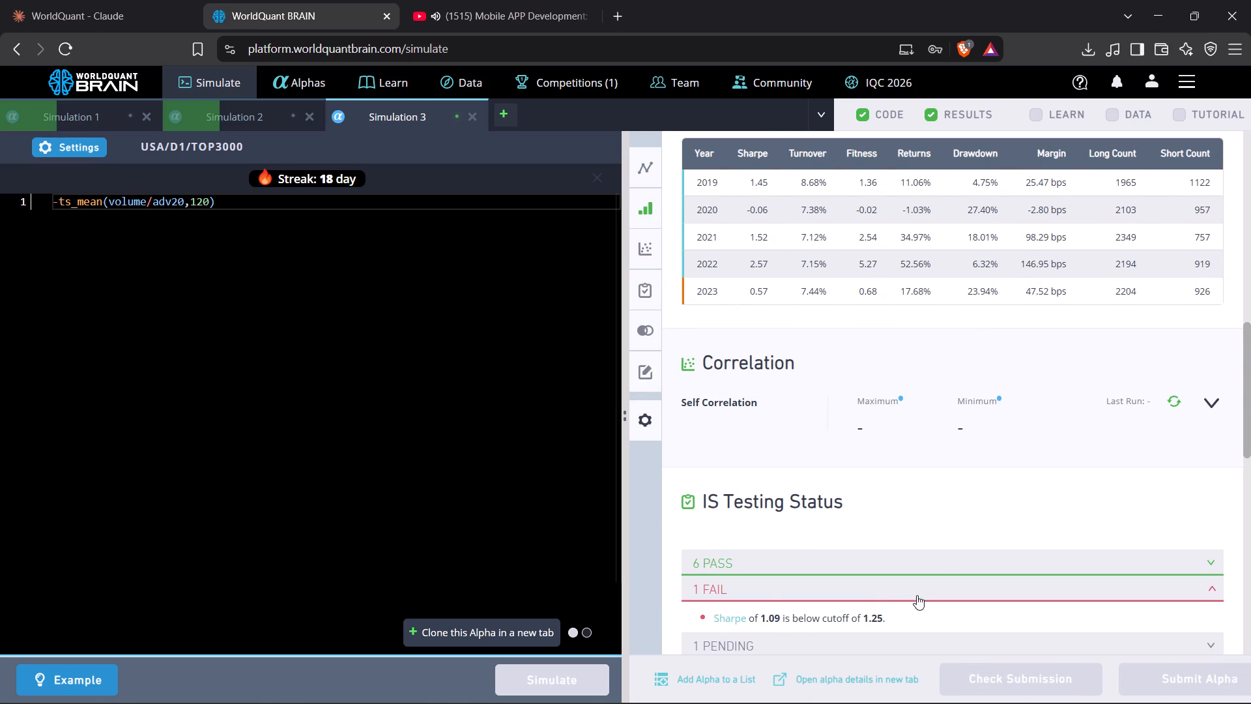
Set Simulation 3's neutralization to Market and decay to 6, apply the settings, and run the simulation.
{"action": "left_click", "coordinate": [77, 146]}
{"action": "left_click", "coordinate": [121, 389]}
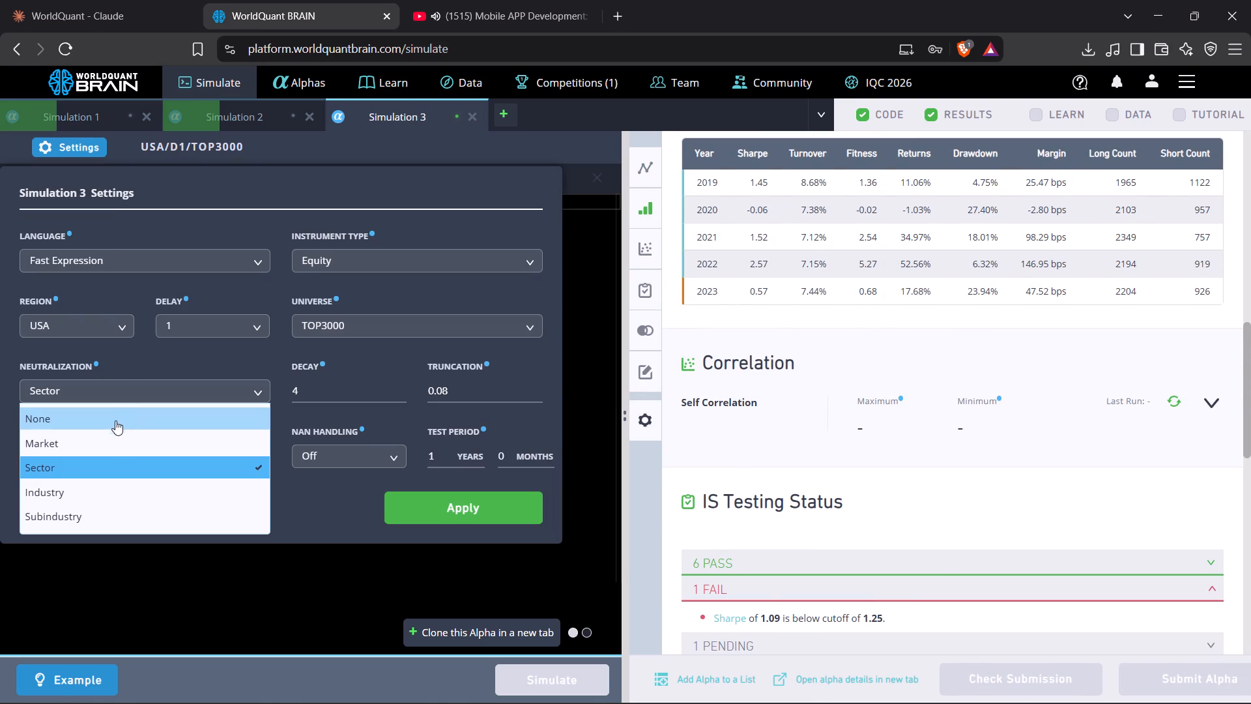
{"action": "left_click", "coordinate": [111, 443]}
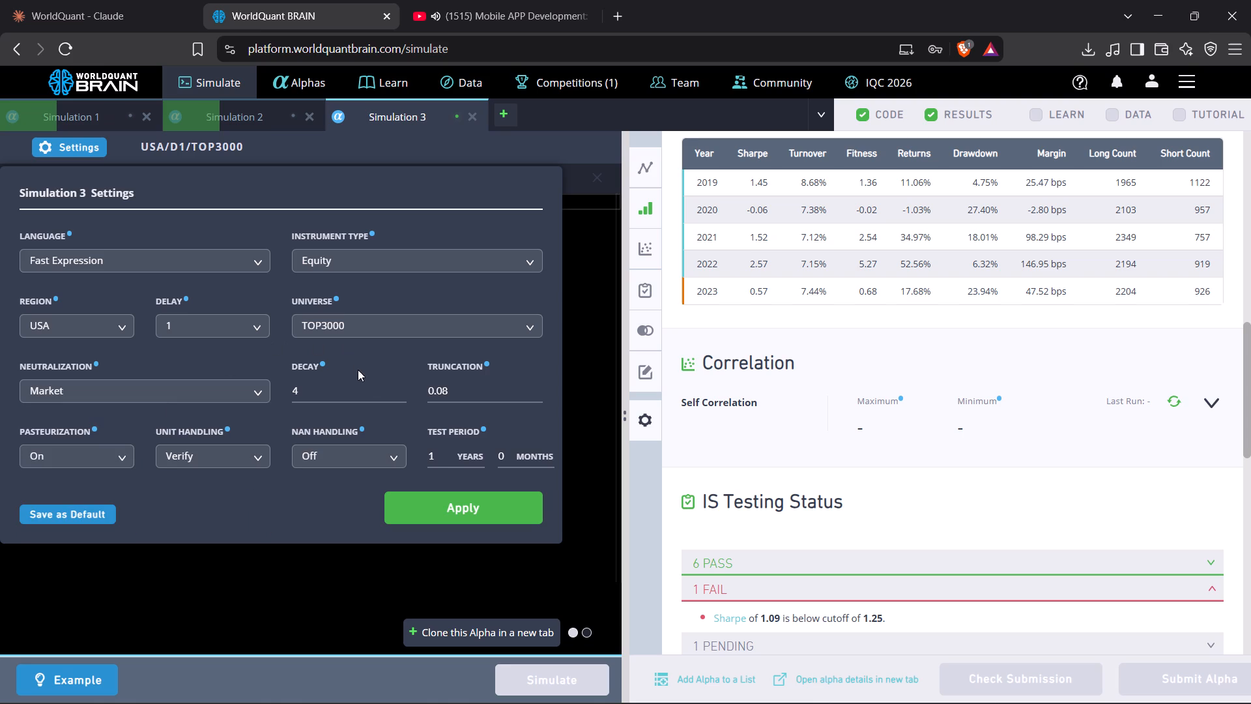
{"action": "double_click", "coordinate": [397, 393]}
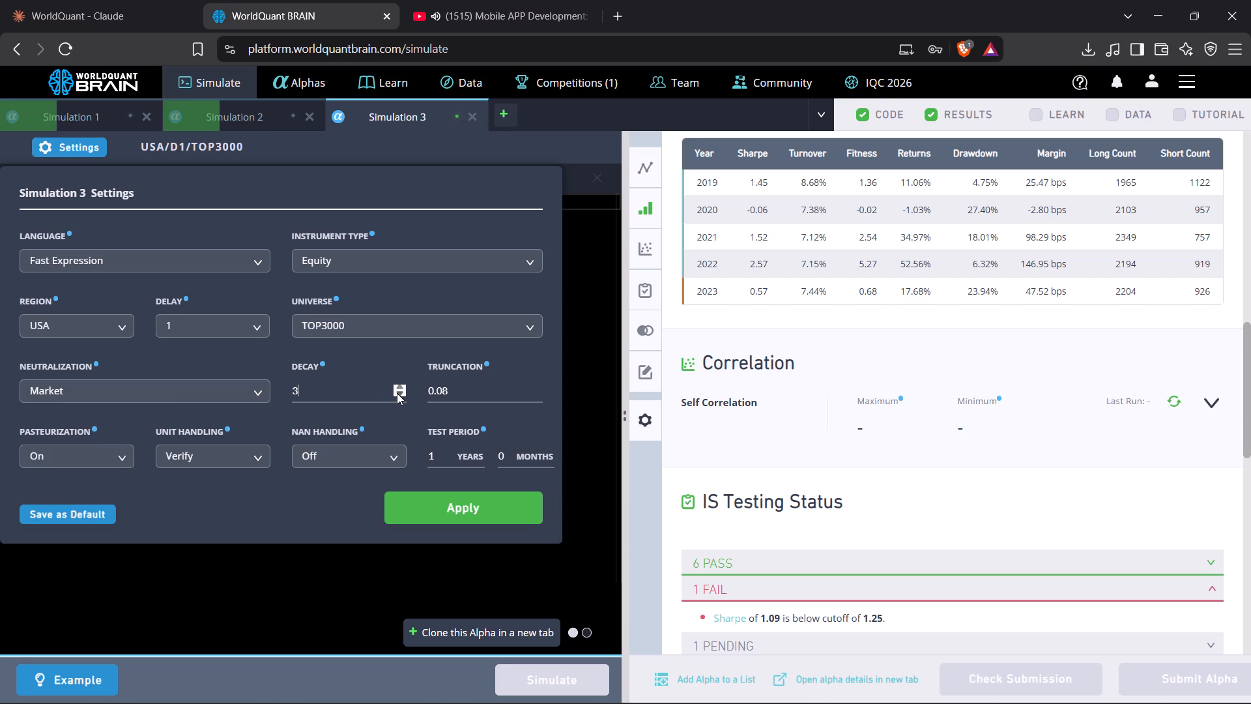
{"action": "triple_click", "coordinate": [403, 385]}
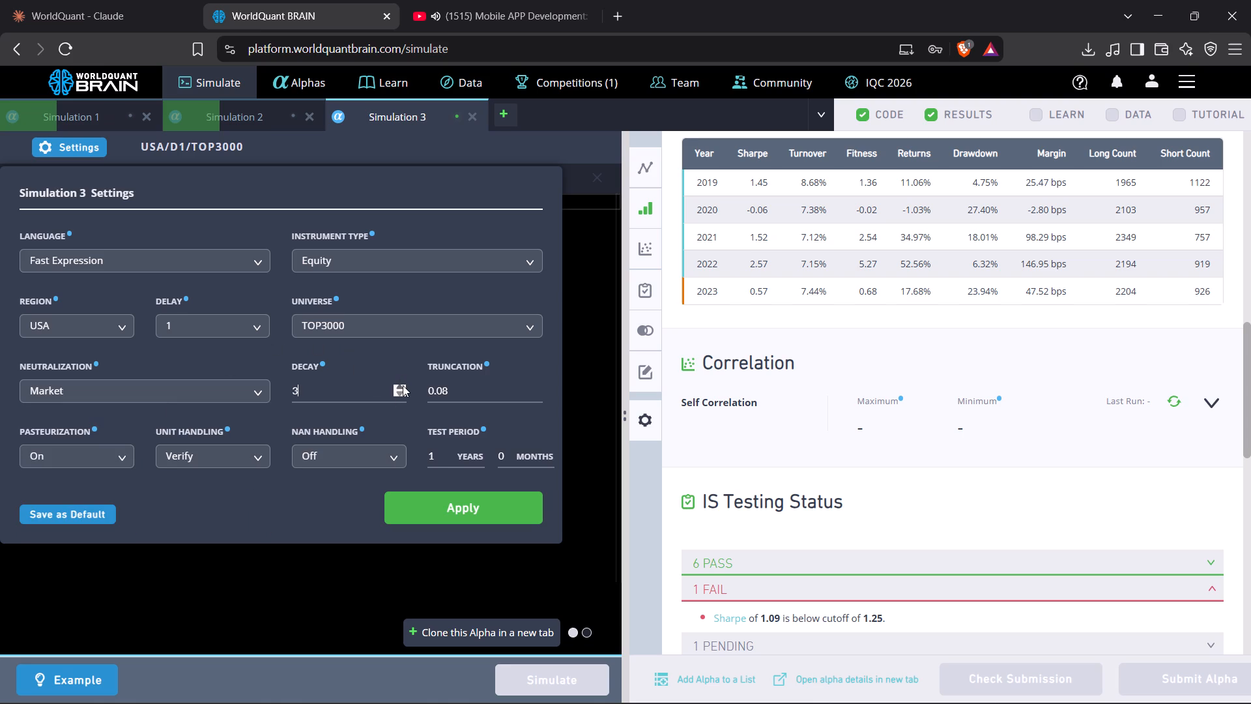
{"action": "left_click", "coordinate": [403, 385]}
{"action": "left_click", "coordinate": [438, 499]}
{"action": "left_click", "coordinate": [551, 681]}
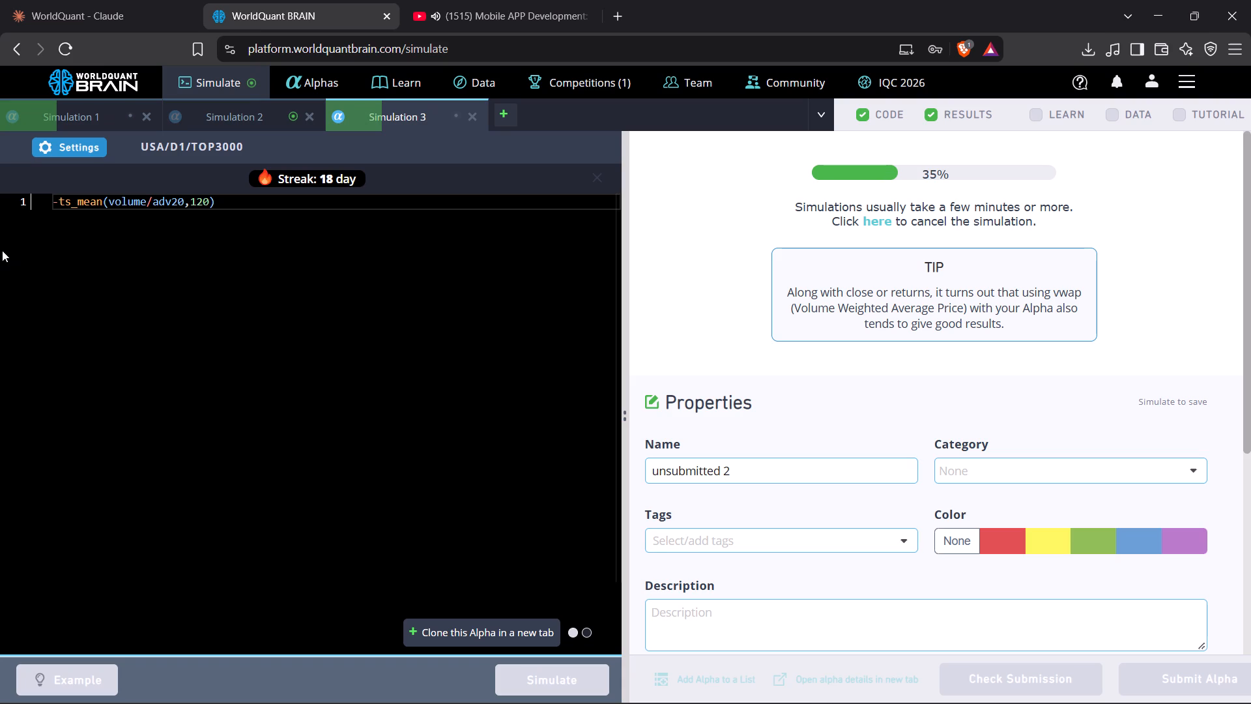
Open Simulation 2, show its test period, and review the PnL chart and failed IS tests.
{"action": "left_click", "coordinate": [246, 119]}
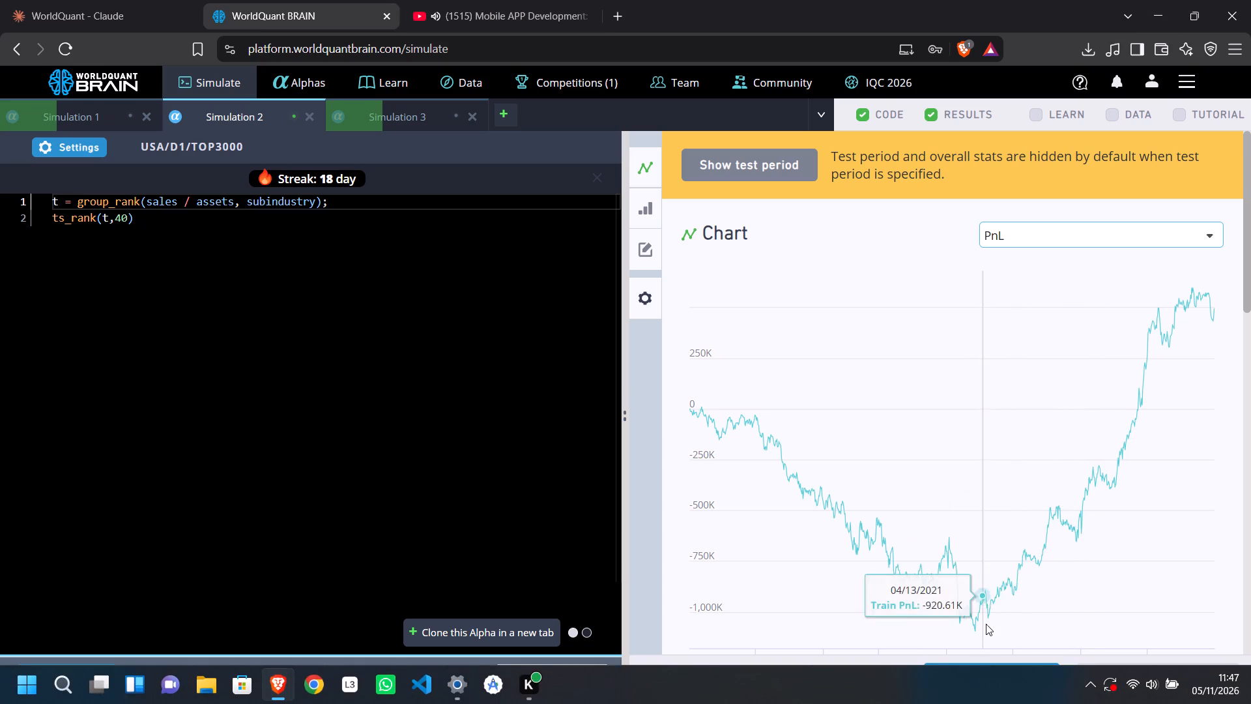
{"action": "left_click", "coordinate": [1001, 676]}
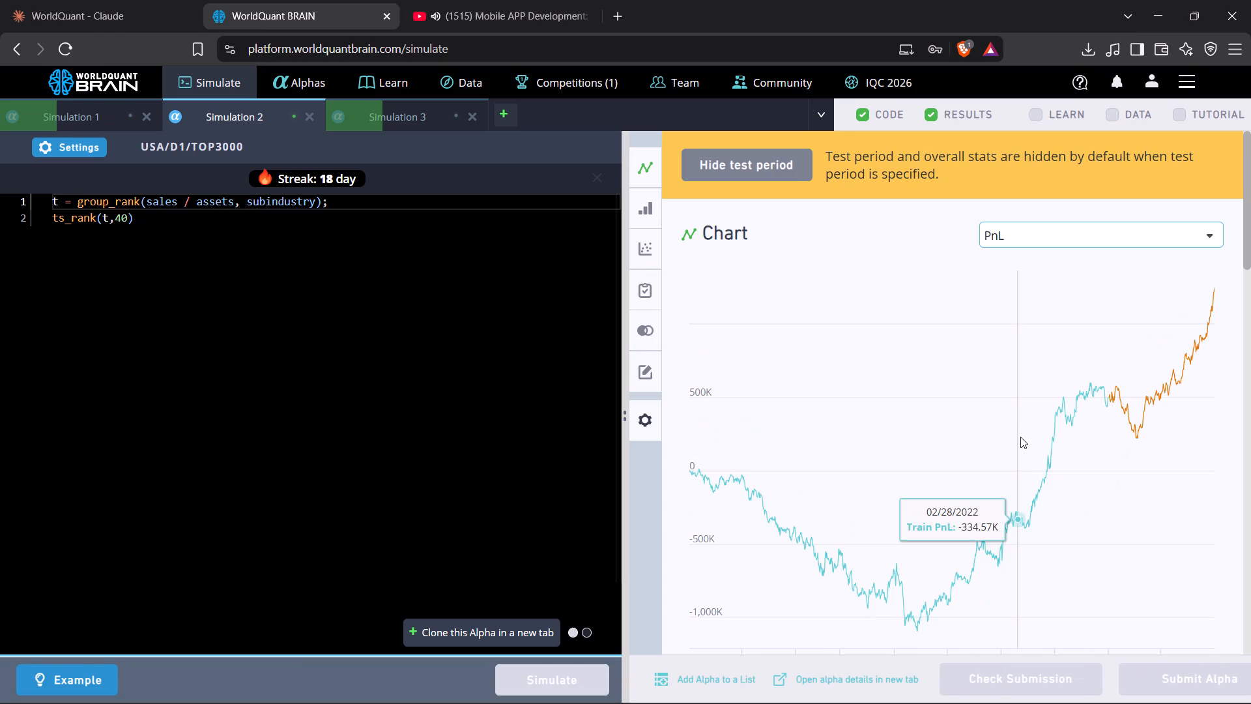
{"action": "scroll", "coordinate": [1020, 437], "scroll_direction": "down", "scroll_amount": 11}
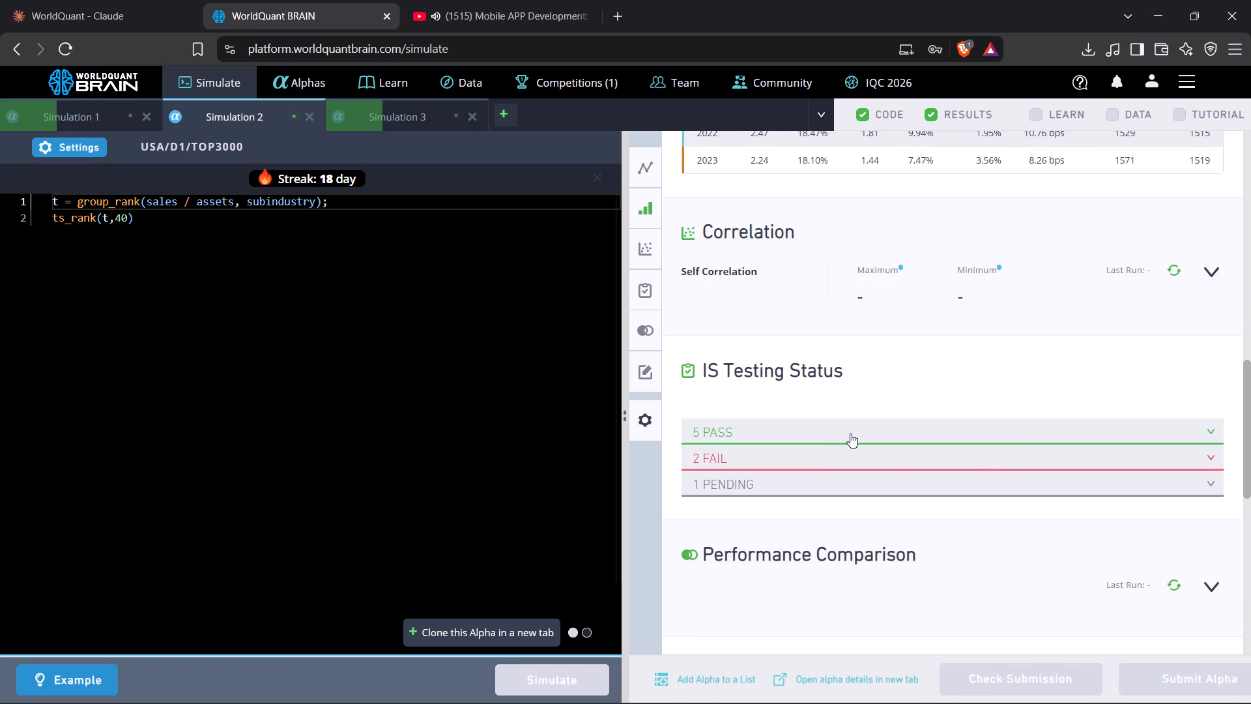
{"action": "left_click", "coordinate": [850, 433]}
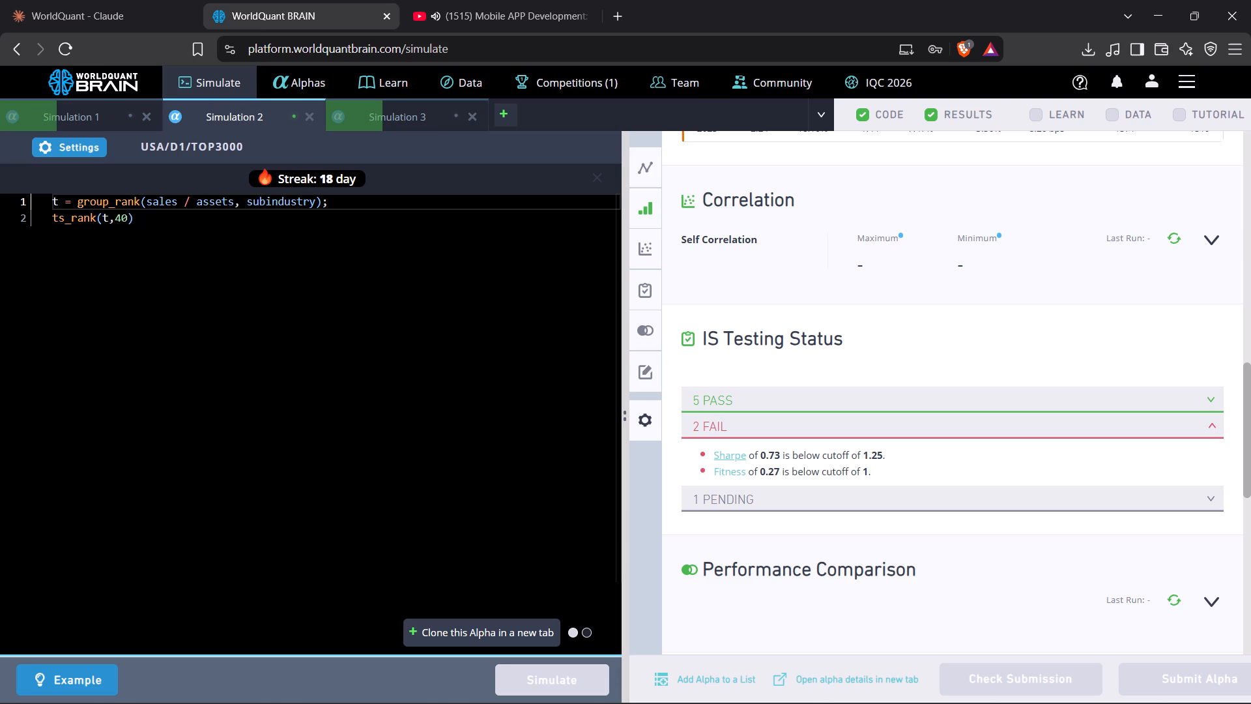
Set the ts_rank lookback in Simulation 2 to 10 and run the simulation.
{"action": "left_click", "coordinate": [118, 222]}
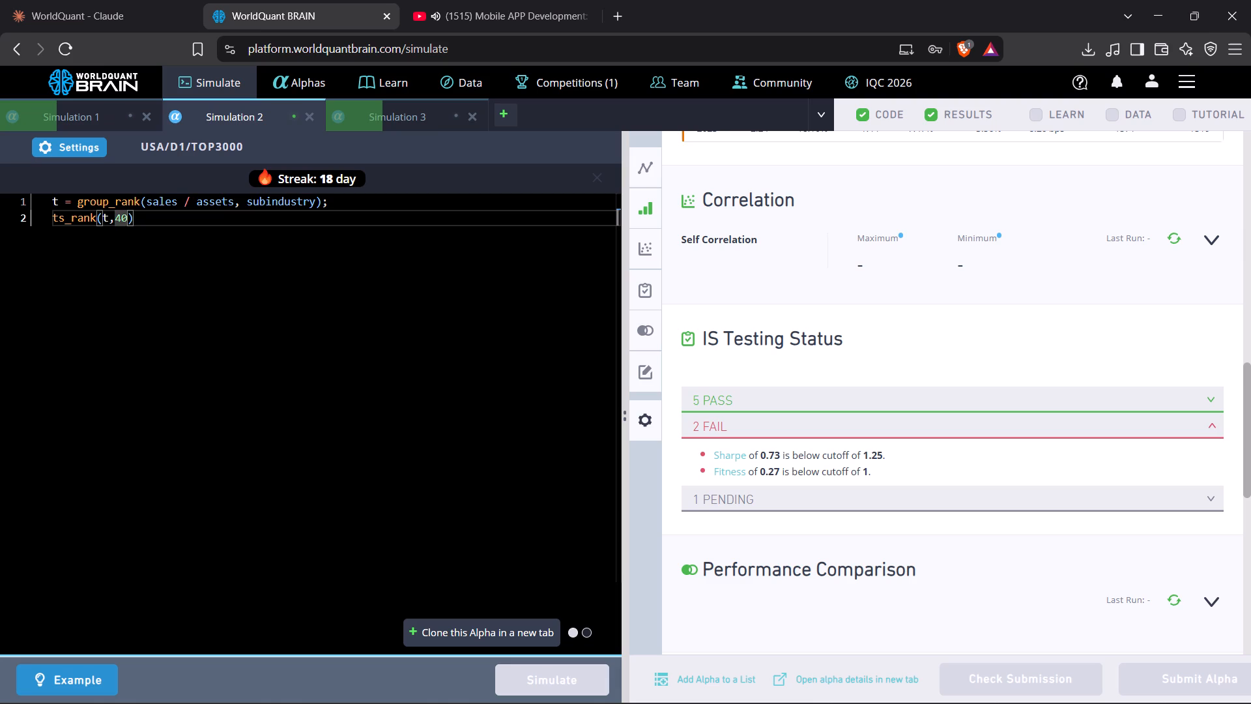
{"action": "key", "text": "Delete"}
{"action": "key", "text": "1"}
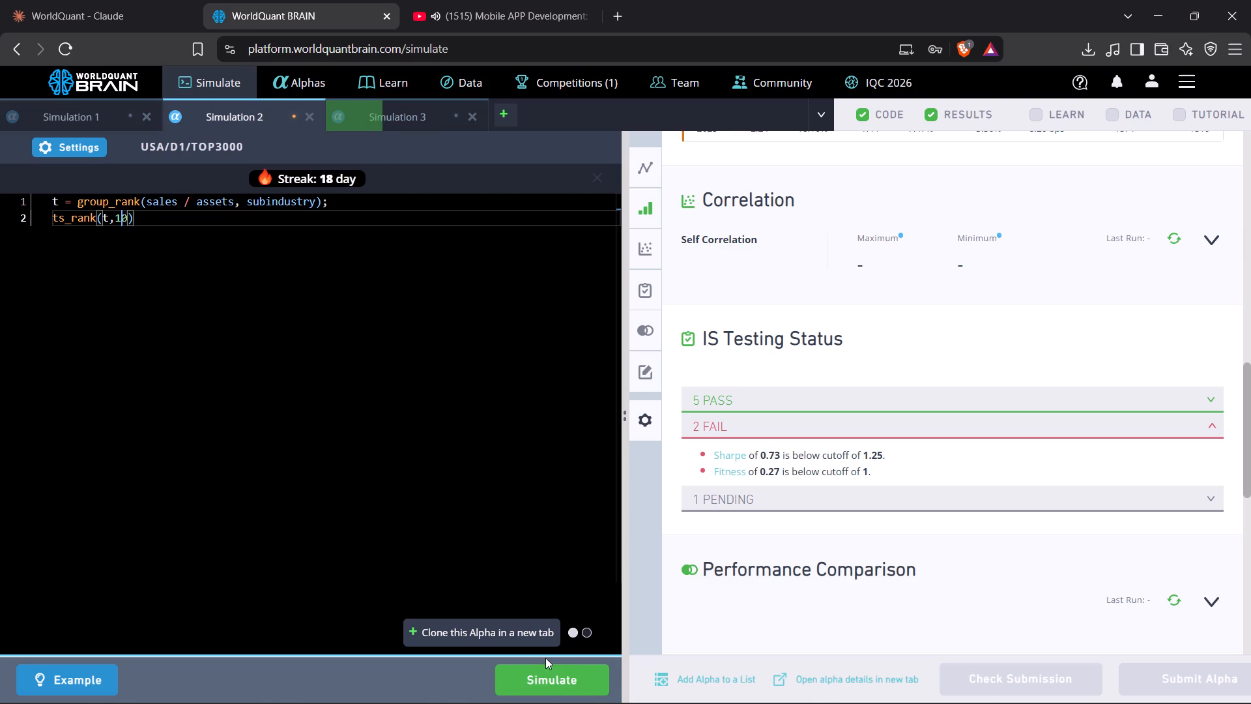
{"action": "left_click", "coordinate": [548, 679]}
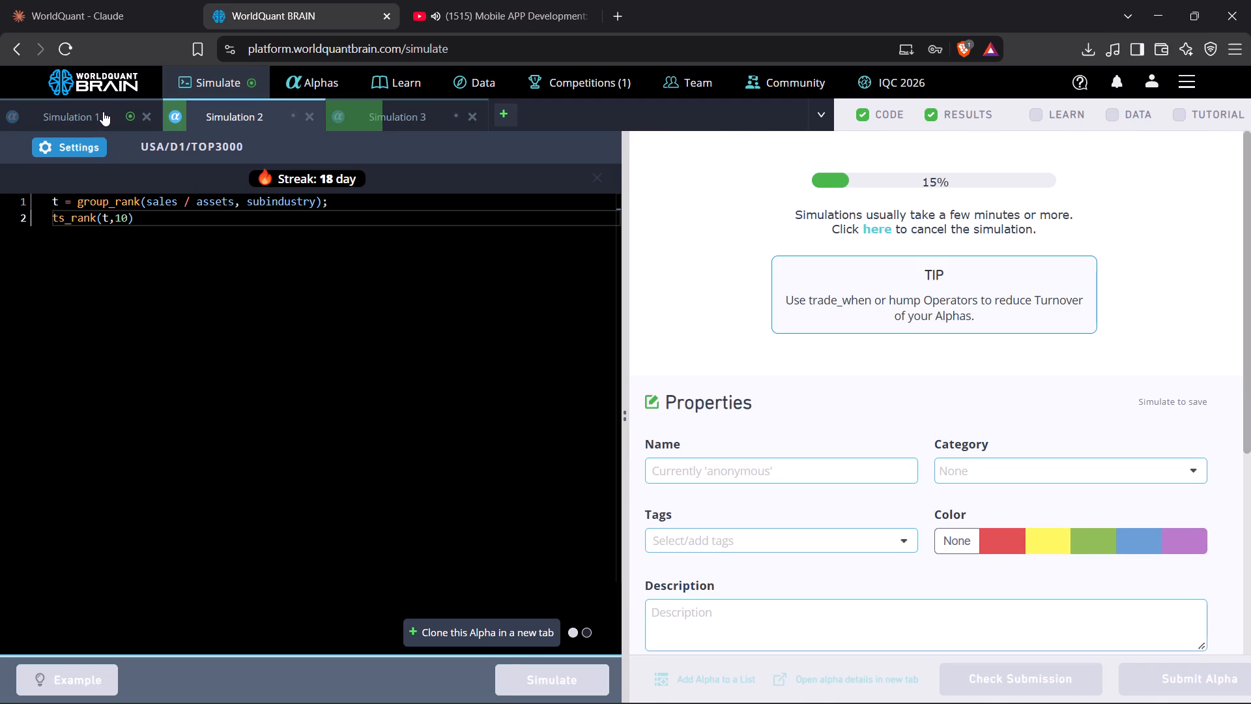
Open Simulation 1, show its test period, and review the yearly results and failed IS tests.
{"action": "left_click", "coordinate": [98, 116]}
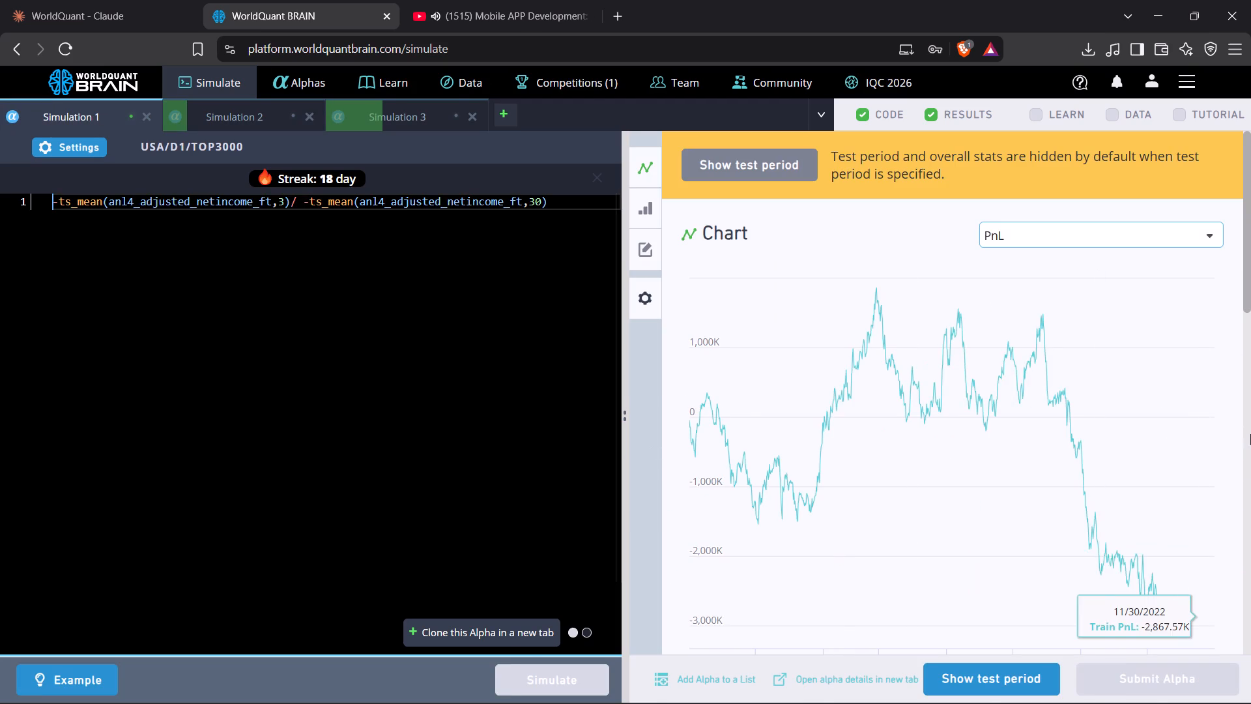
{"action": "left_click", "coordinate": [1010, 683]}
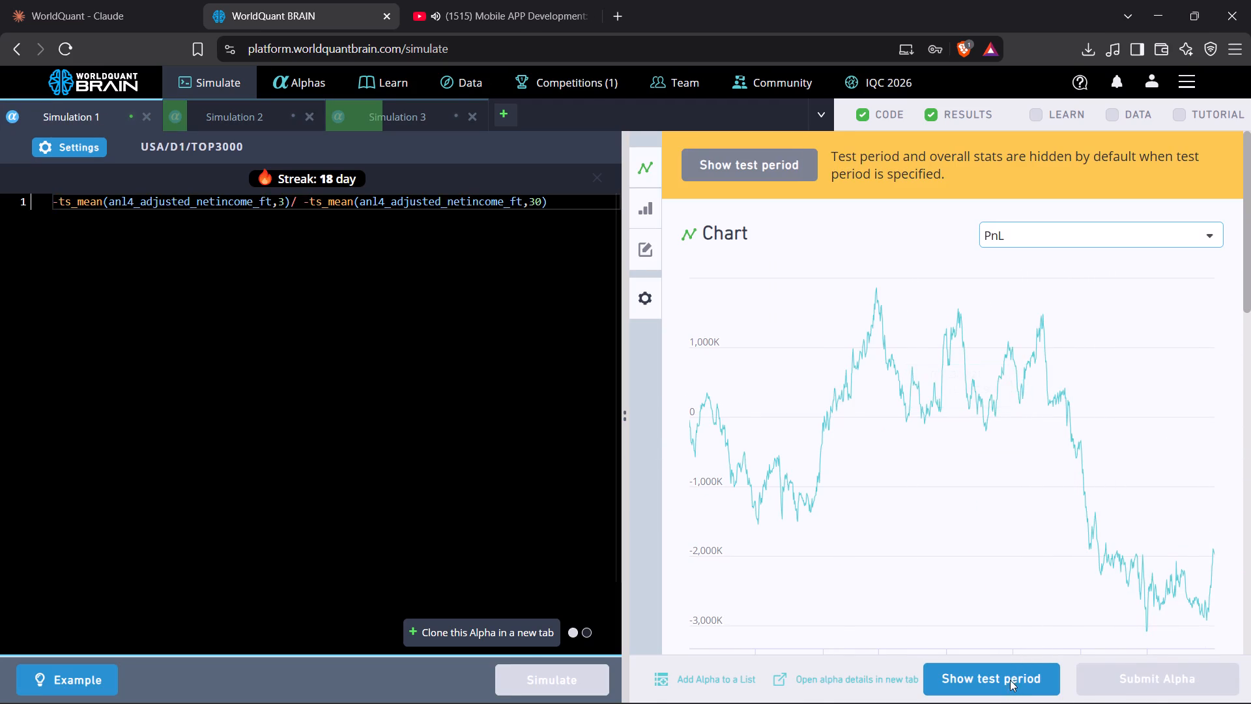
{"action": "scroll", "coordinate": [1006, 350], "scroll_direction": "down", "scroll_amount": 10}
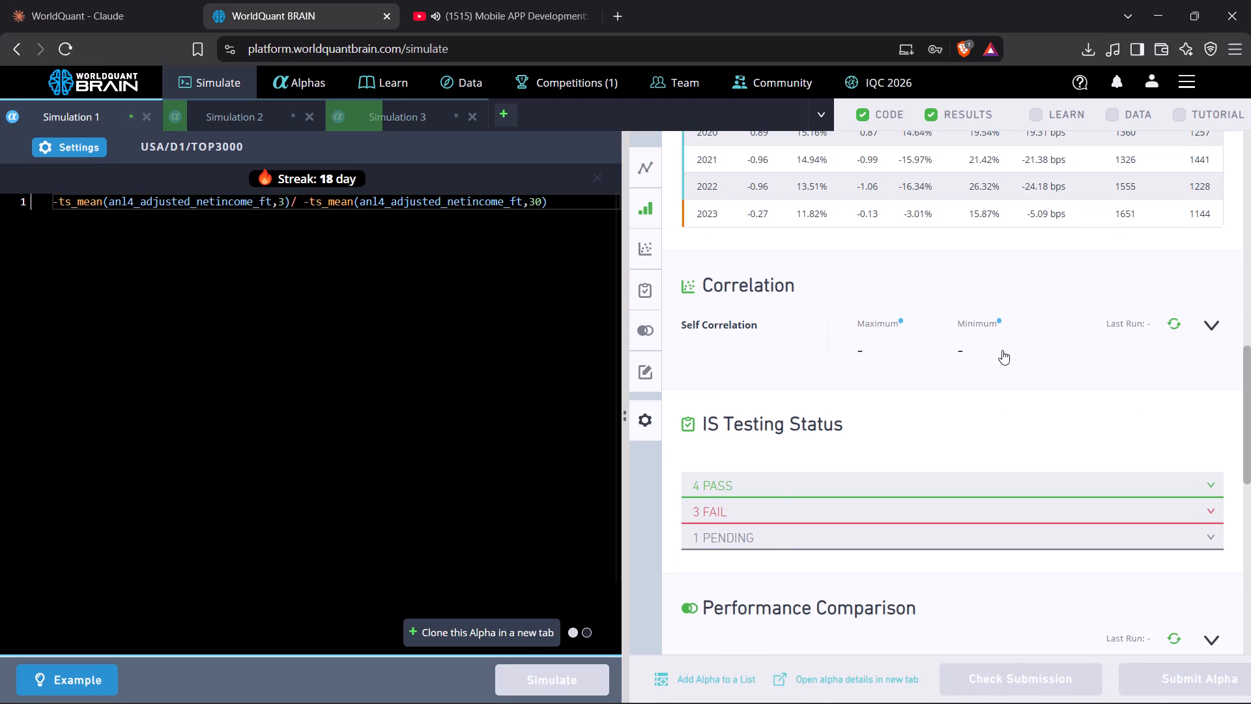
{"action": "left_click", "coordinate": [779, 514]}
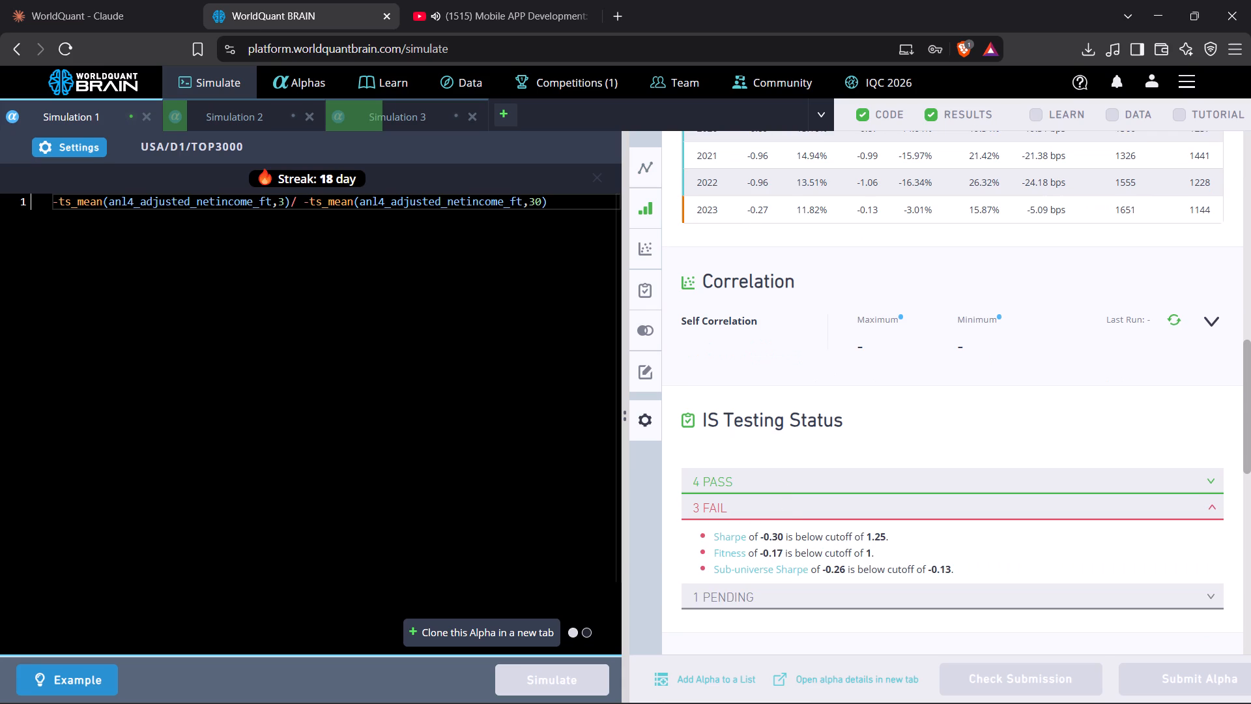
Remove the minus sign before the second ts_mean in Simulation 1's expression and run the simulation.
{"action": "left_click", "coordinate": [307, 204]}
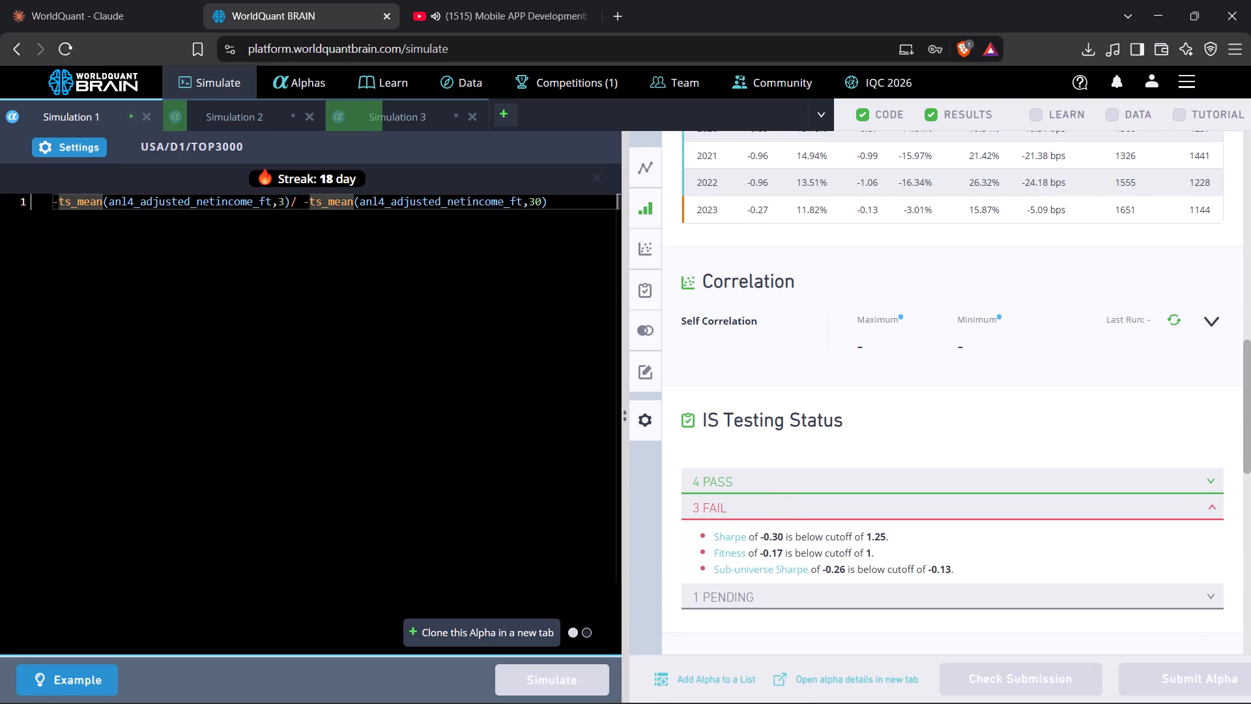
{"action": "key", "text": "BackSpace"}
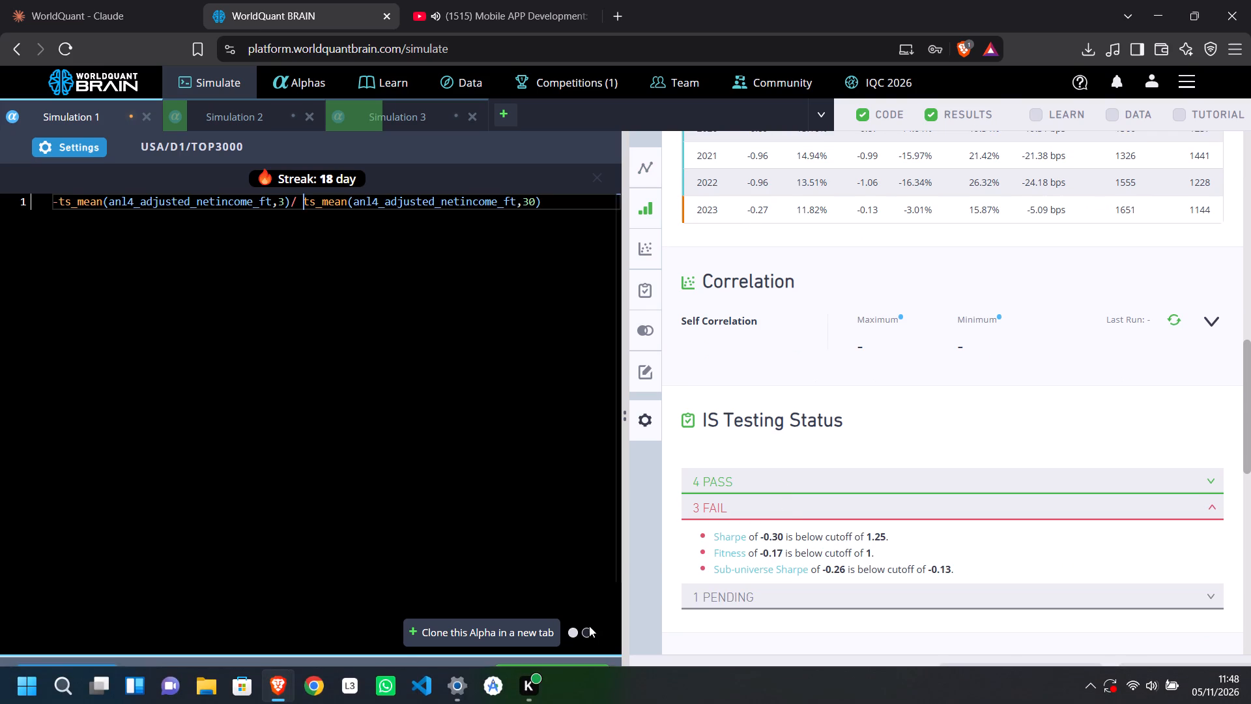
{"action": "left_click", "coordinate": [564, 681]}
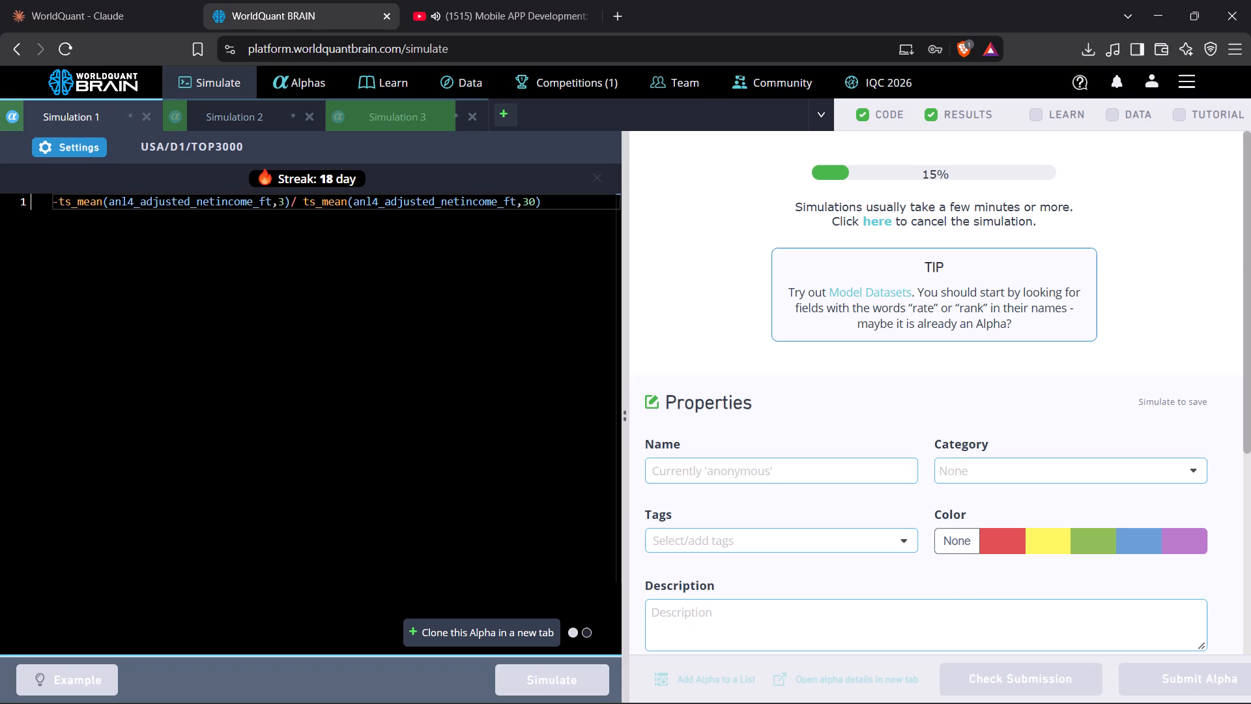
Open Simulation 3, show its test period, and review the PnL chart and failed IS tests.
{"action": "left_click", "coordinate": [422, 111]}
{"action": "scroll", "coordinate": [895, 400], "scroll_direction": "up", "scroll_amount": 4}
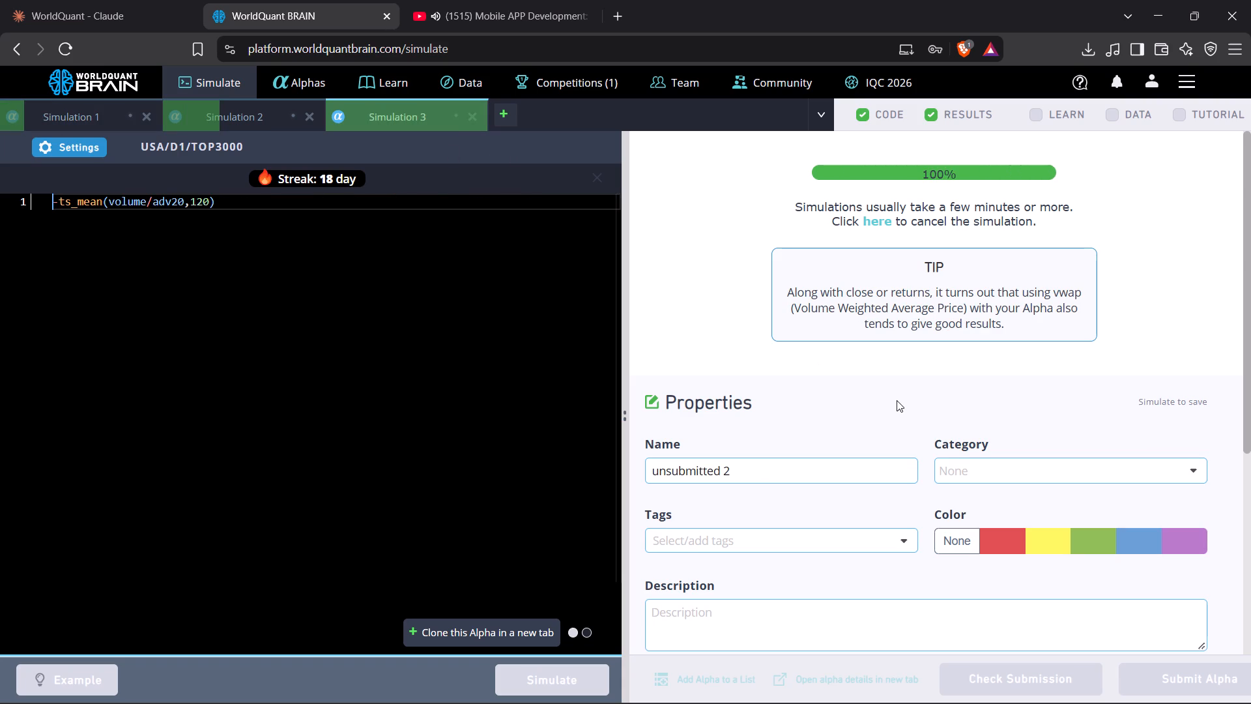
{"action": "scroll", "coordinate": [900, 400], "scroll_direction": "down", "scroll_amount": 4}
{"action": "scroll", "coordinate": [900, 400], "scroll_direction": "up", "scroll_amount": 4}
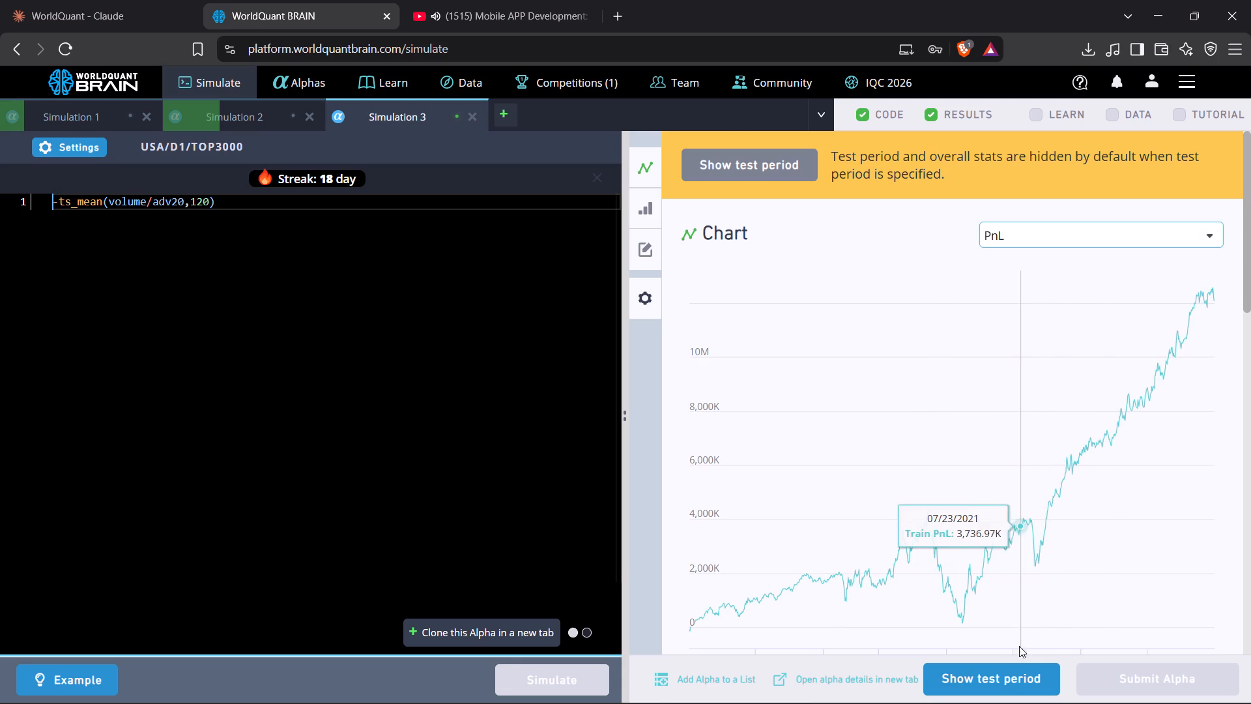
{"action": "left_click", "coordinate": [993, 681]}
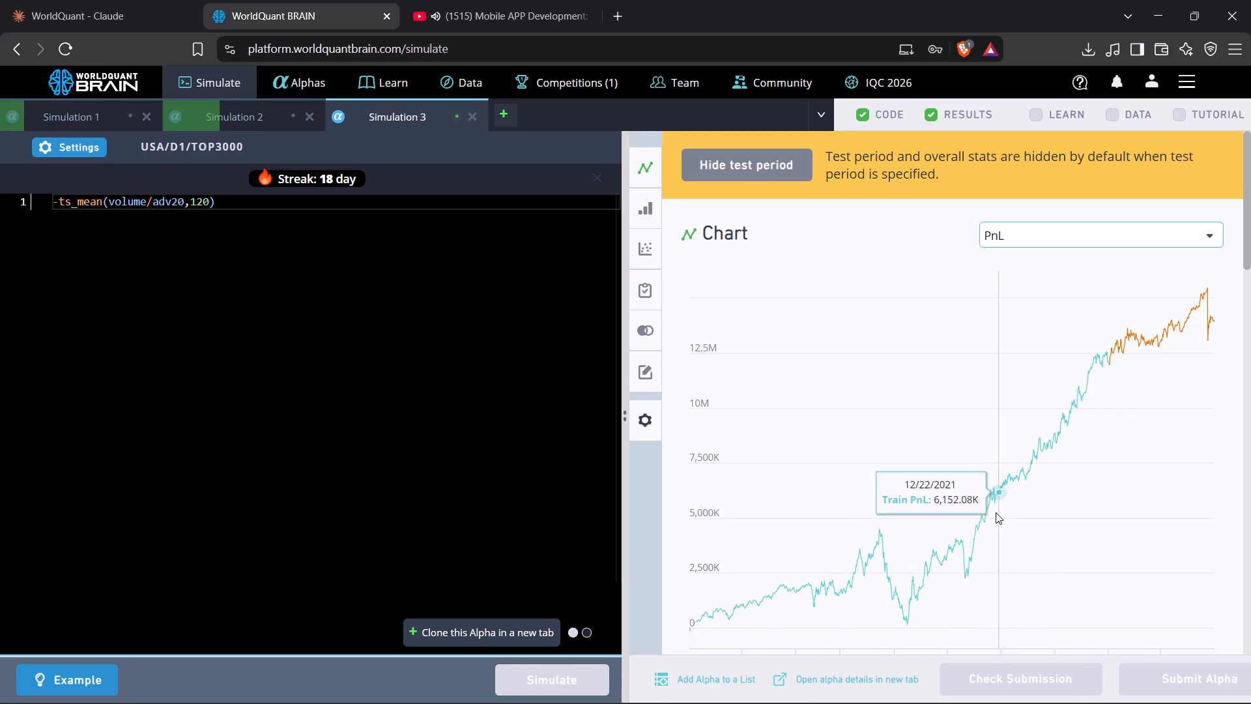
{"action": "scroll", "coordinate": [996, 512], "scroll_direction": "down", "scroll_amount": 7}
{"action": "scroll", "coordinate": [994, 511], "scroll_direction": "up", "scroll_amount": 1}
{"action": "scroll", "coordinate": [994, 511], "scroll_direction": "down", "scroll_amount": 6}
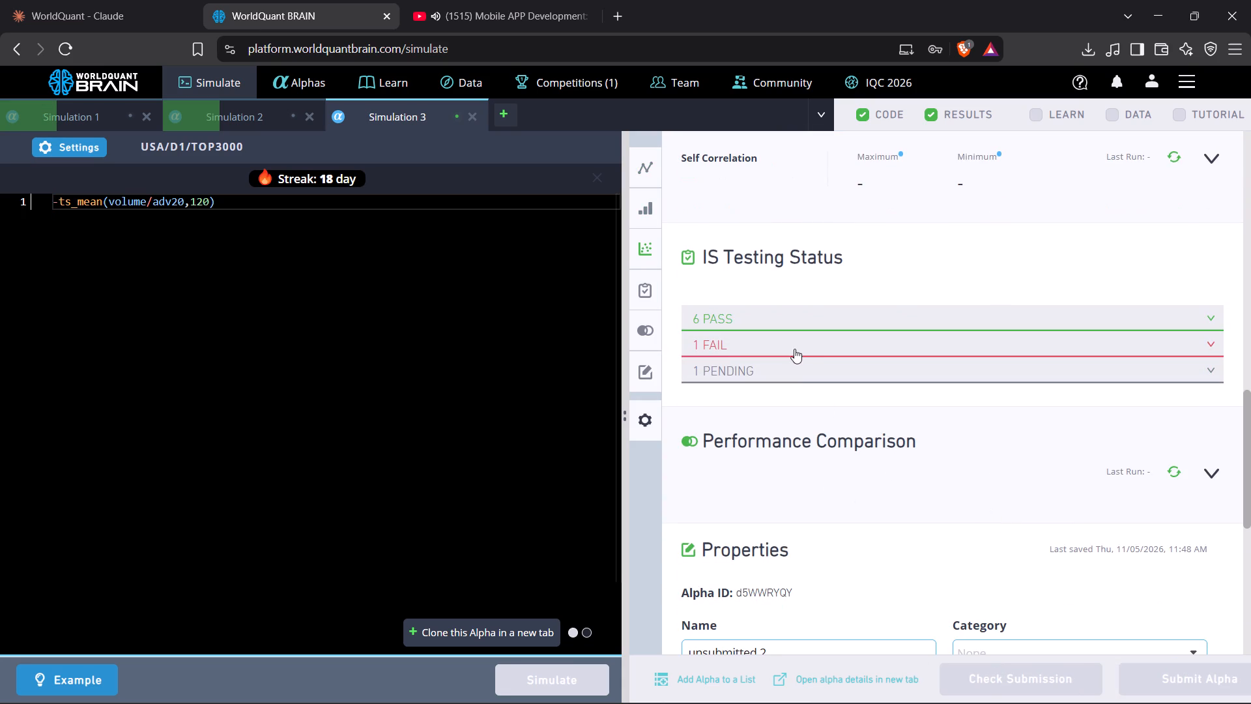
{"action": "left_click", "coordinate": [794, 344]}
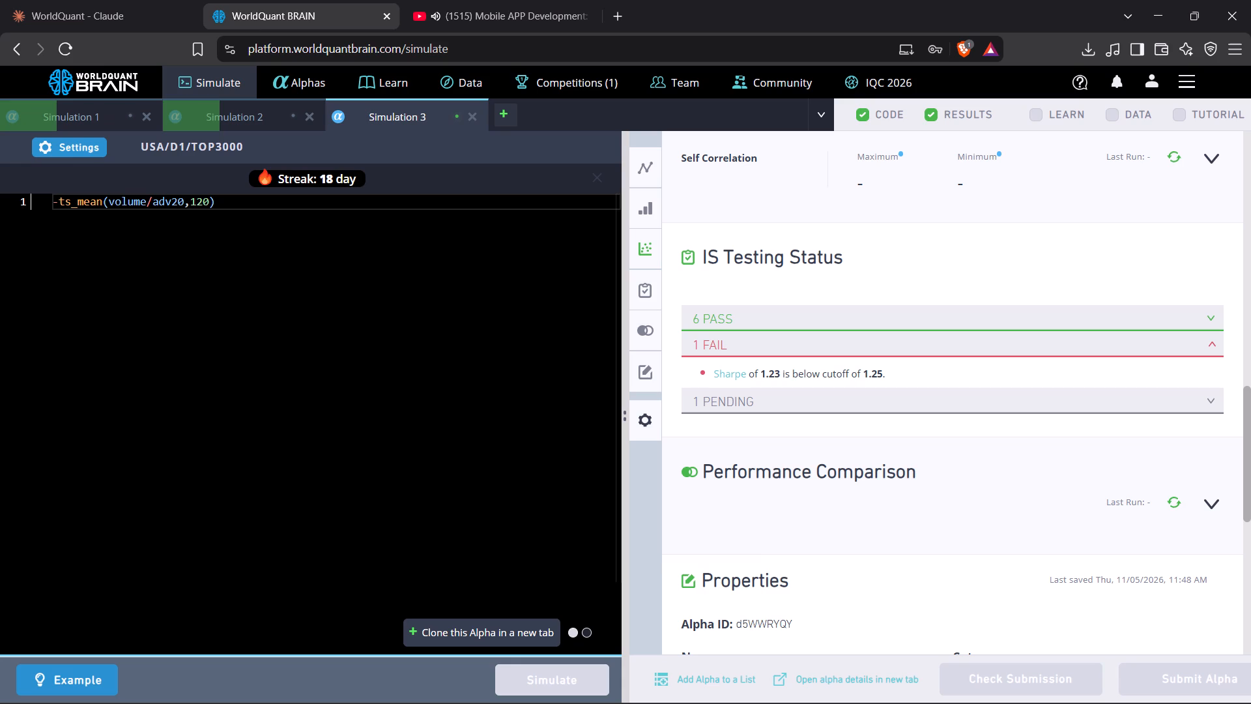
Raise Simulation 3's decay to about 15, apply the settings, and run the simulation.
{"action": "left_click", "coordinate": [84, 150]}
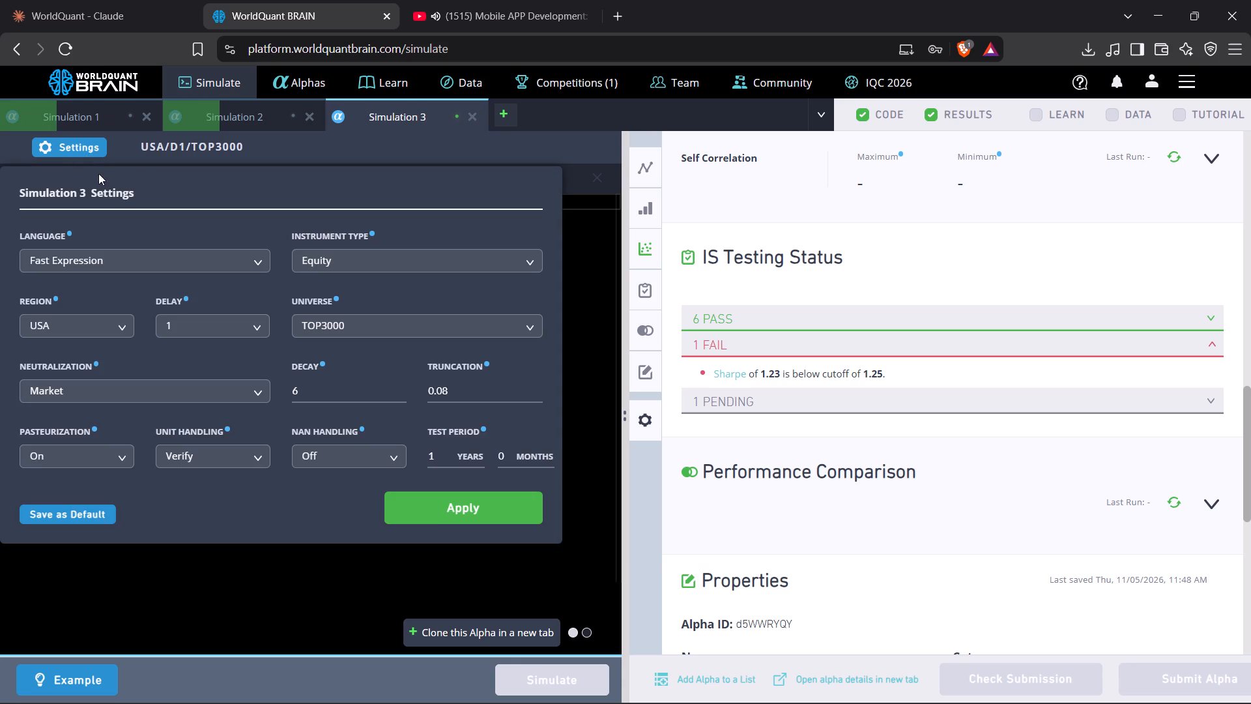
{"action": "triple_click", "coordinate": [403, 390]}
{"action": "triple_click", "coordinate": [403, 390]}
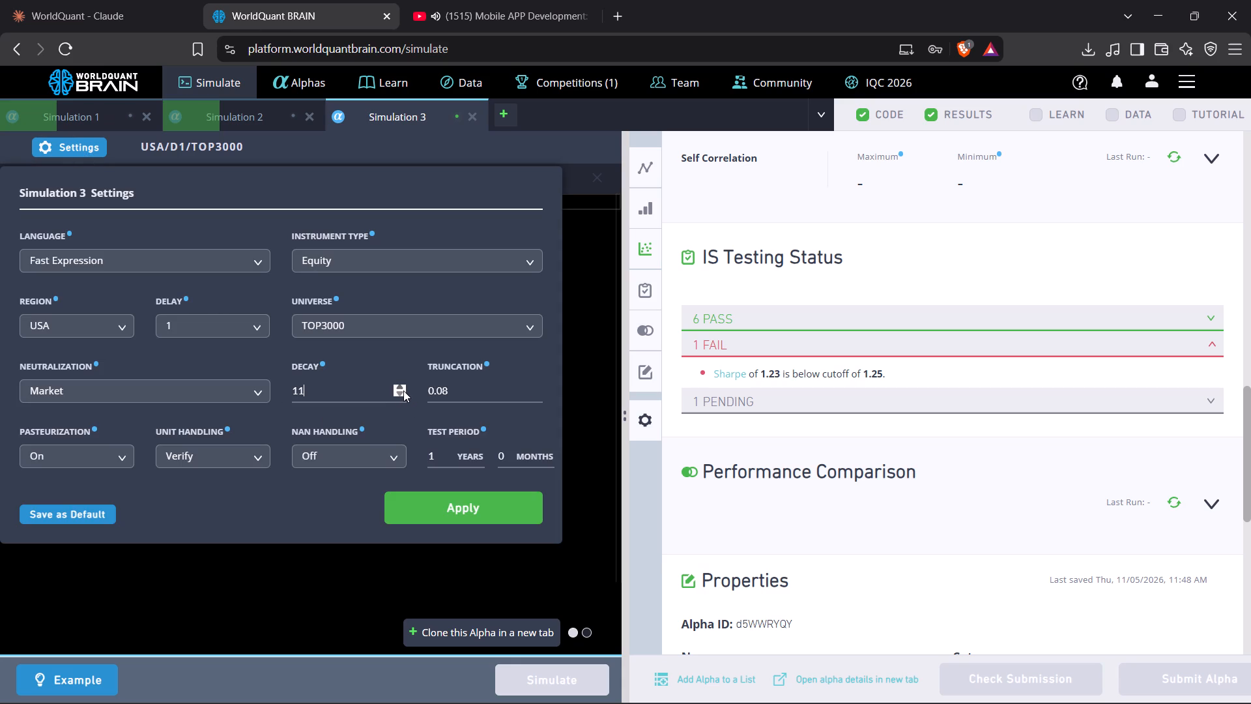
{"action": "triple_click", "coordinate": [403, 390]}
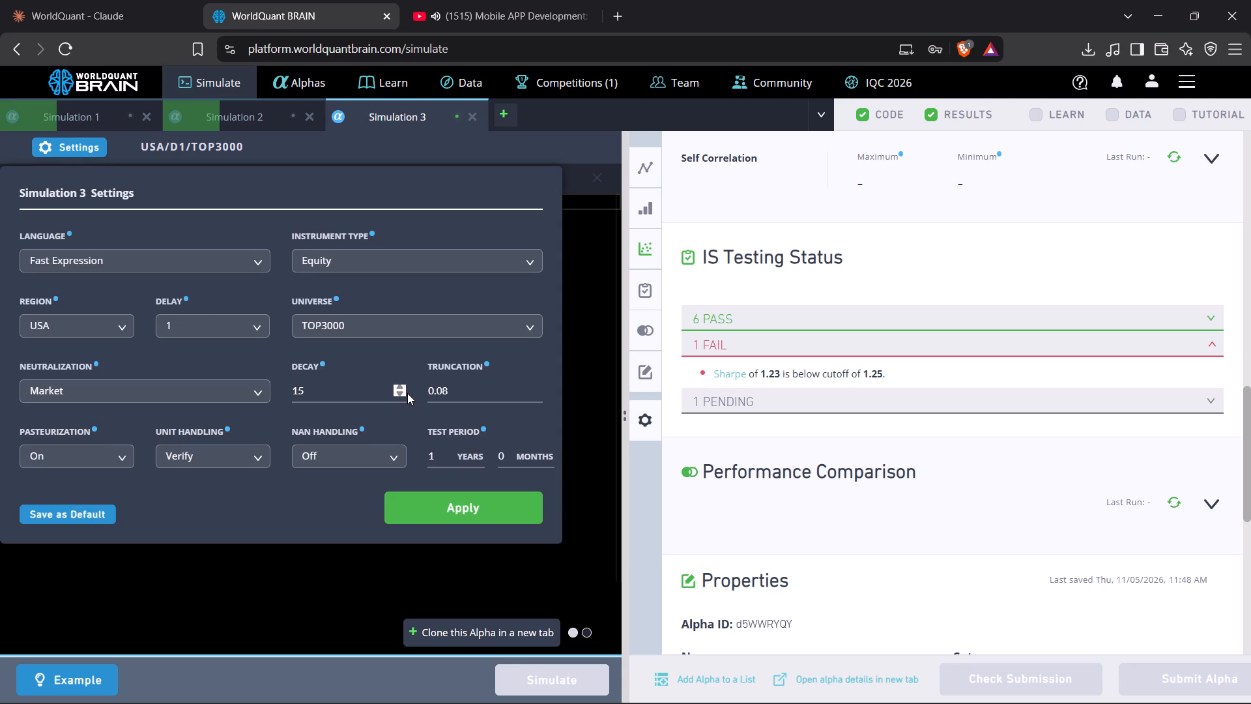
{"action": "left_click", "coordinate": [404, 390]}
{"action": "left_click", "coordinate": [448, 511]}
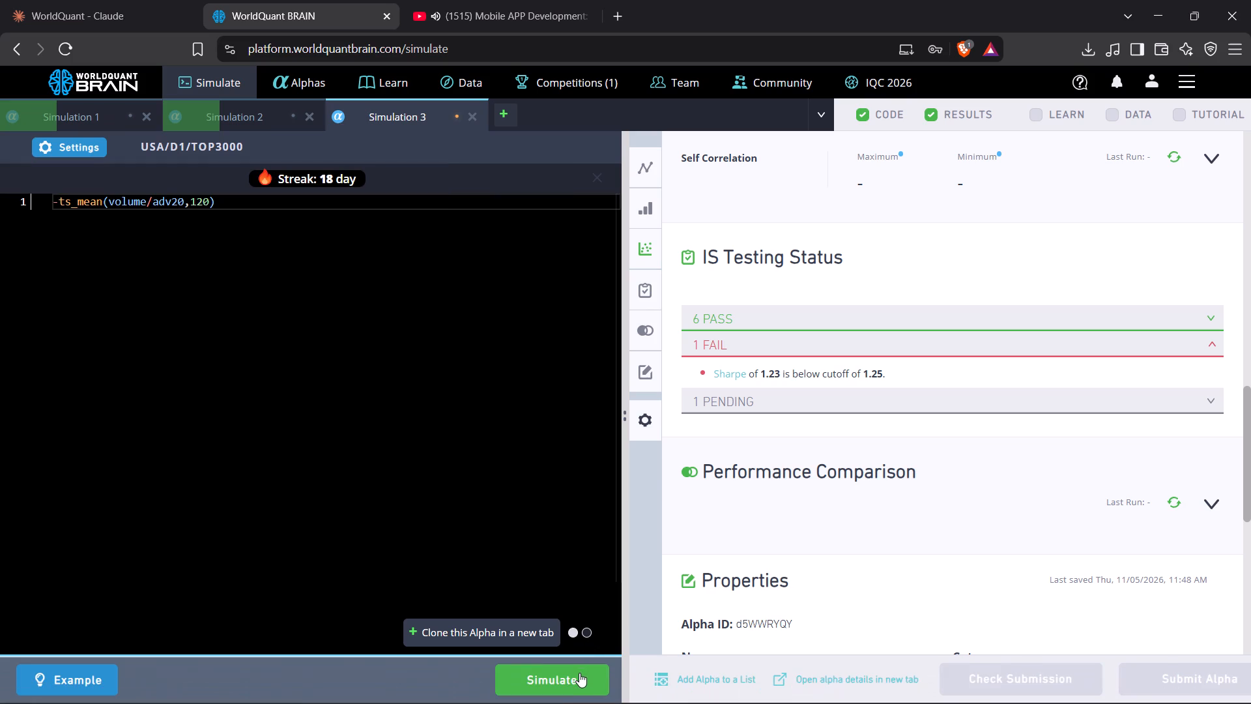
{"action": "left_click", "coordinate": [579, 673]}
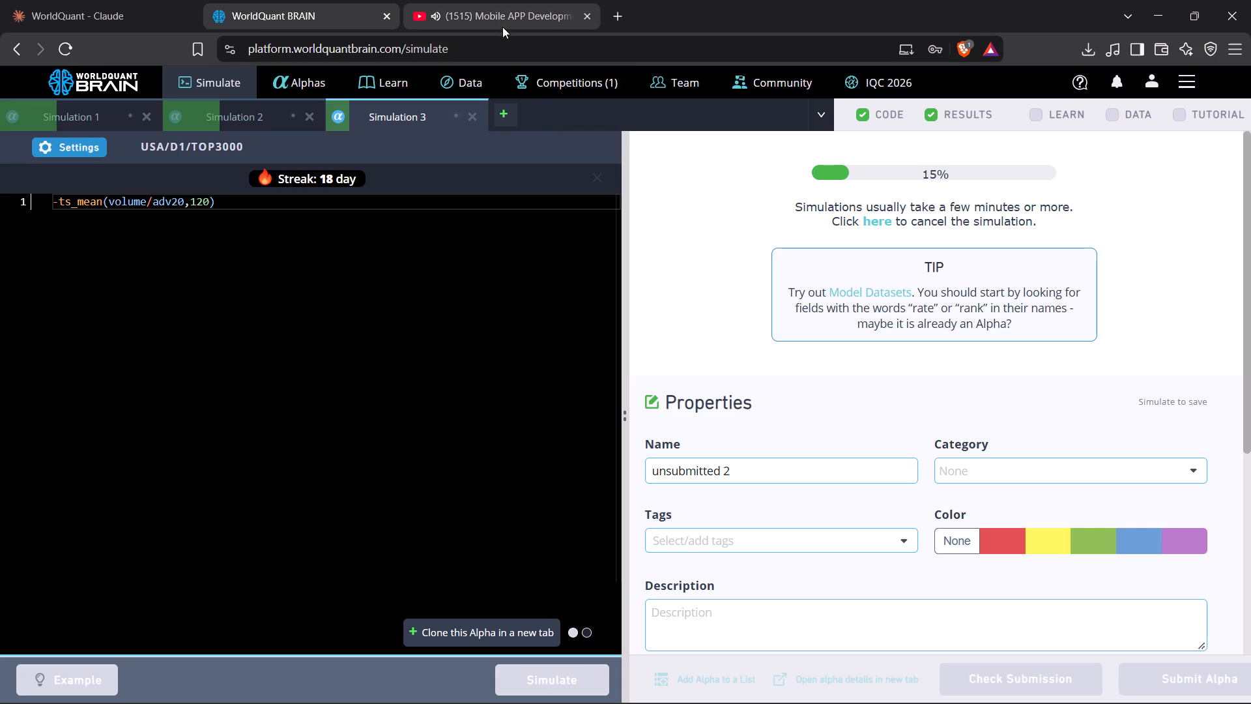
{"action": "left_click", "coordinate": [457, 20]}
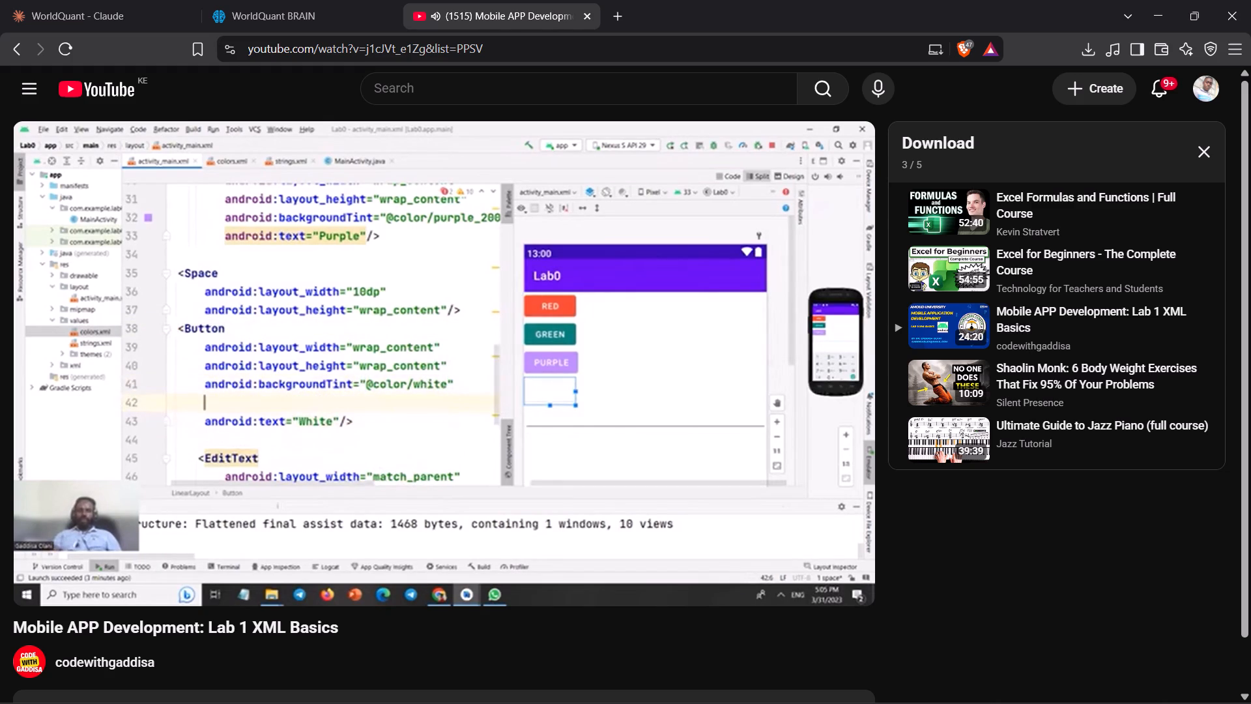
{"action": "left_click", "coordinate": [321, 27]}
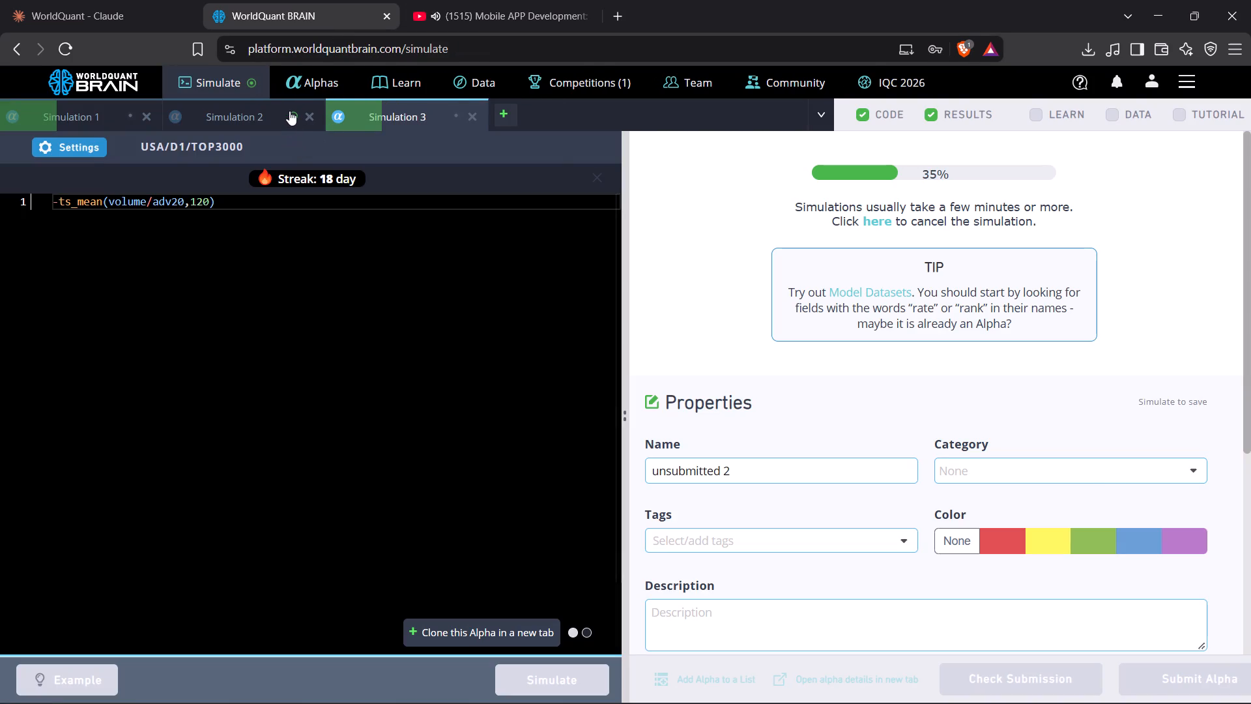
Remove the subindustry argument from group_rank in Simulation 2 and try running the simulation.
{"action": "left_click", "coordinate": [270, 111]}
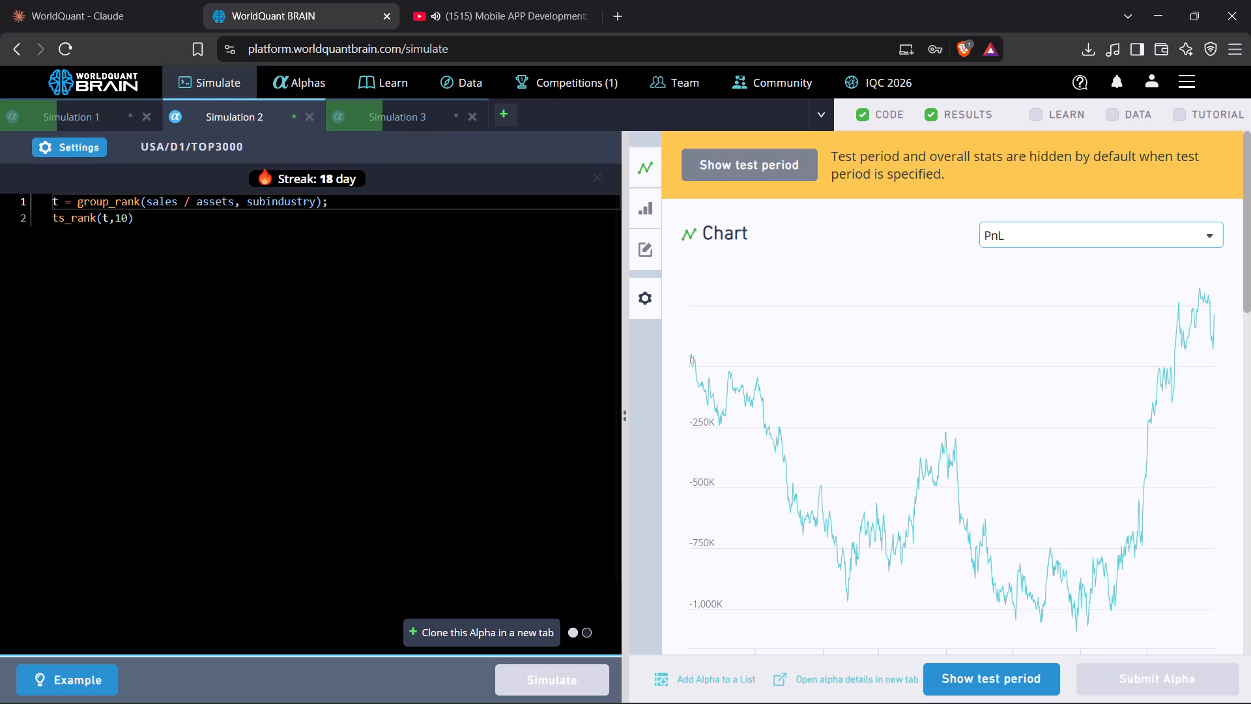
{"action": "left_click", "coordinate": [317, 207]}
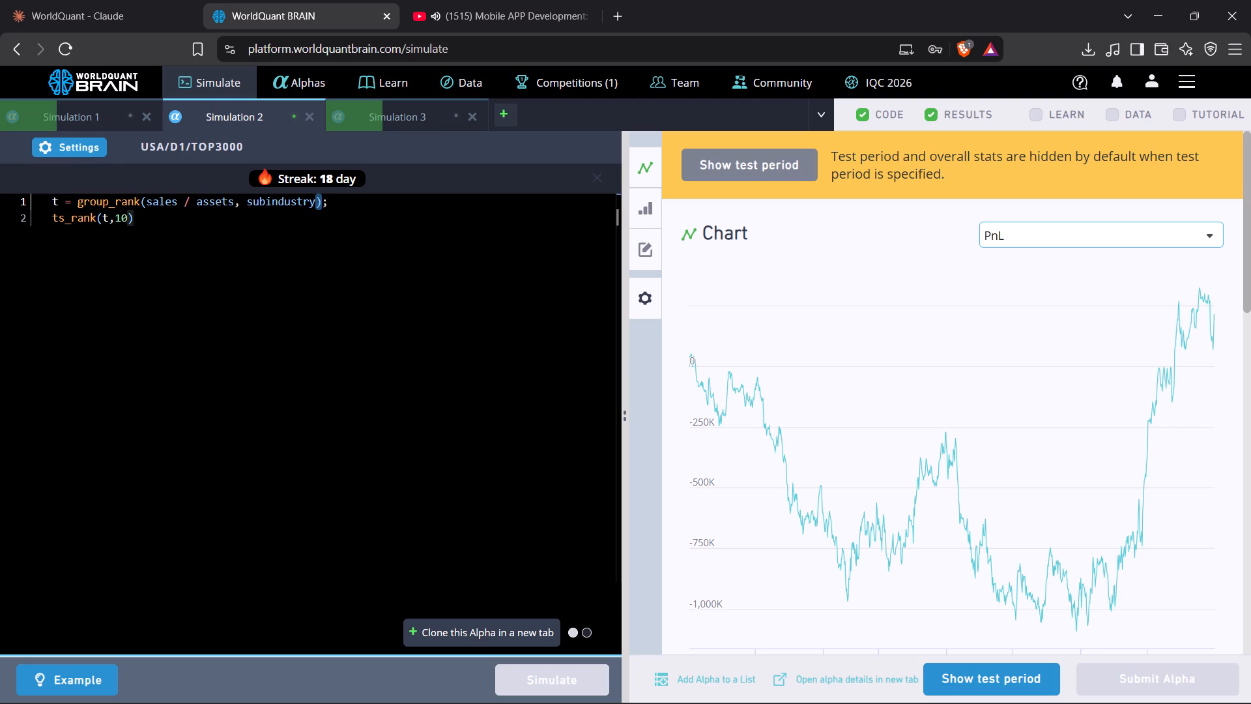
{"action": "key", "text": "Left"}
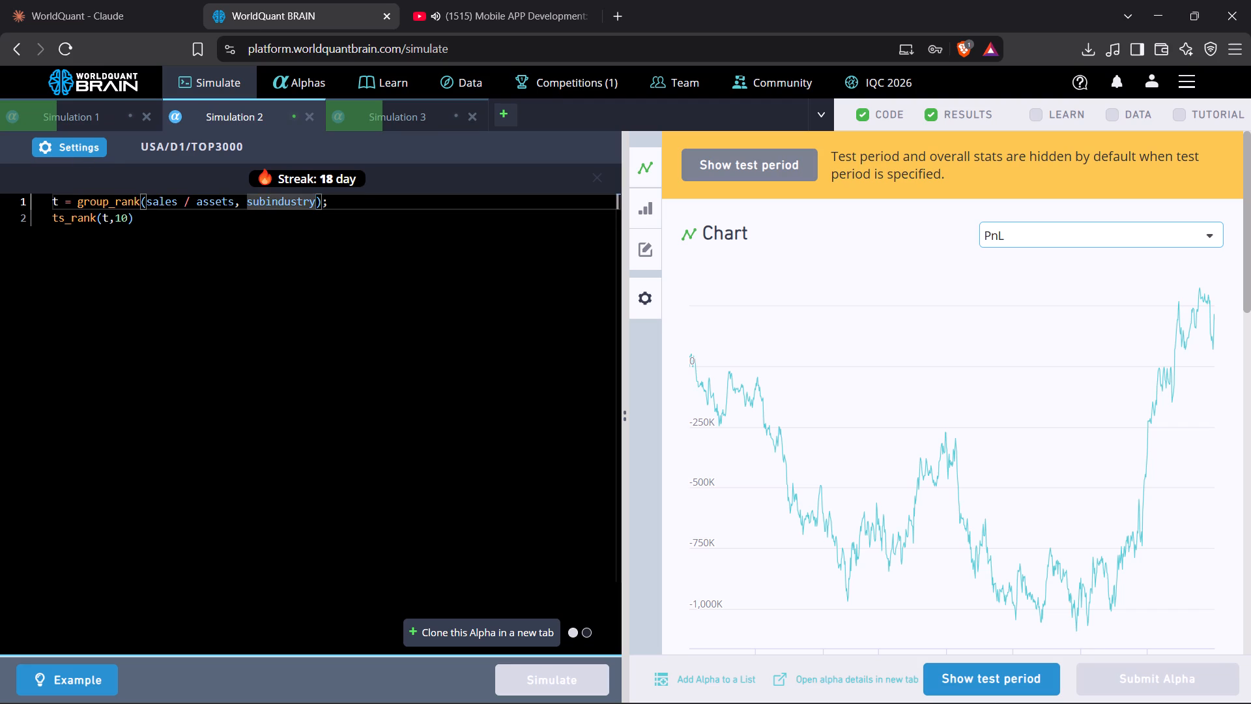
{"action": "key", "text": "BackSpace"}
{"action": "key", "text": "BackSpace"}
{"action": "key", "text": "BackSpace"}
{"action": "key", "text": "BackSpace"}
{"action": "key", "text": "BackSpace"}
{"action": "key", "text": "BackSpace"}
{"action": "key", "text": "BackSpace"}
{"action": "key", "text": "BackSpace"}
{"action": "key", "text": "BackSpace"}
{"action": "key", "text": "BackSpace"}
{"action": "key", "text": "BackSpace"}
{"action": "key", "text": "BackSpace"}
{"action": "key", "text": "BackSpace"}
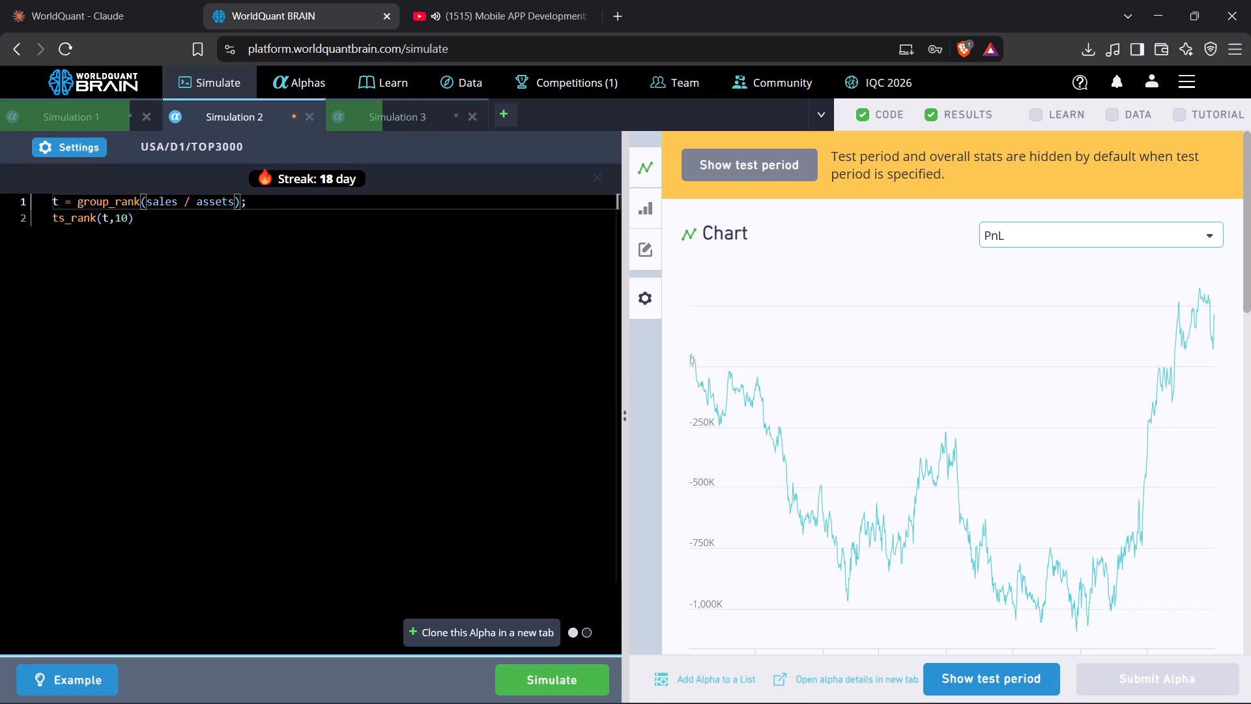
{"action": "key", "text": "Right"}
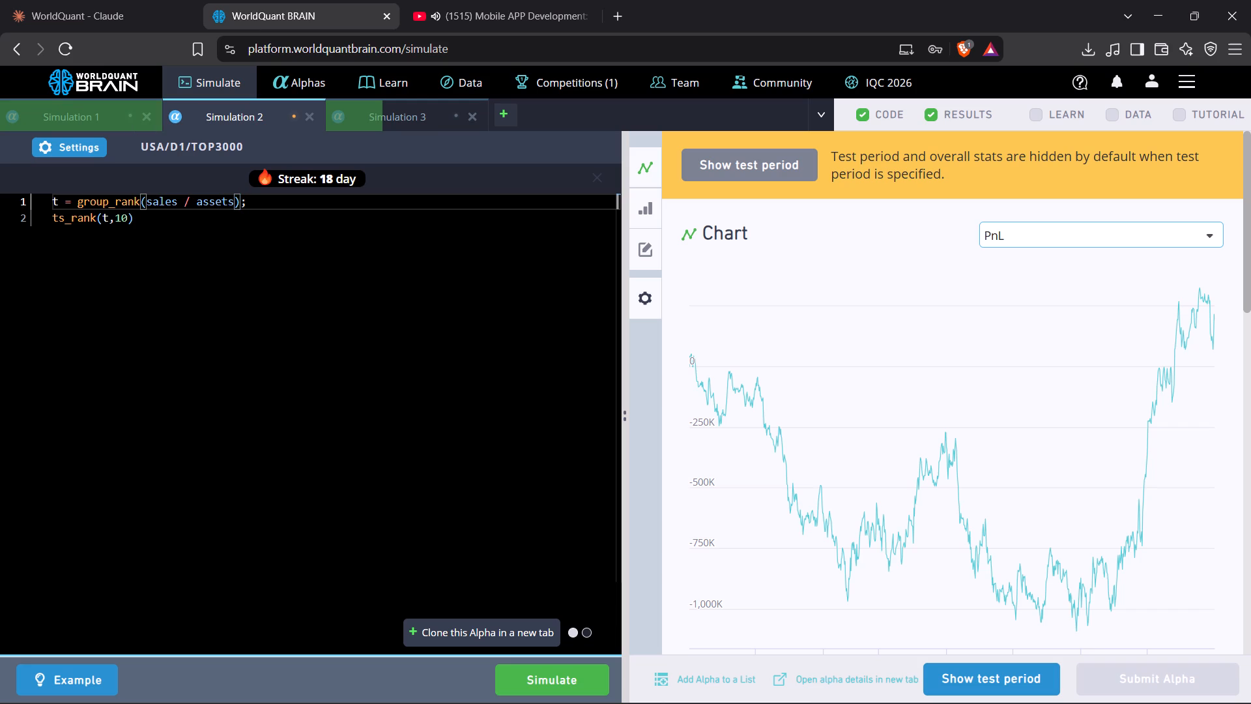
{"action": "left_click", "coordinate": [577, 681]}
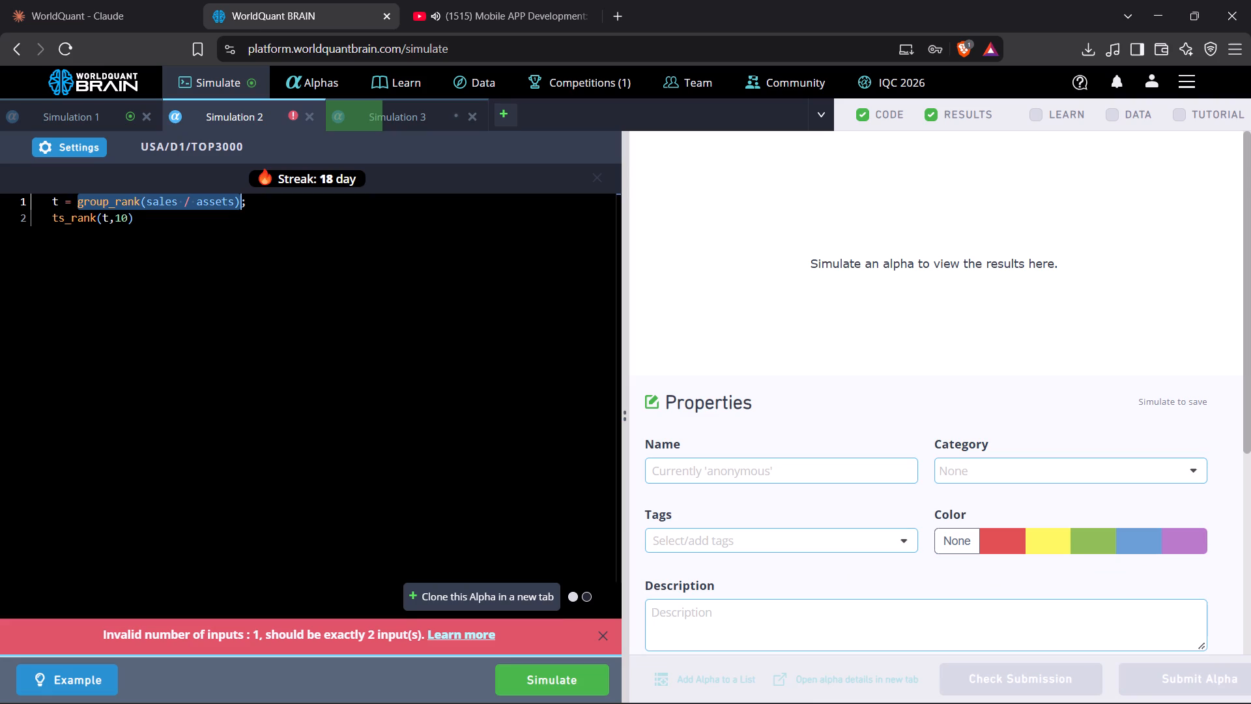
Delete the semicolon ending the group_rank line in Simulation 2 and try running the simulation again.
{"action": "left_click", "coordinate": [267, 214]}
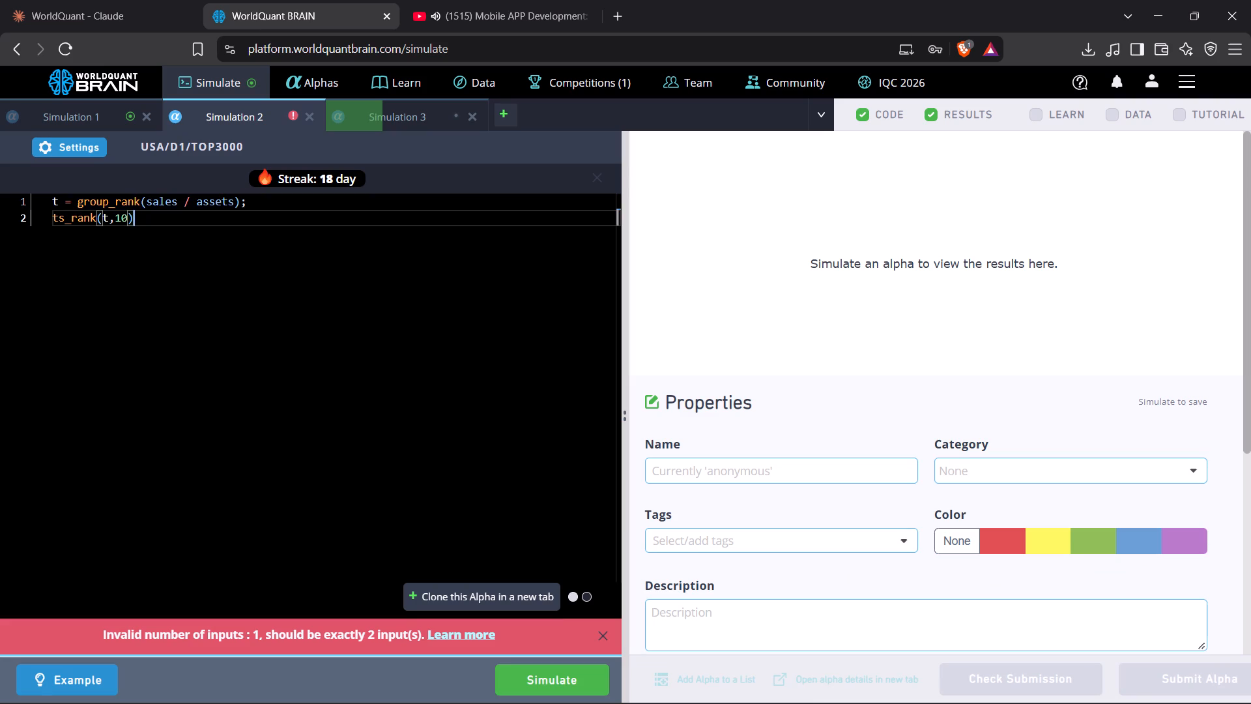
{"action": "key", "text": "Up"}
{"action": "key", "text": "Right"}
{"action": "key", "text": "Right"}
{"action": "key", "text": "Right"}
{"action": "key", "text": "Right"}
{"action": "key", "text": "Right"}
{"action": "key", "text": "Right"}
{"action": "key", "text": "Right"}
{"action": "key", "text": "Right"}
{"action": "key", "text": "Right"}
{"action": "key", "text": "Right"}
{"action": "key", "text": "Right"}
{"action": "key", "text": "Right"}
{"action": "key", "text": "Right"}
{"action": "key", "text": "Right"}
{"action": "key", "text": "Right"}
{"action": "key", "text": "Right"}
{"action": "key", "text": "Right"}
{"action": "key", "text": "Right"}
{"action": "key", "text": "Right"}
{"action": "key", "text": "Right"}
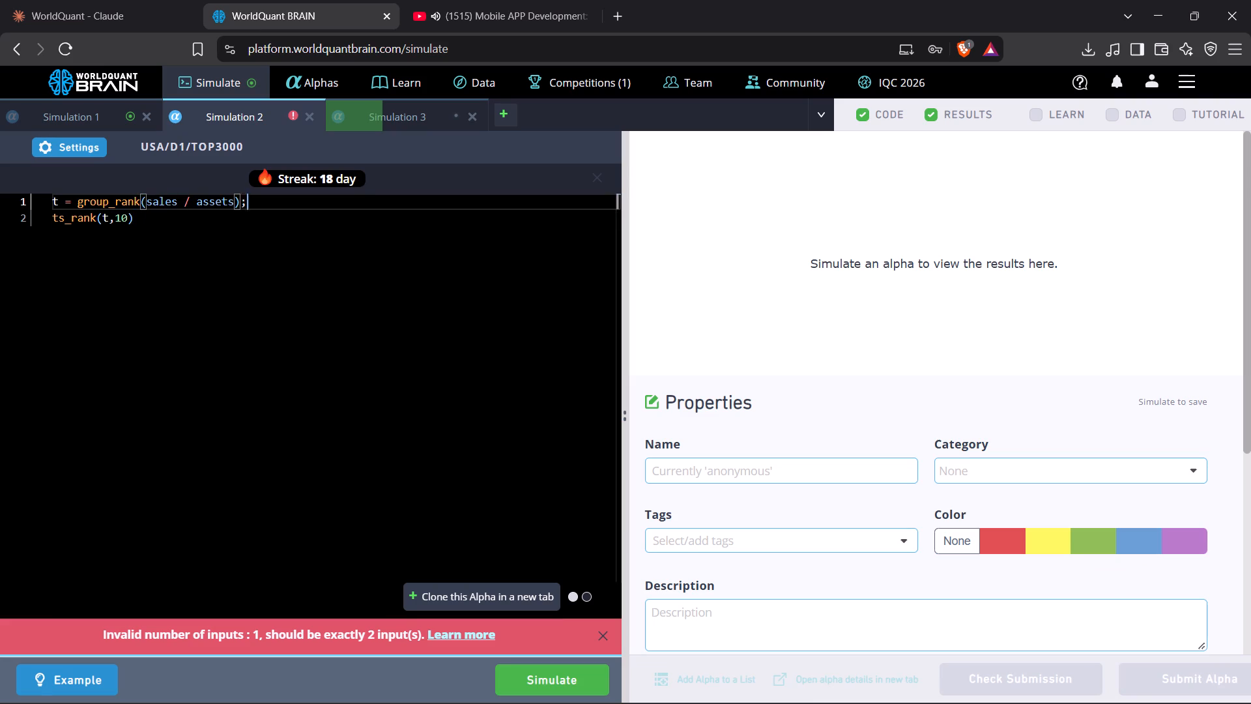
{"action": "key", "text": "Left"}
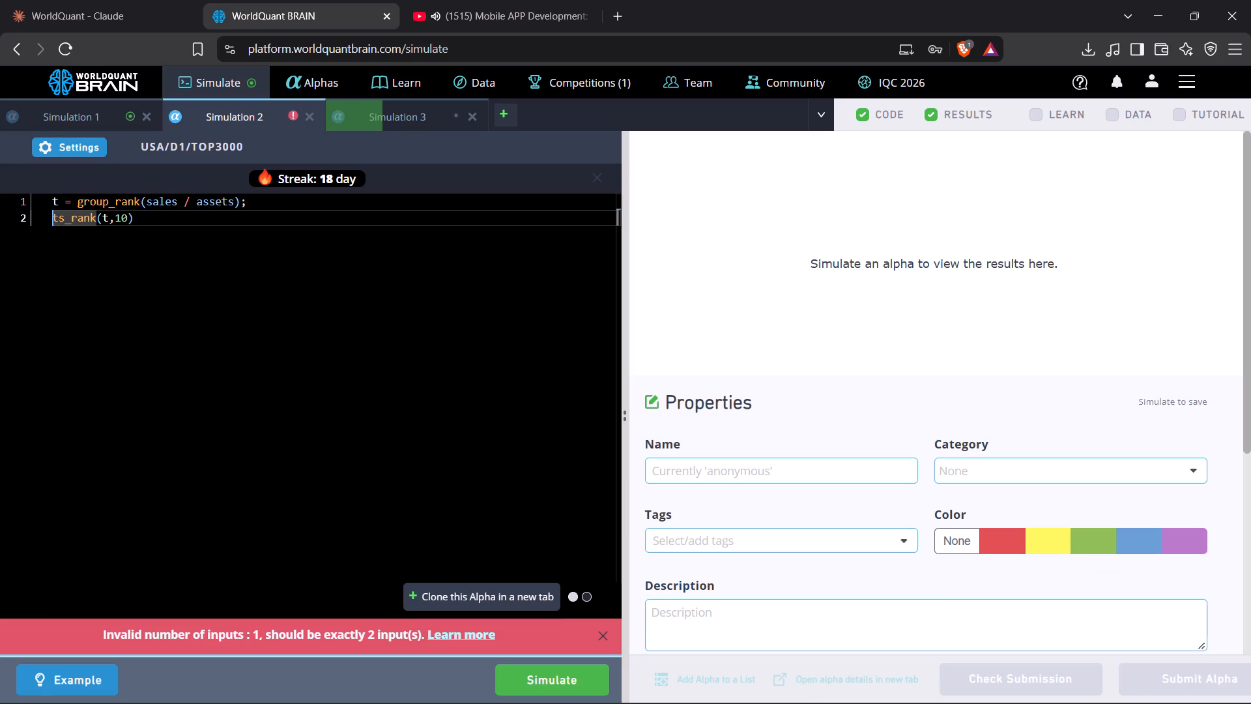
{"action": "key", "text": "Left"}
{"action": "key", "text": "BackSpace"}
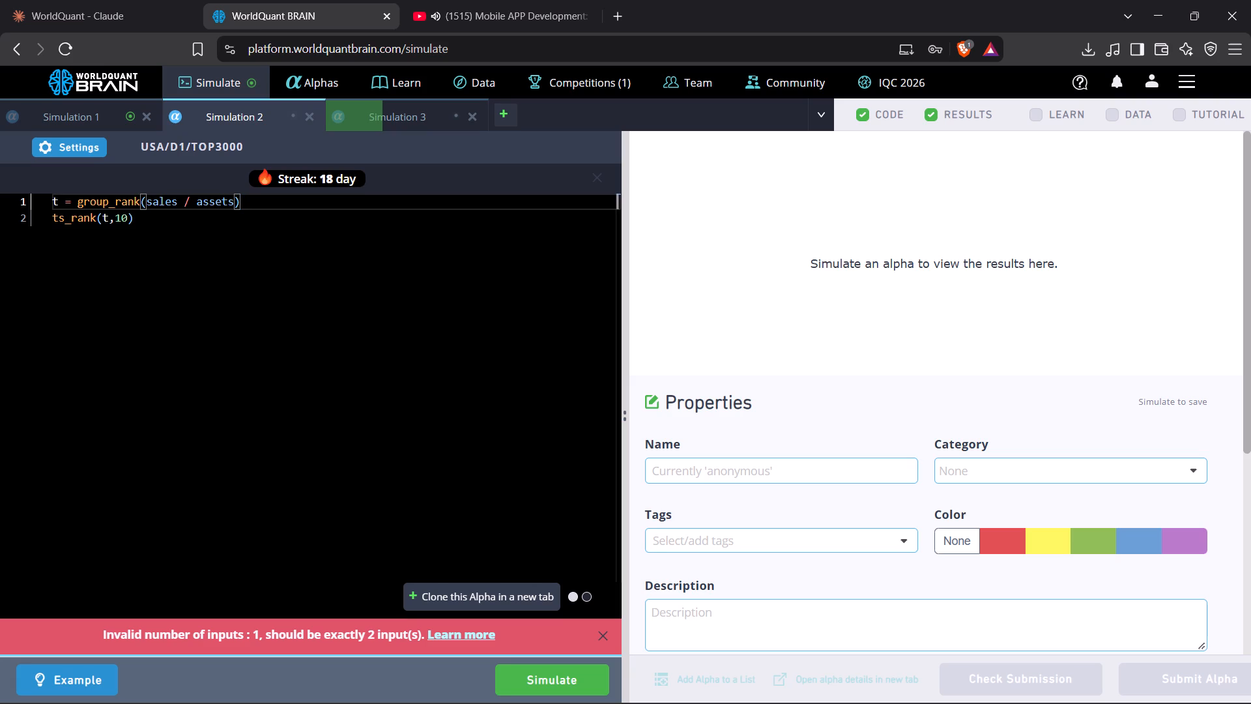
{"action": "left_click", "coordinate": [538, 681]}
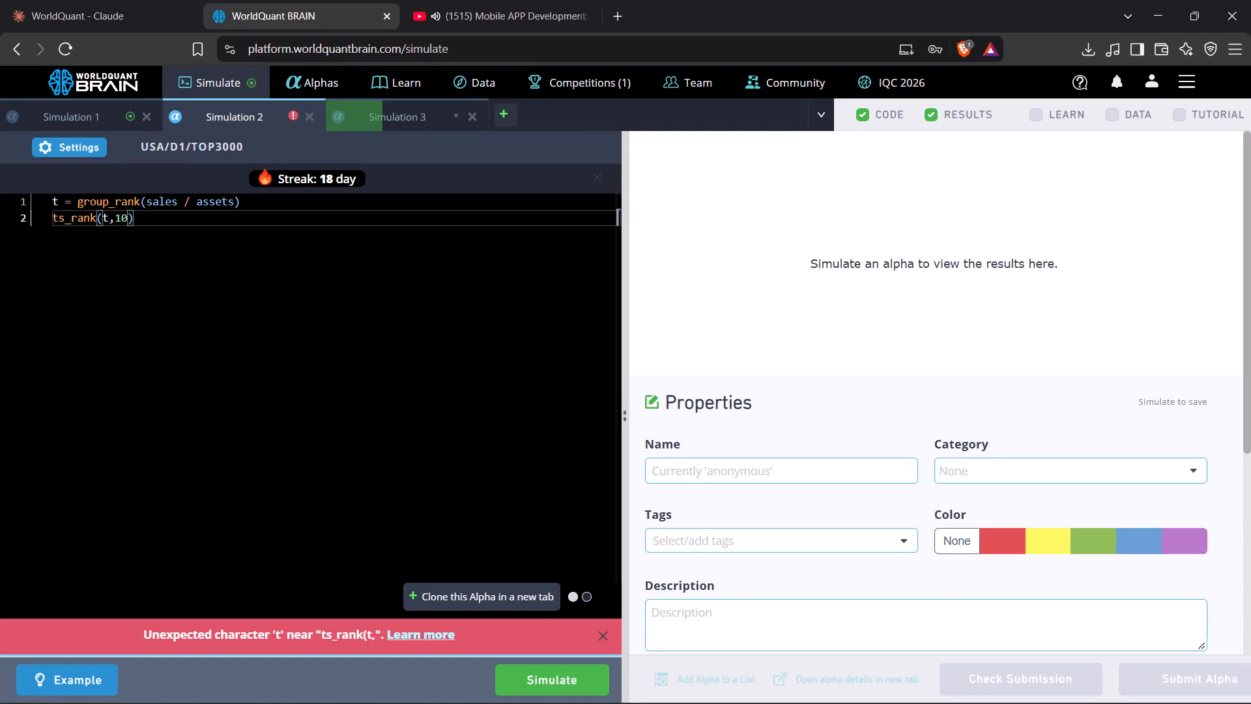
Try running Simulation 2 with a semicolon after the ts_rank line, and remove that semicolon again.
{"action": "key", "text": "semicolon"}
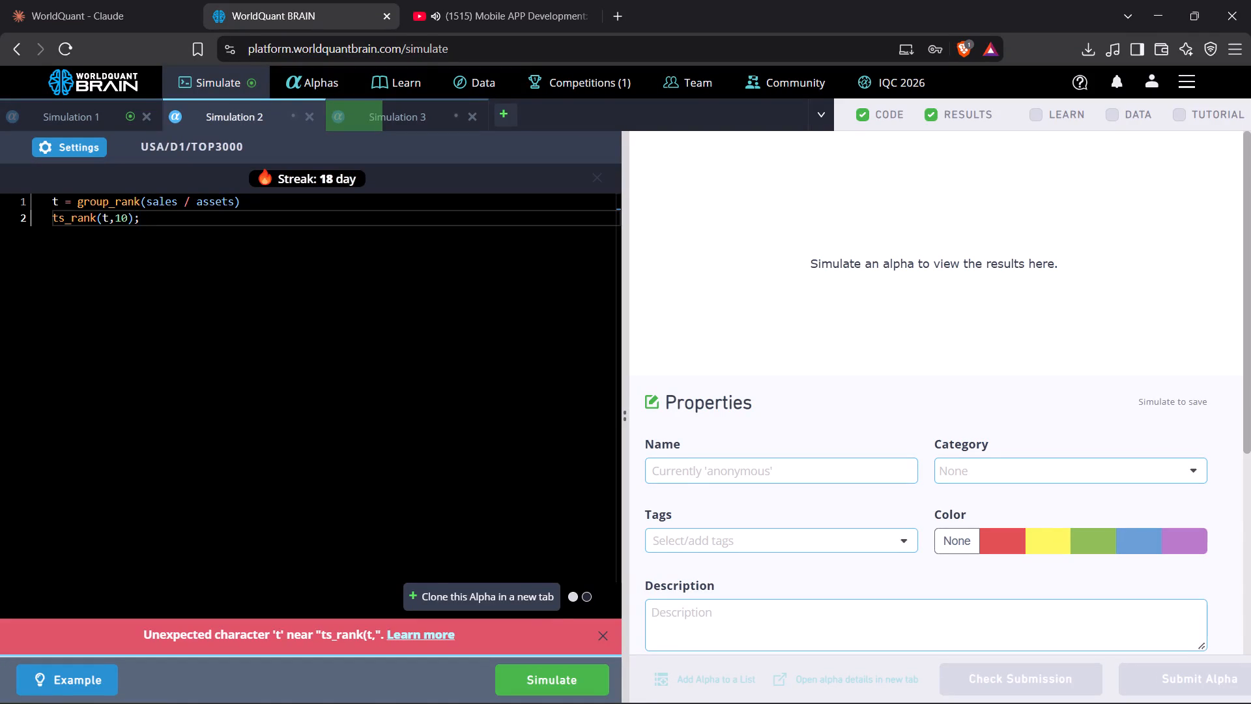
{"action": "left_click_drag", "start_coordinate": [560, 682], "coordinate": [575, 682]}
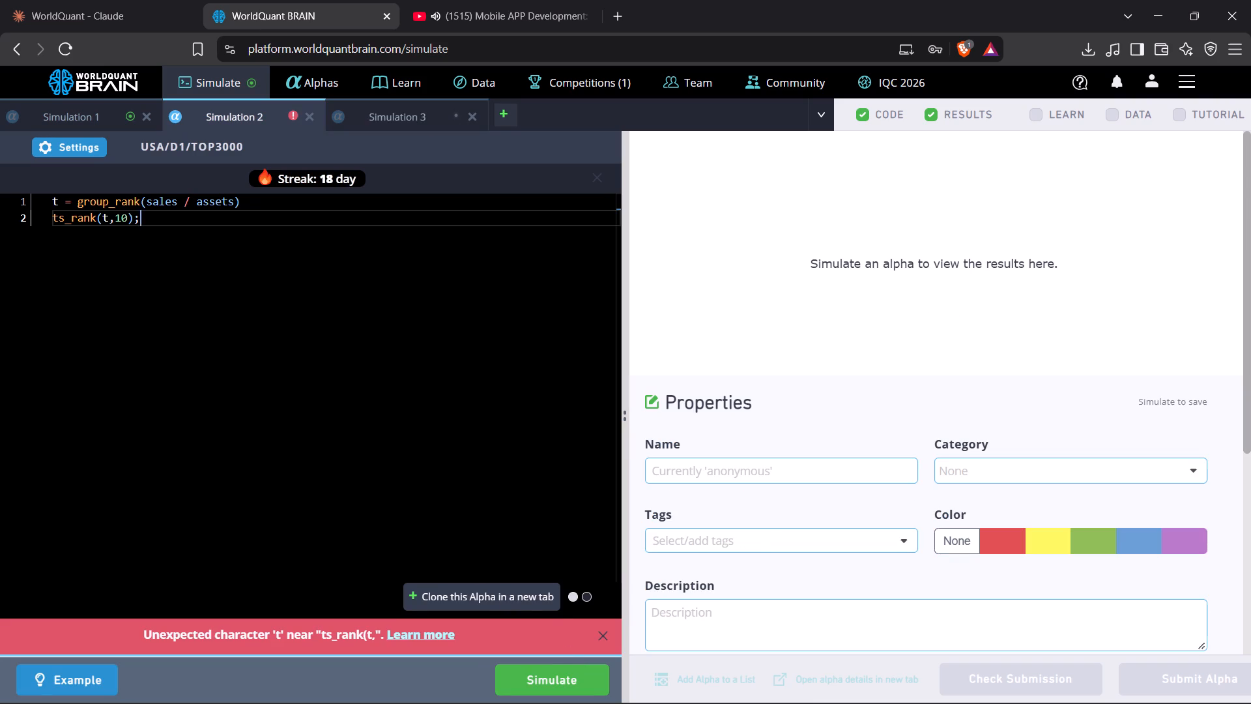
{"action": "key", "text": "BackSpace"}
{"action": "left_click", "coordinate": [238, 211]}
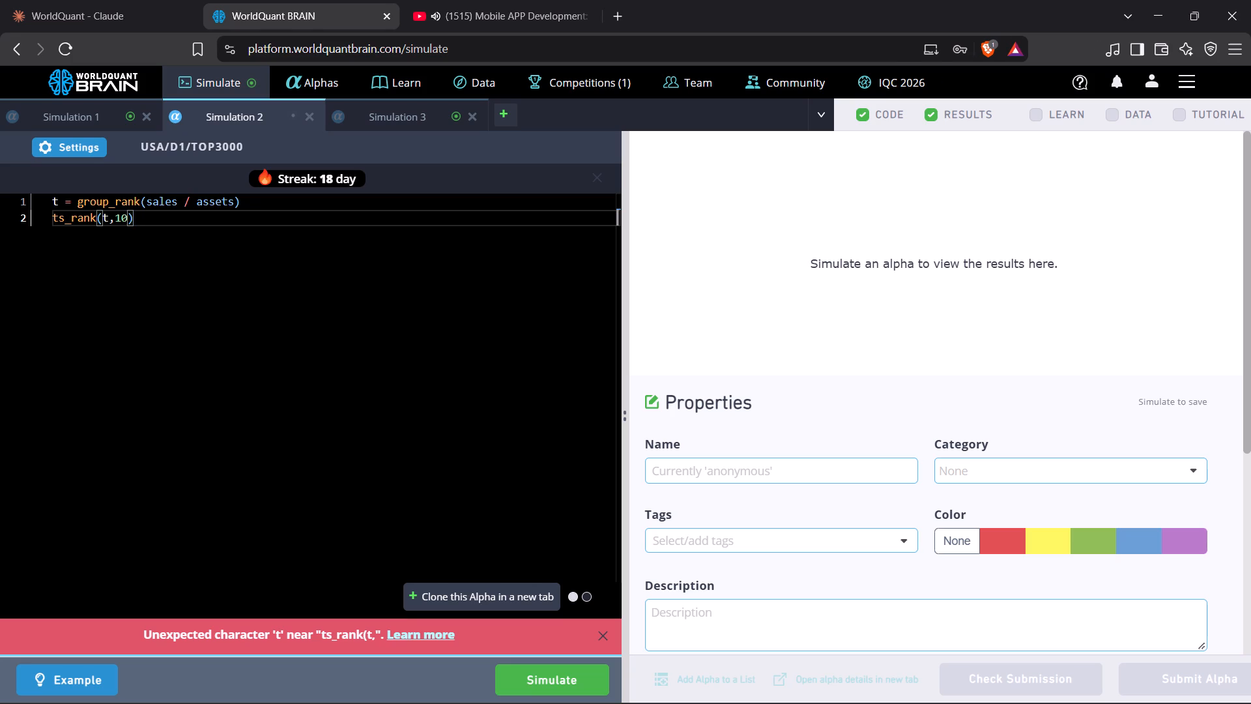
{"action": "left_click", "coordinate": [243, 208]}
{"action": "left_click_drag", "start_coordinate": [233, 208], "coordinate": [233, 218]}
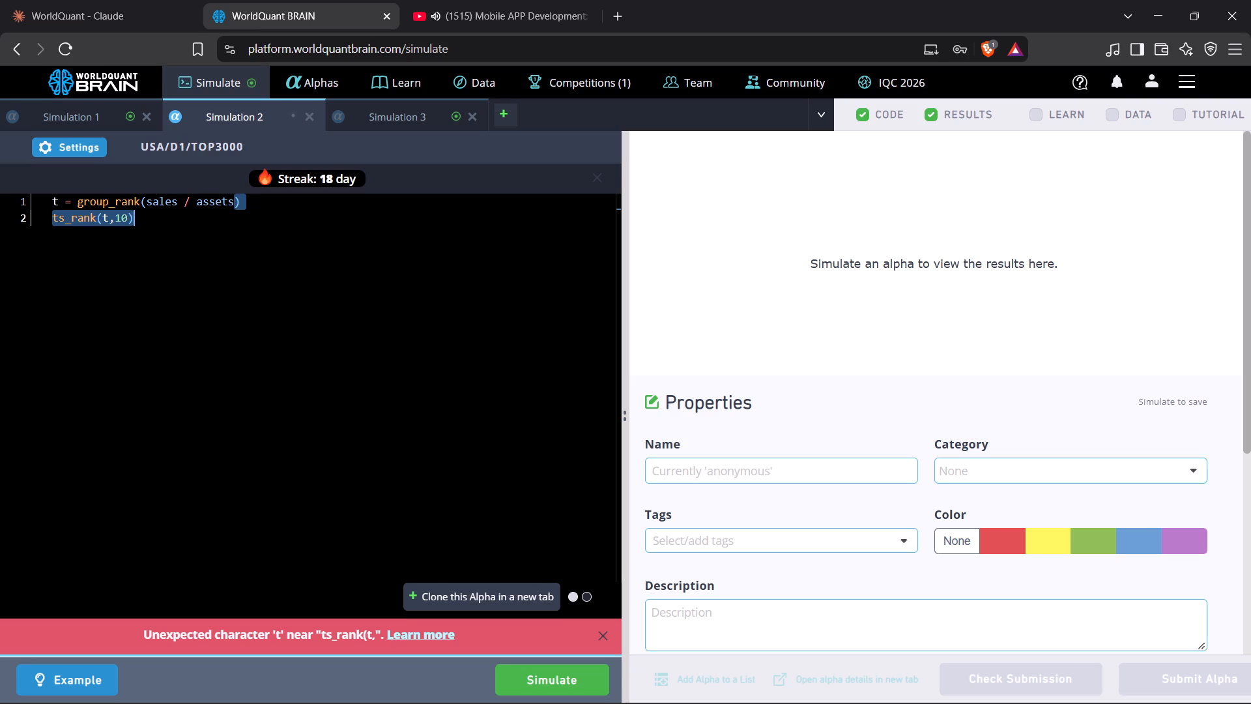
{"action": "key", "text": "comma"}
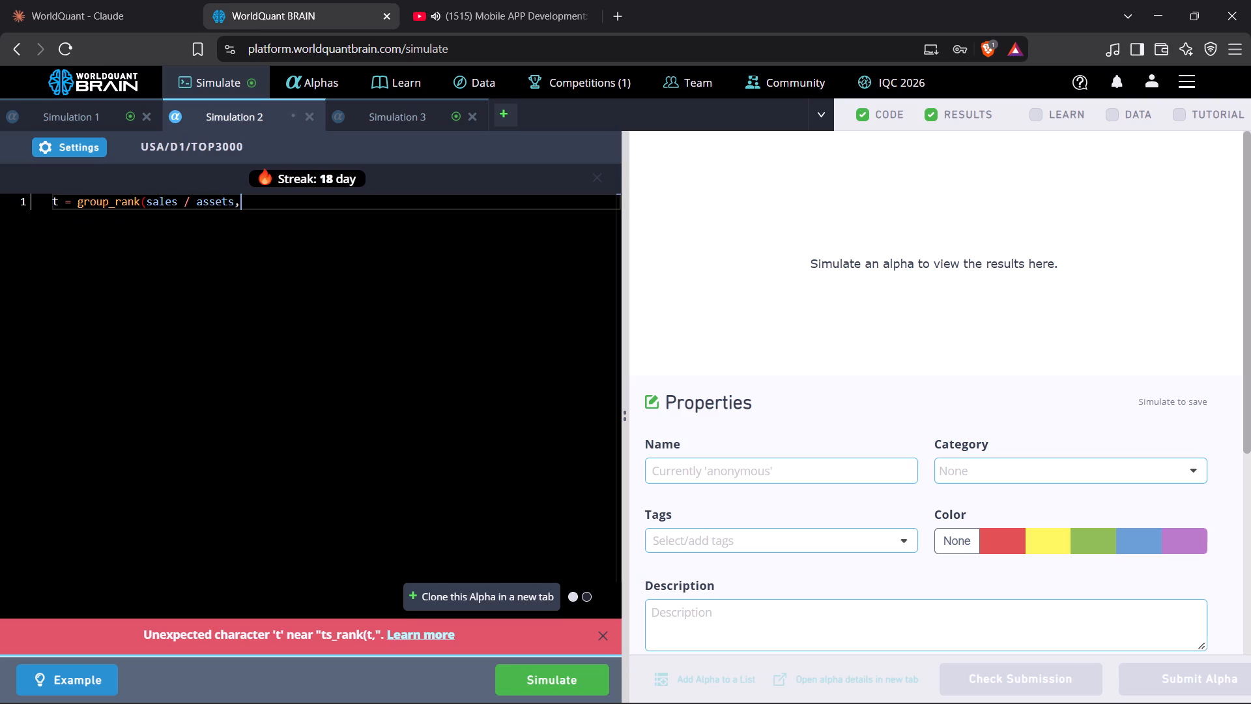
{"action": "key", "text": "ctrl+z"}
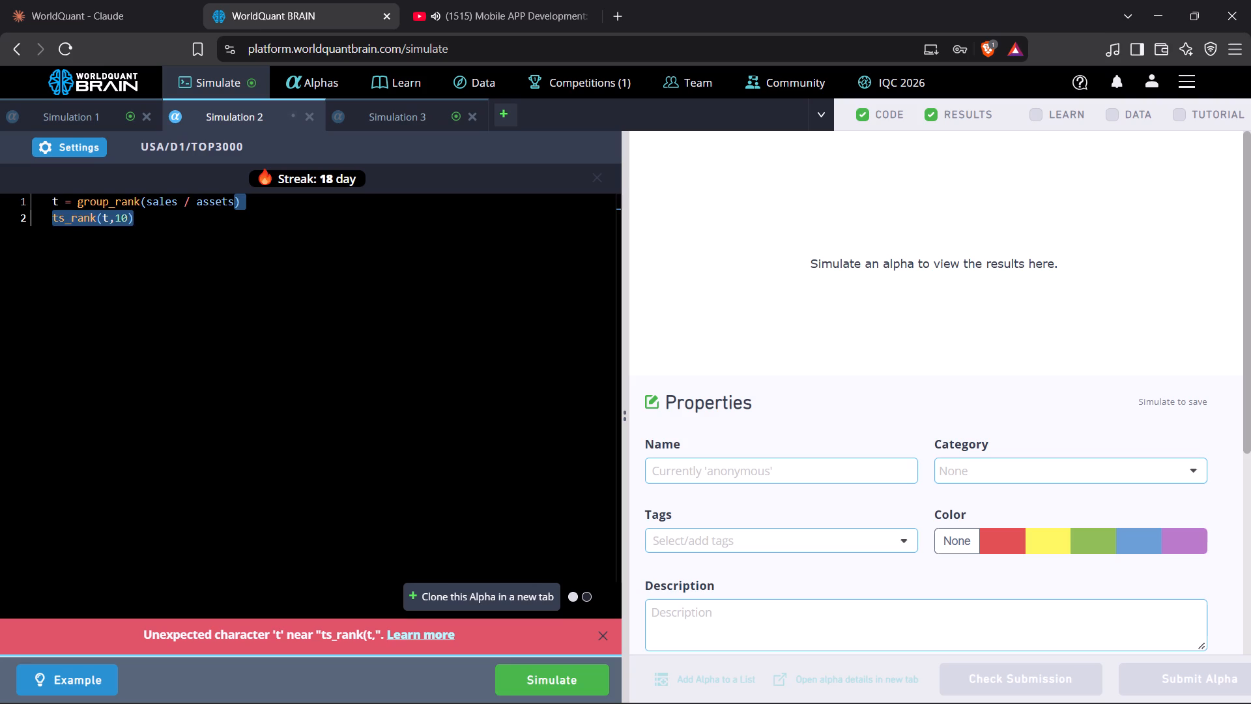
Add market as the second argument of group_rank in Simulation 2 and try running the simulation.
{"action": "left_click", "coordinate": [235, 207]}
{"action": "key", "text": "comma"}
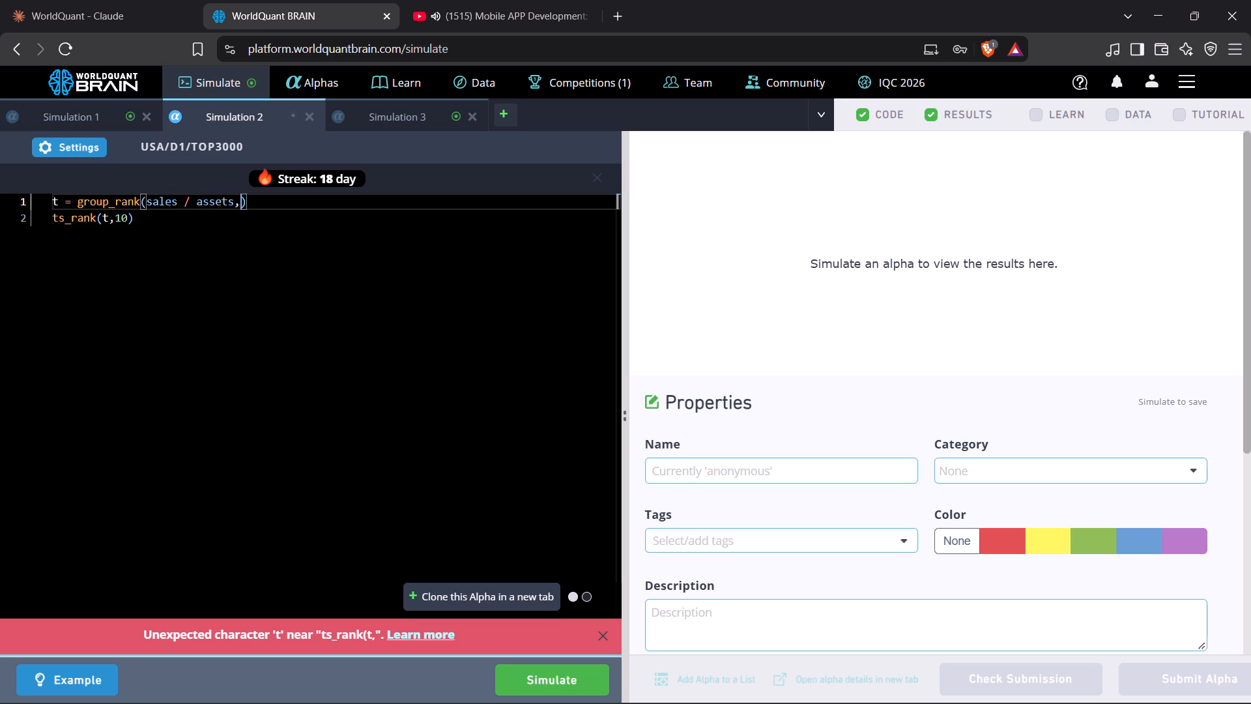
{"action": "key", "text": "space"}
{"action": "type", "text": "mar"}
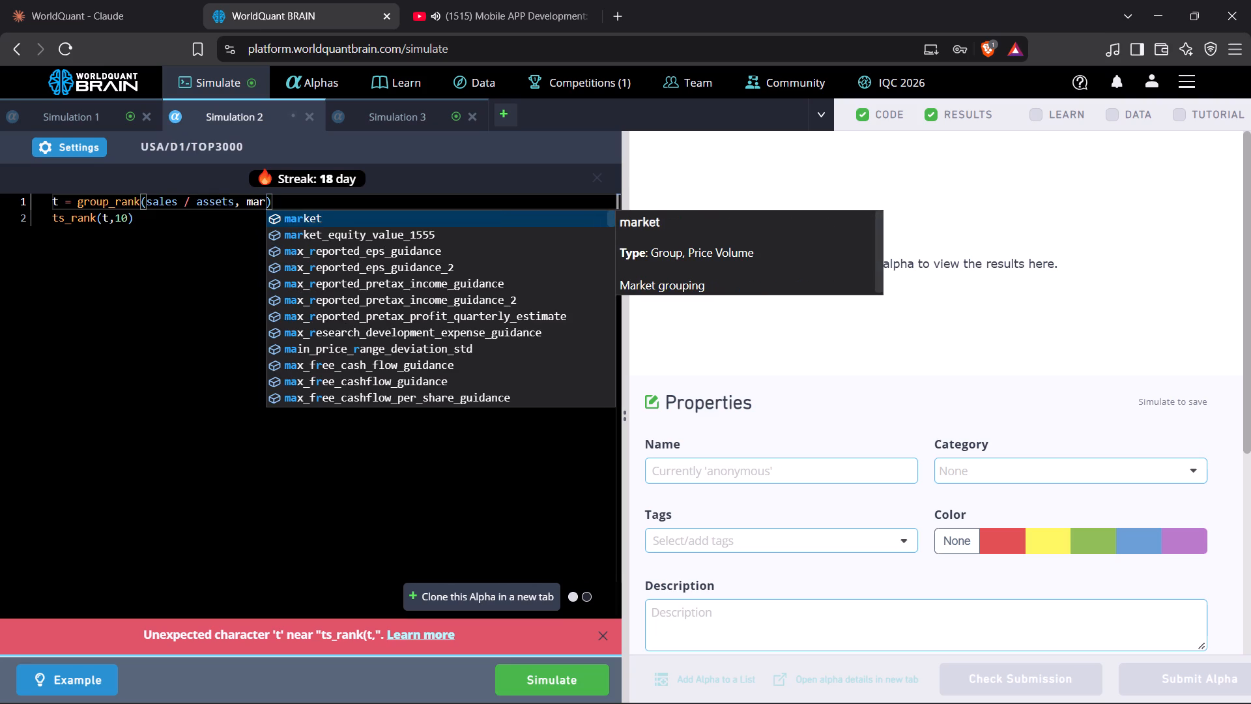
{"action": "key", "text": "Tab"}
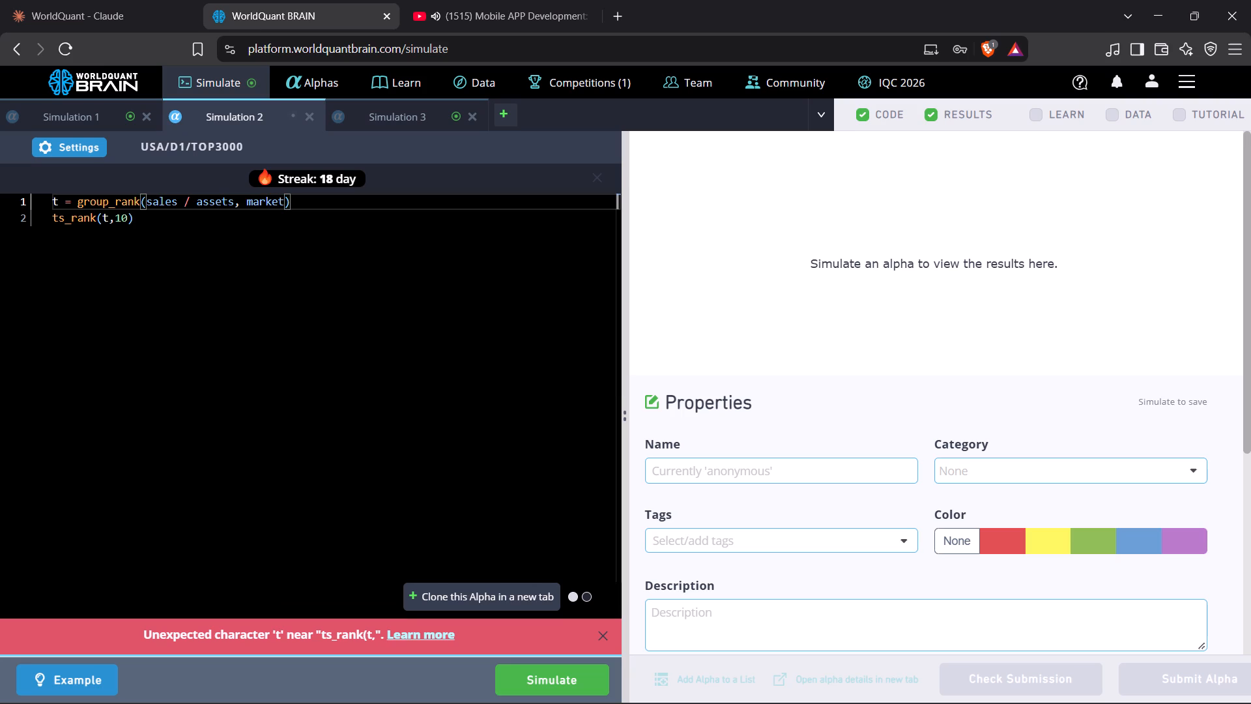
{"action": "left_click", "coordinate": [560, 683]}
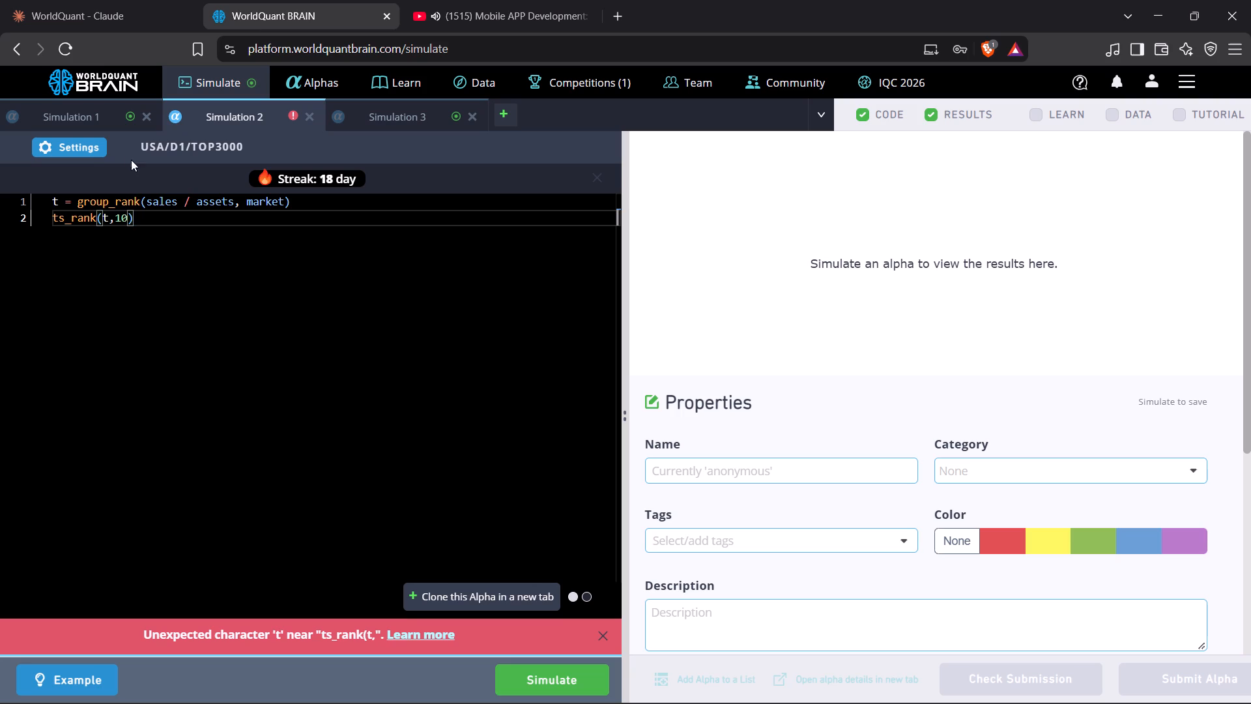
Show Simulation 3's test period results and examine its failed check under IS Testing Status.
{"action": "left_click", "coordinate": [114, 117]}
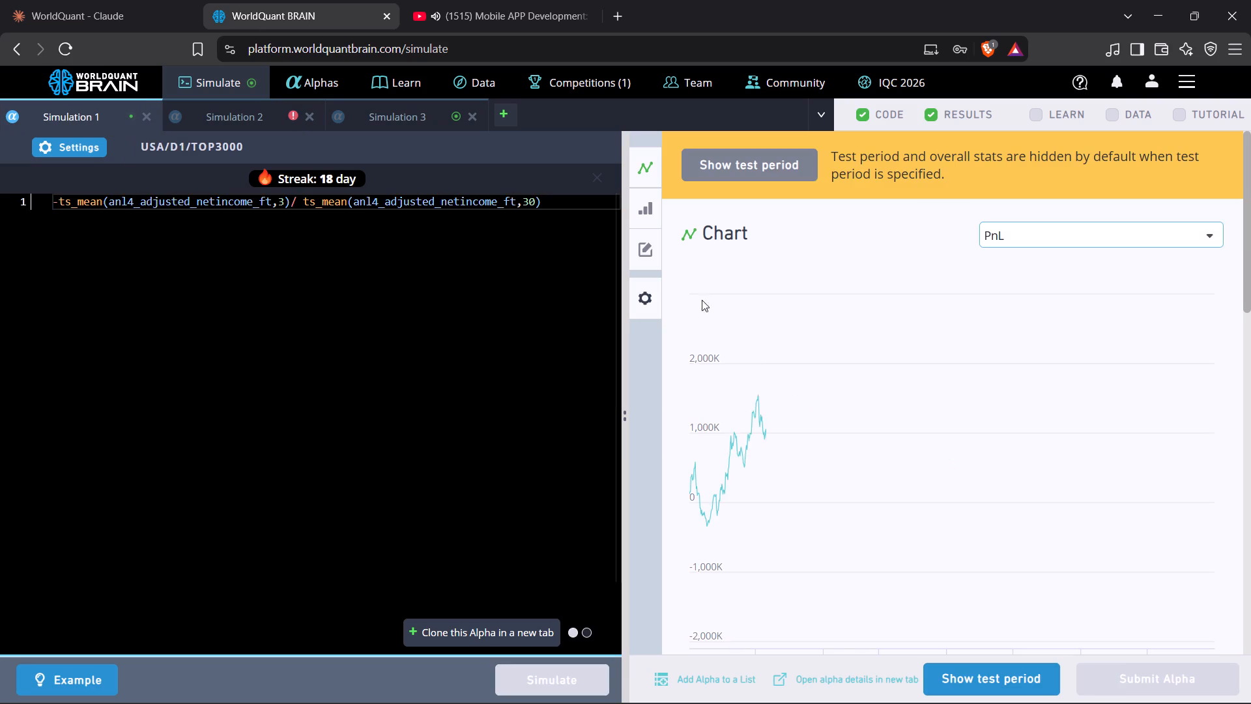
{"action": "left_click", "coordinate": [425, 115]}
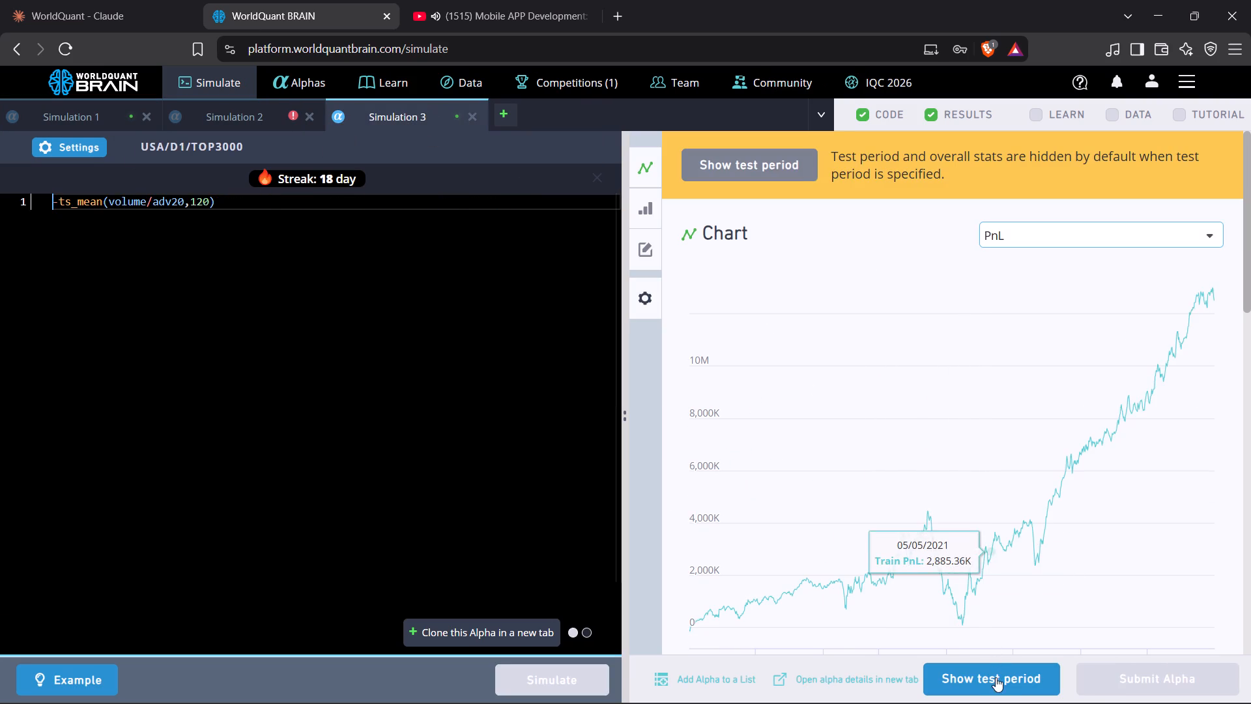
{"action": "left_click", "coordinate": [999, 679]}
{"action": "scroll", "coordinate": [1029, 575], "scroll_direction": "down", "scroll_amount": 10}
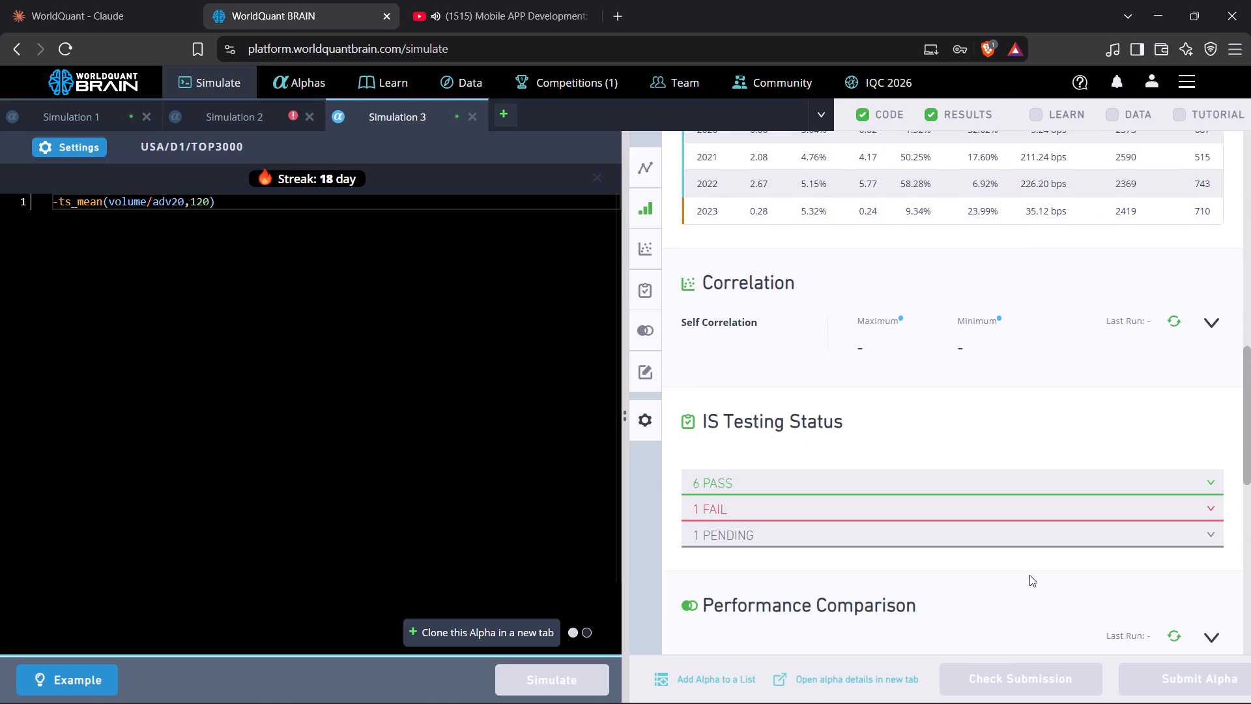
{"action": "left_click", "coordinate": [801, 511]}
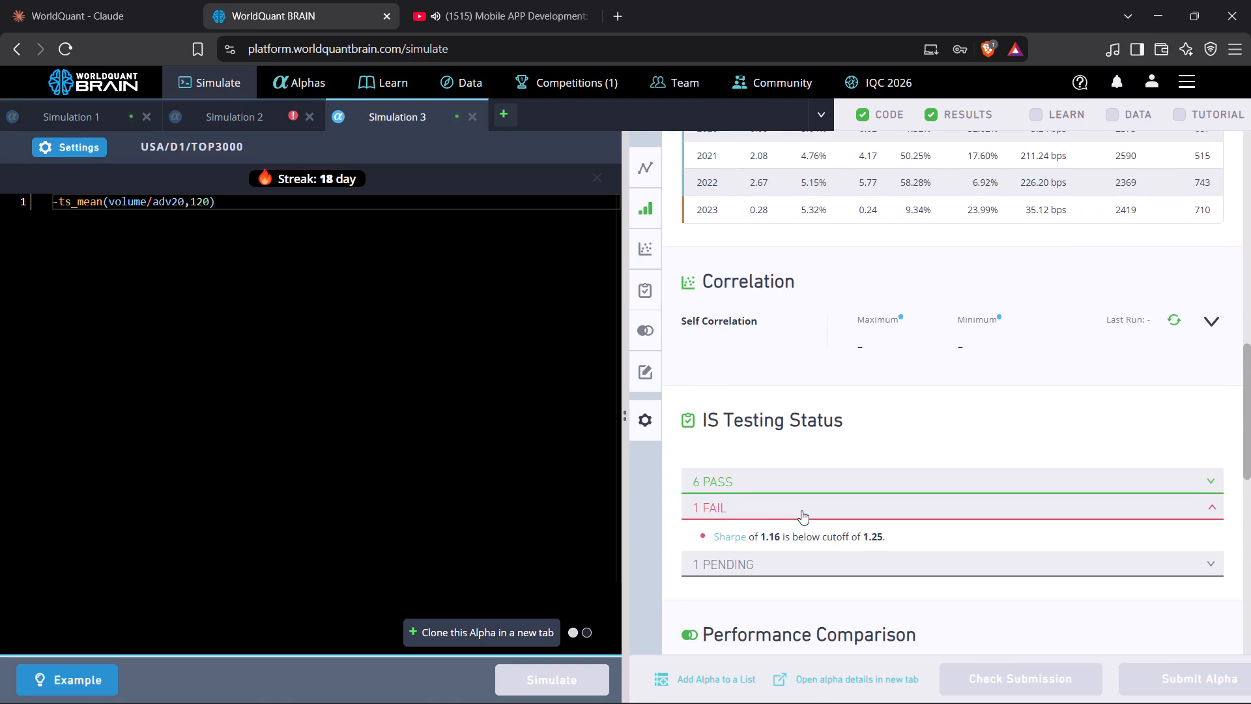
Set Simulation 3's decay to 0, apply the settings, and run the simulation.
{"action": "left_click", "coordinate": [72, 151]}
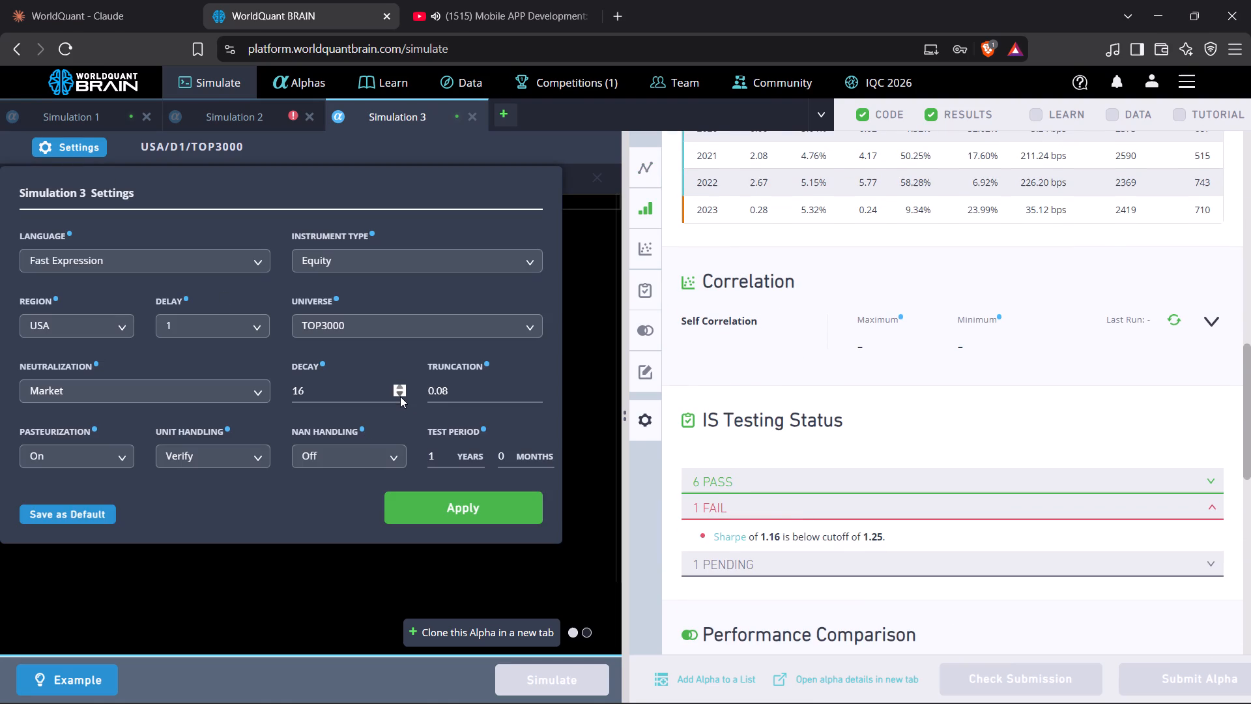
{"action": "left_click", "coordinate": [398, 392]}
{"action": "left_click", "coordinate": [430, 513]}
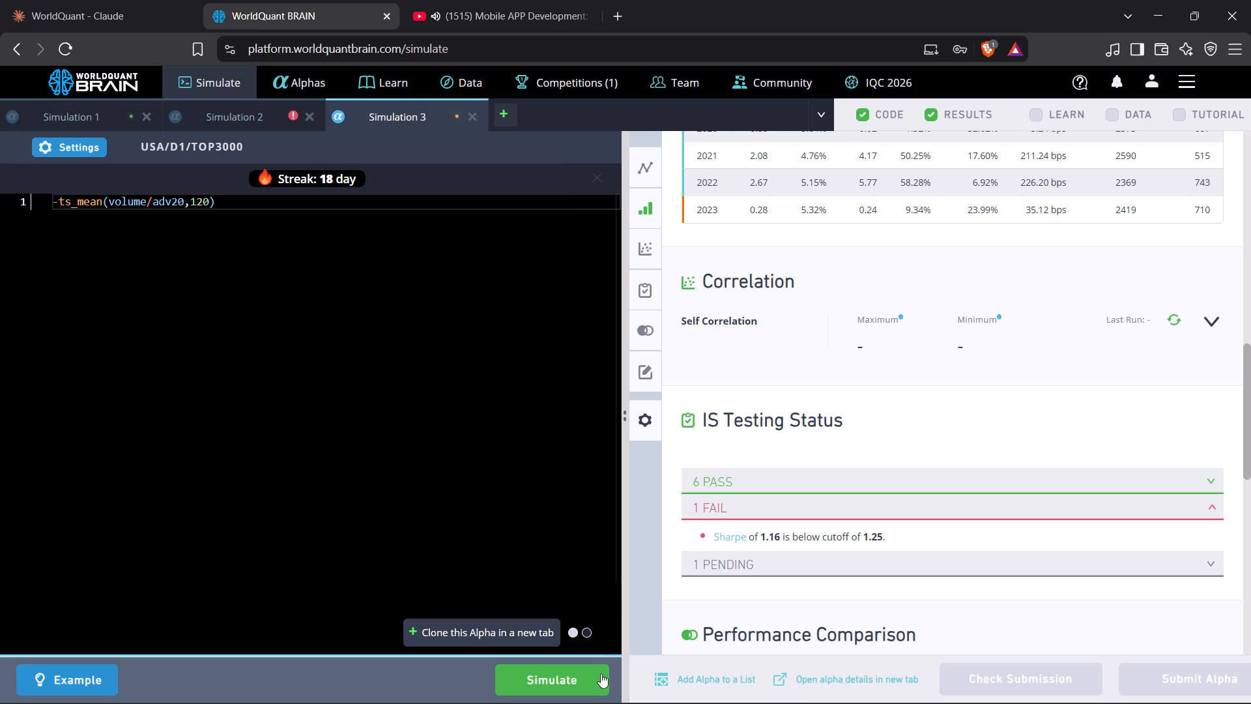
{"action": "left_click", "coordinate": [594, 677]}
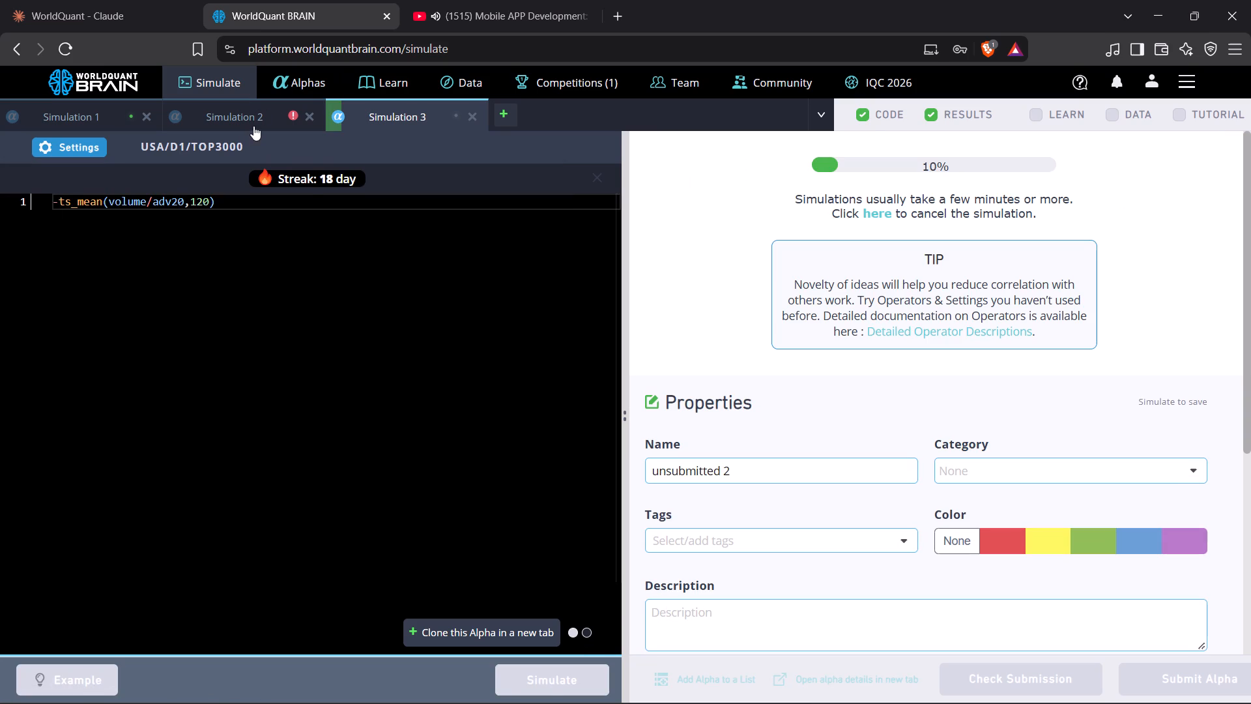
Change group_rank to rank in the first line of Simulation 2.
{"action": "left_click", "coordinate": [253, 126]}
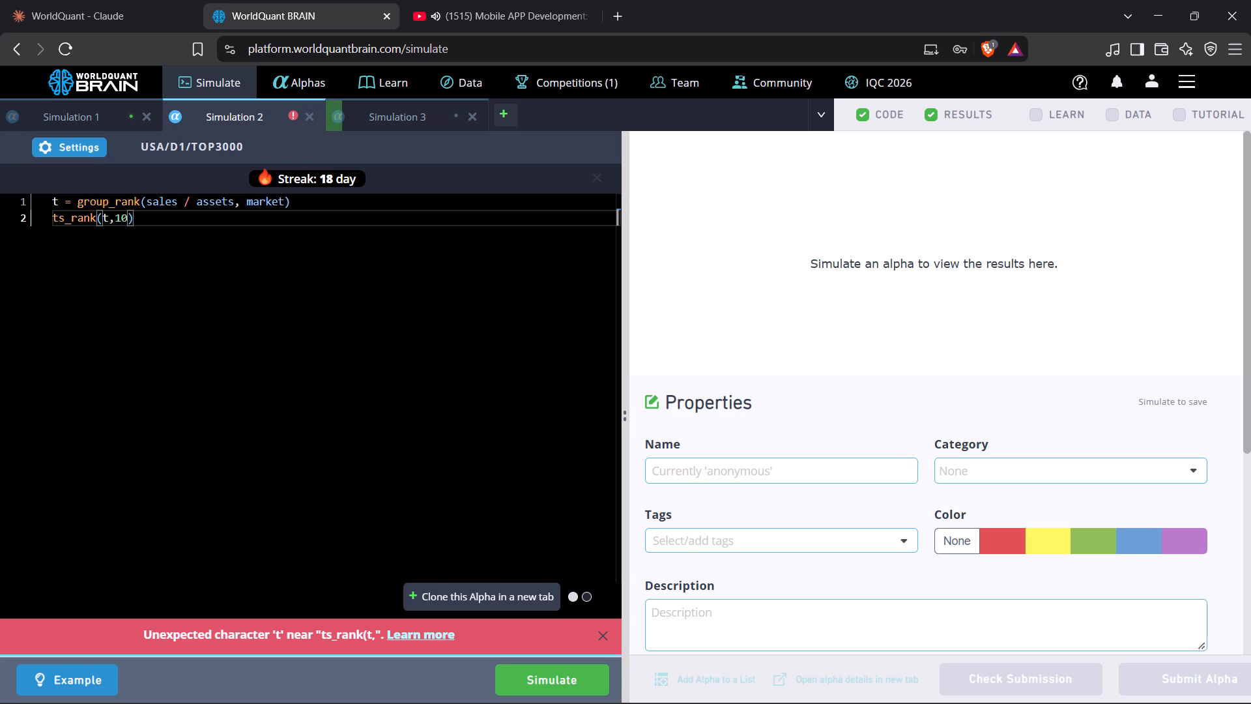
{"action": "left_click", "coordinate": [107, 204]}
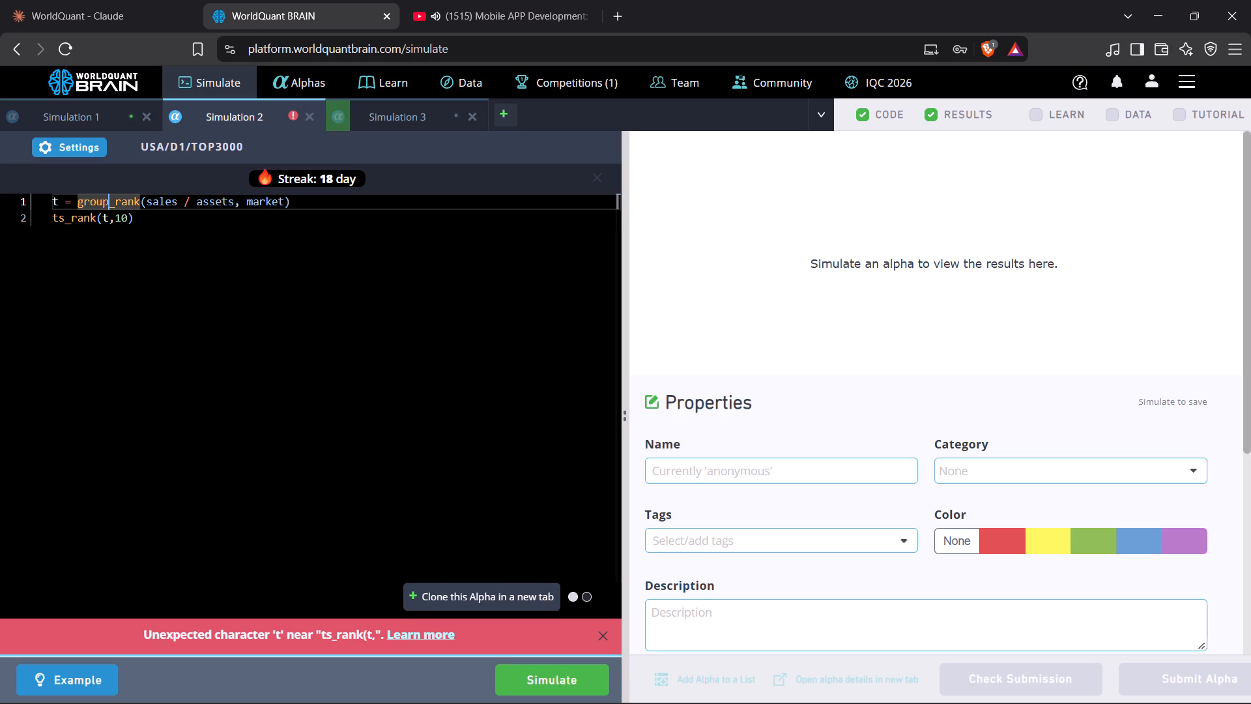
{"action": "key", "text": "BackSpace"}
{"action": "key", "text": "BackSpace"}
{"action": "key", "text": "BackSpace"}
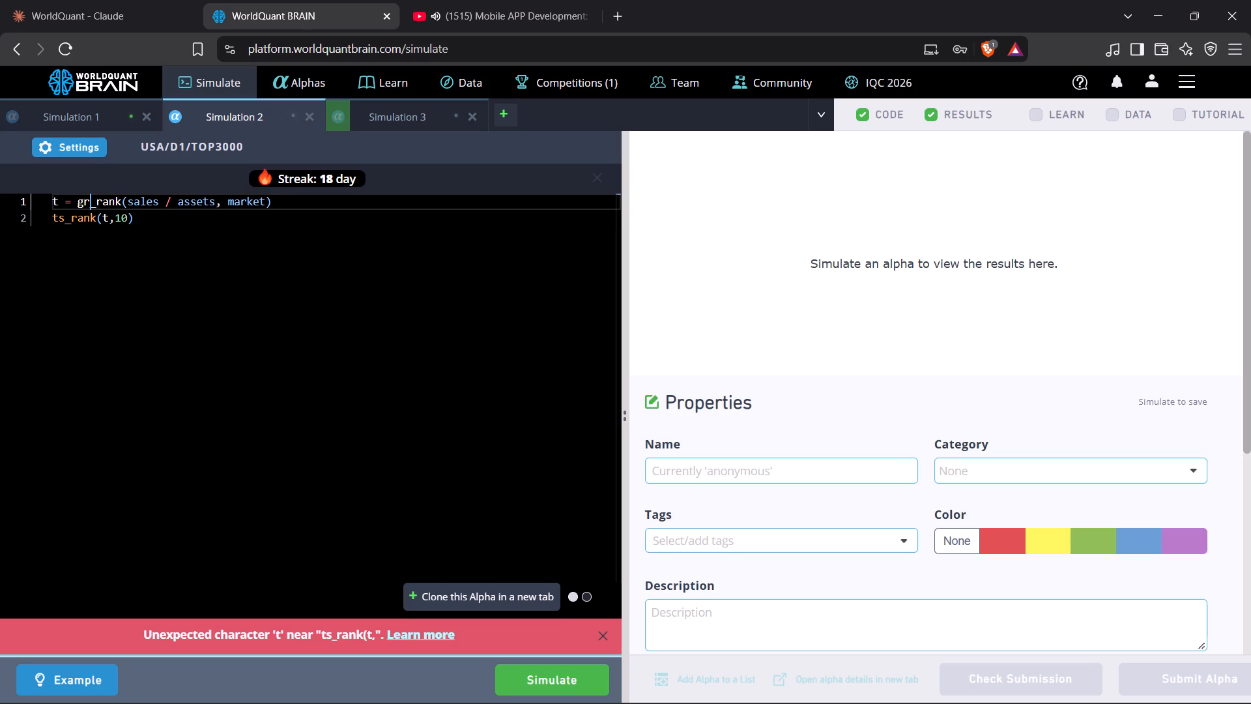
{"action": "key", "text": "BackSpace"}
{"action": "key", "text": "BackSpace"}
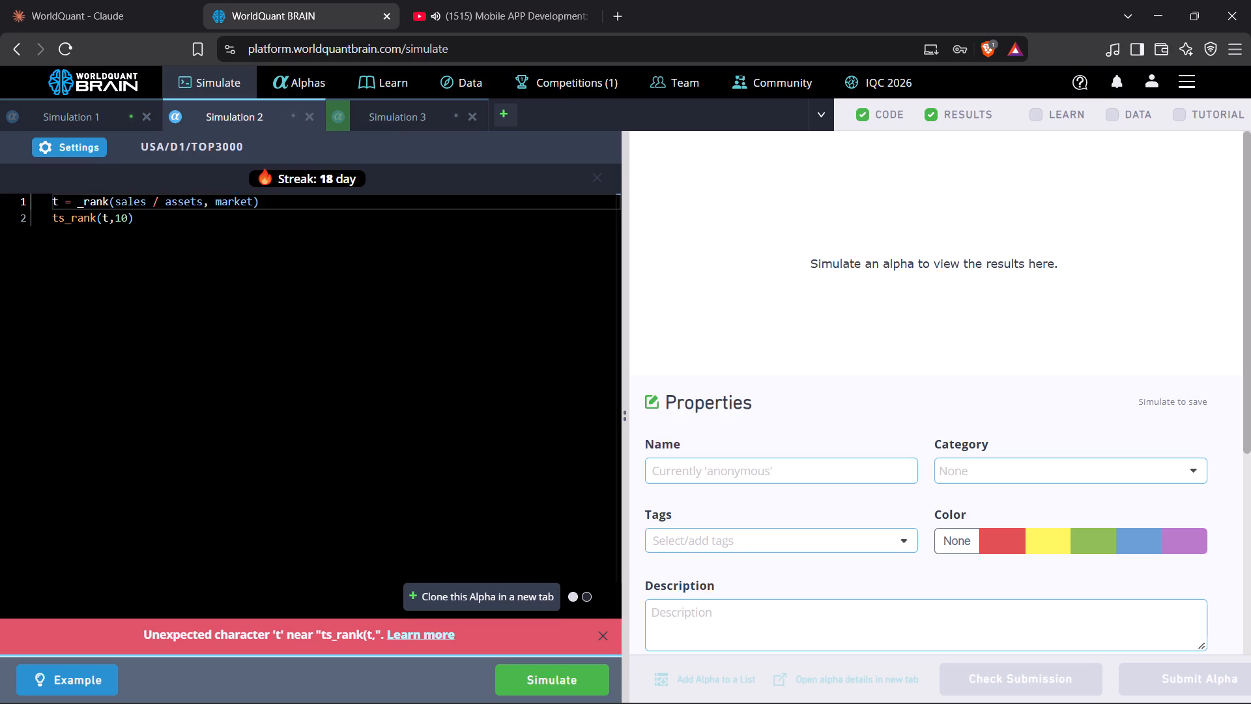
{"action": "key", "text": "Delete"}
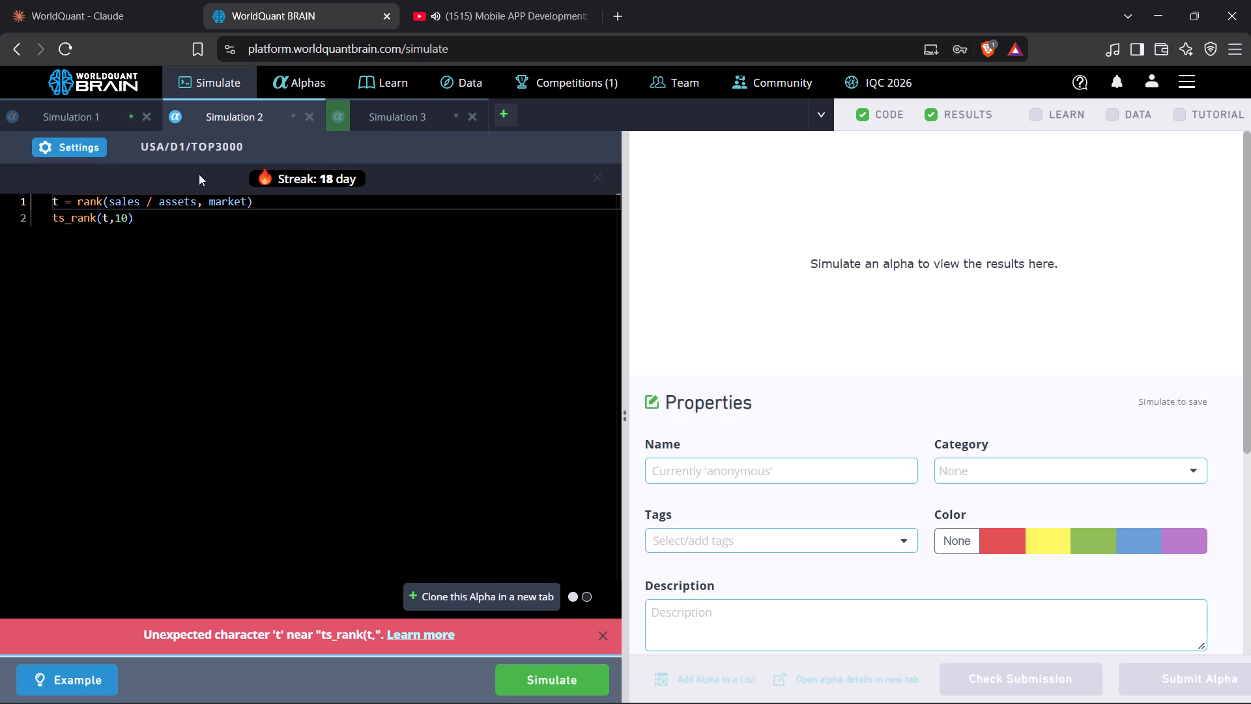
Remove the market argument from rank in Simulation 2, leaving rank(sales / assets), and try running the simulation.
{"action": "left_click", "coordinate": [251, 205]}
{"action": "key", "text": "Left"}
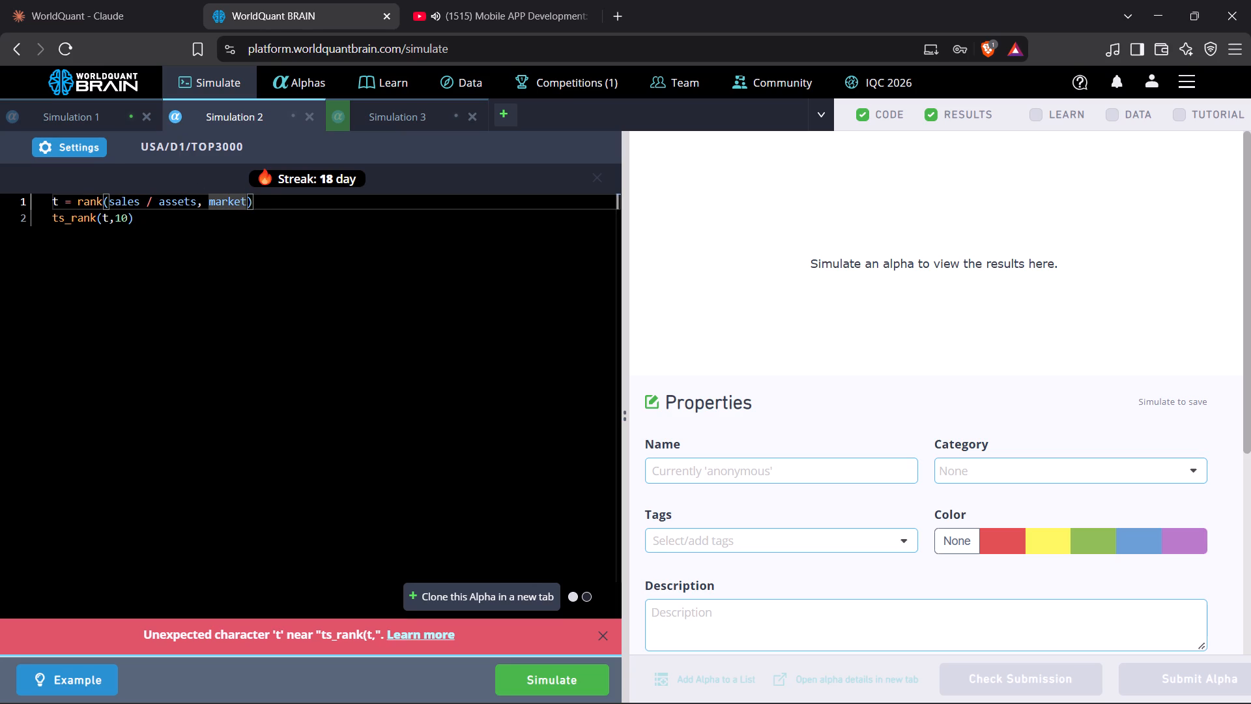
{"action": "key", "text": "BackSpace"}
{"action": "key", "text": "BackSpace"}
{"action": "key", "text": "BackSpace"}
{"action": "key", "text": "BackSpace"}
{"action": "key", "text": "BackSpace"}
{"action": "key", "text": "BackSpace"}
{"action": "key", "text": "BackSpace"}
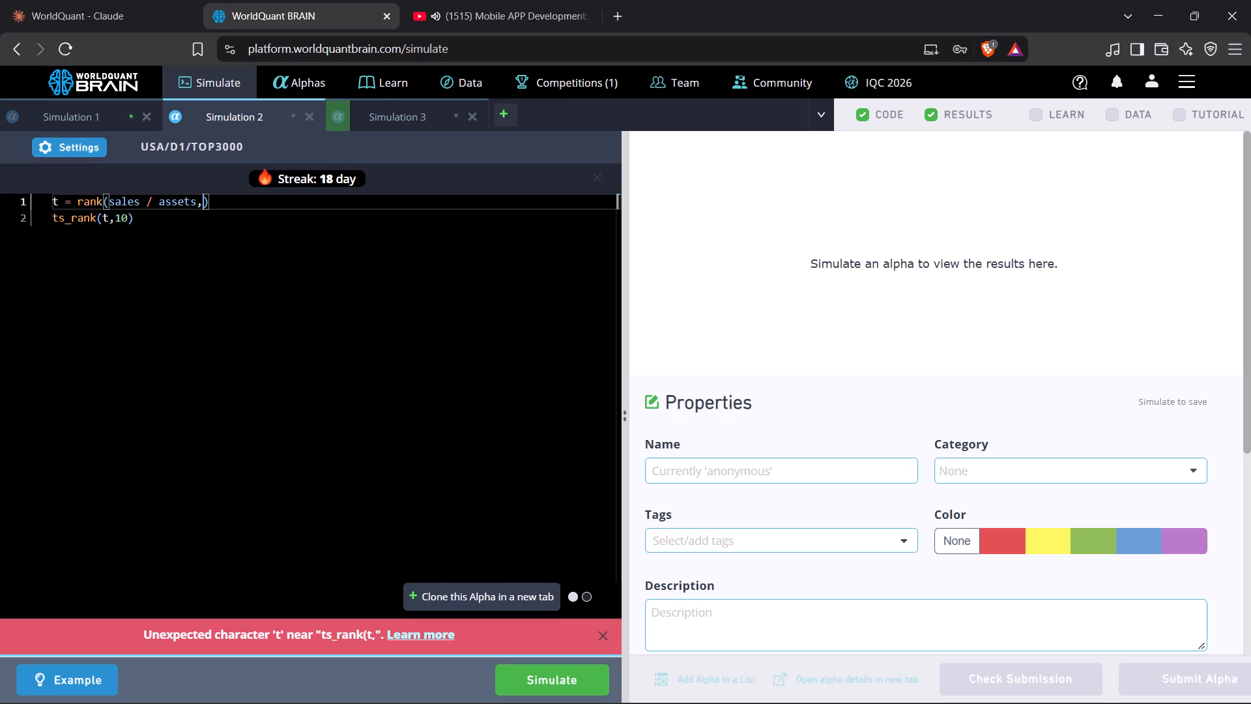
{"action": "key", "text": "BackSpace"}
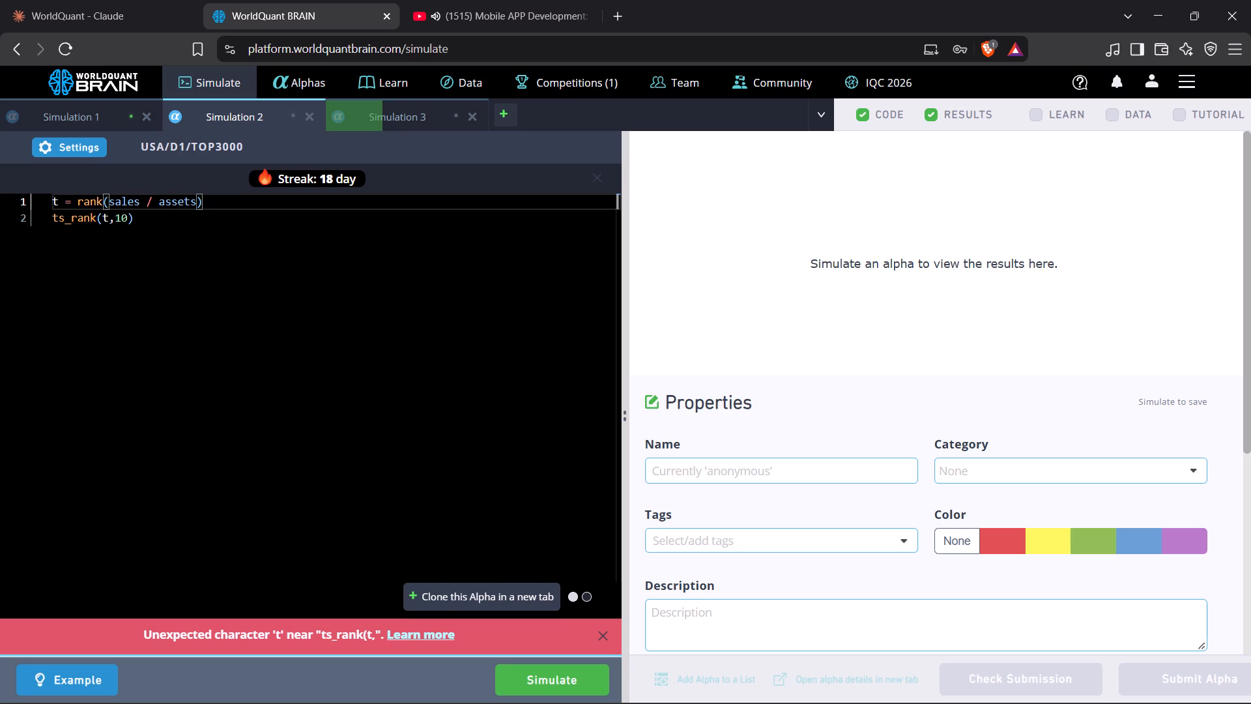
{"action": "left_click", "coordinate": [535, 684]}
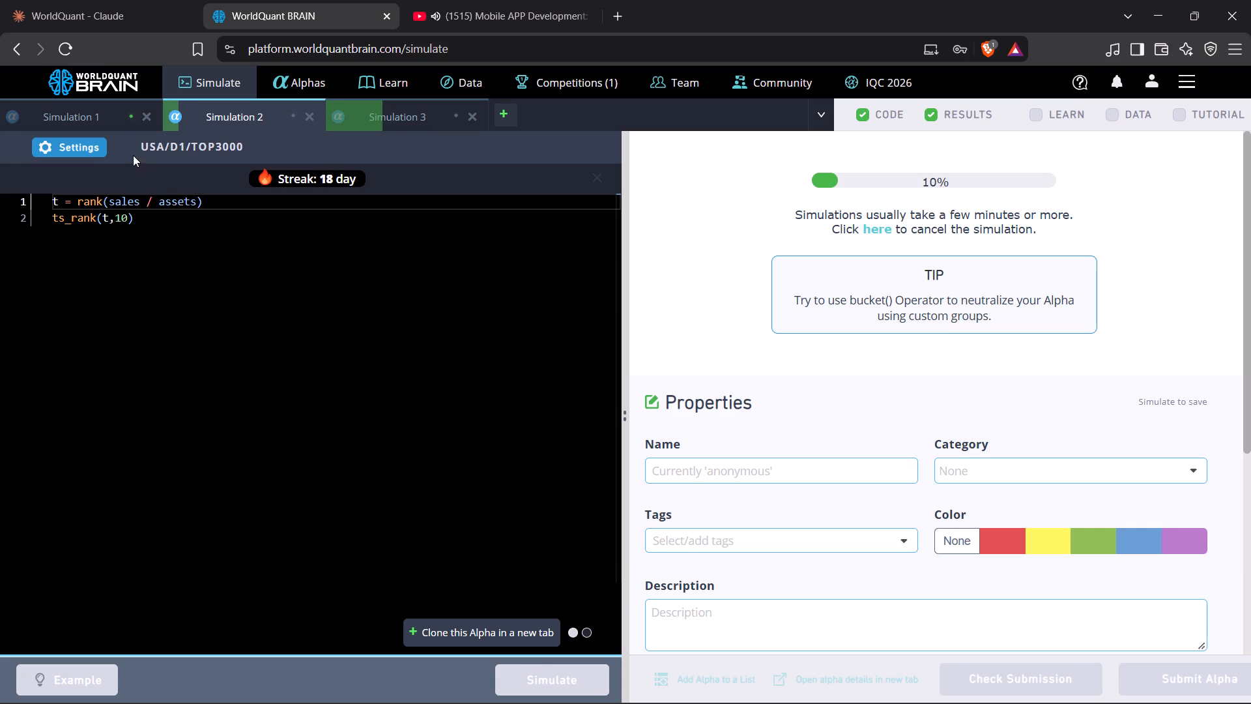
Show Simulation 1's test period results and examine its failed checks under IS Testing Status.
{"action": "left_click", "coordinate": [114, 119]}
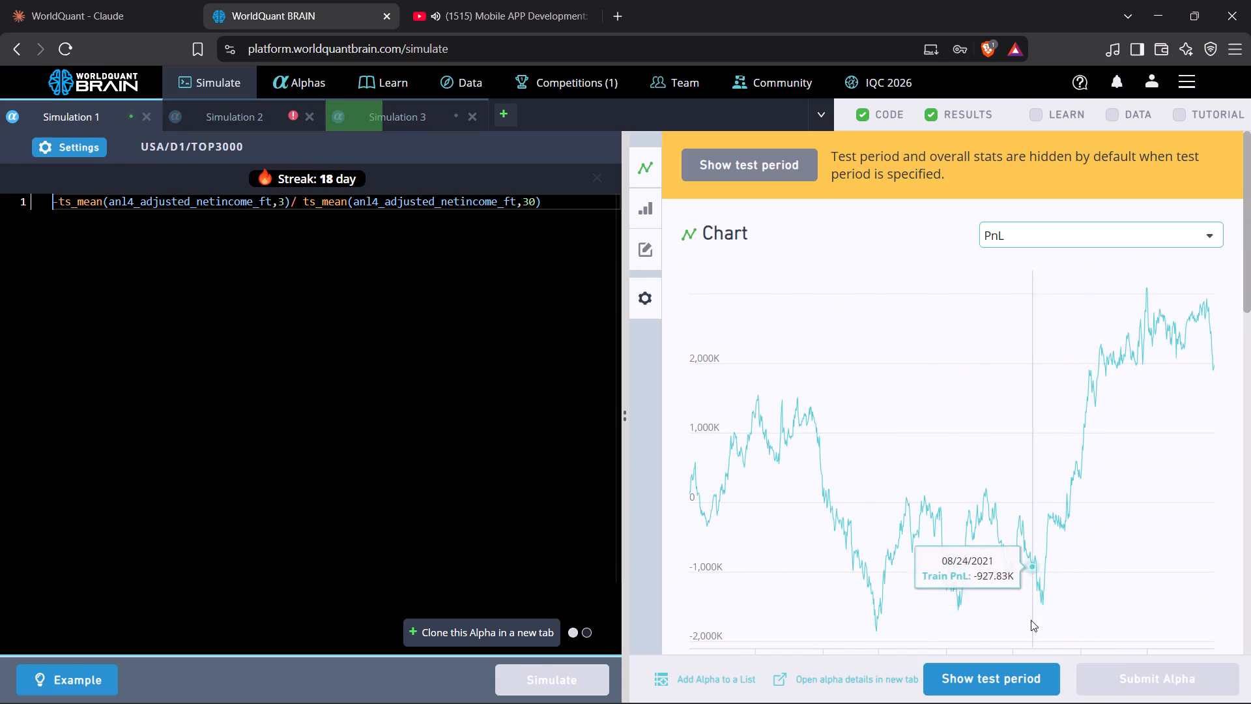
{"action": "left_click", "coordinate": [1006, 673]}
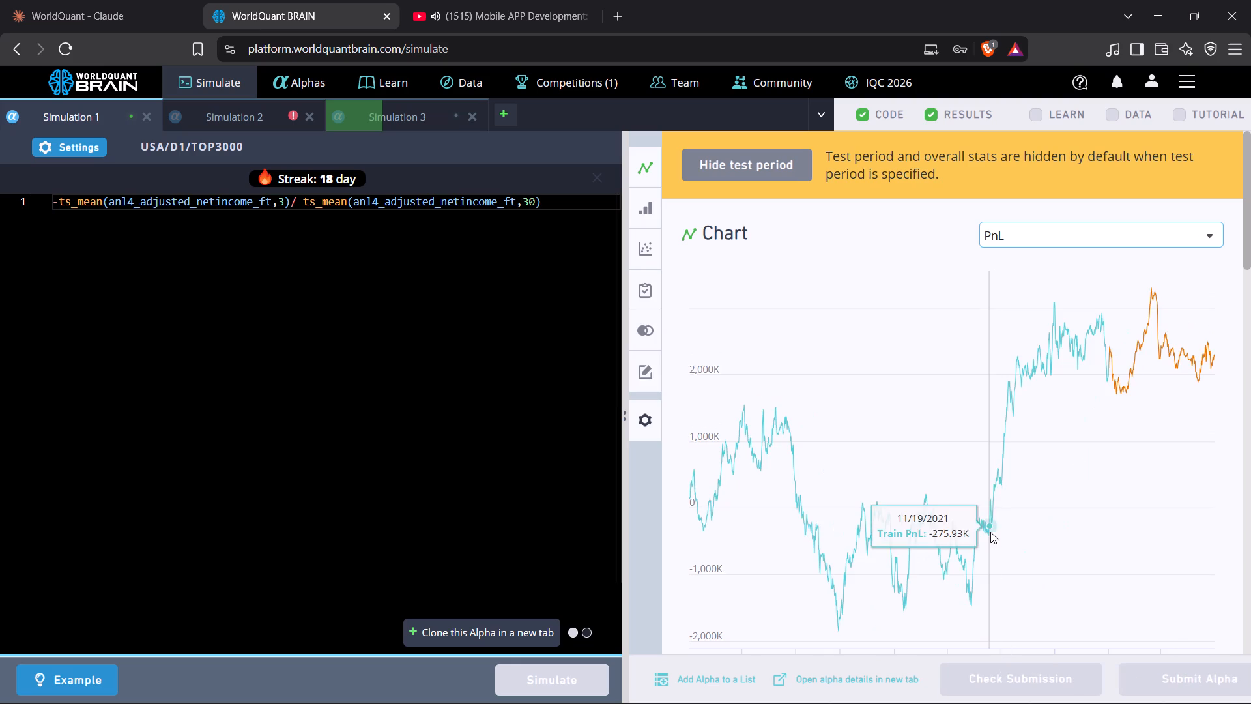
{"action": "scroll", "coordinate": [992, 516], "scroll_direction": "down", "scroll_amount": 9}
{"action": "left_click", "coordinate": [870, 587]}
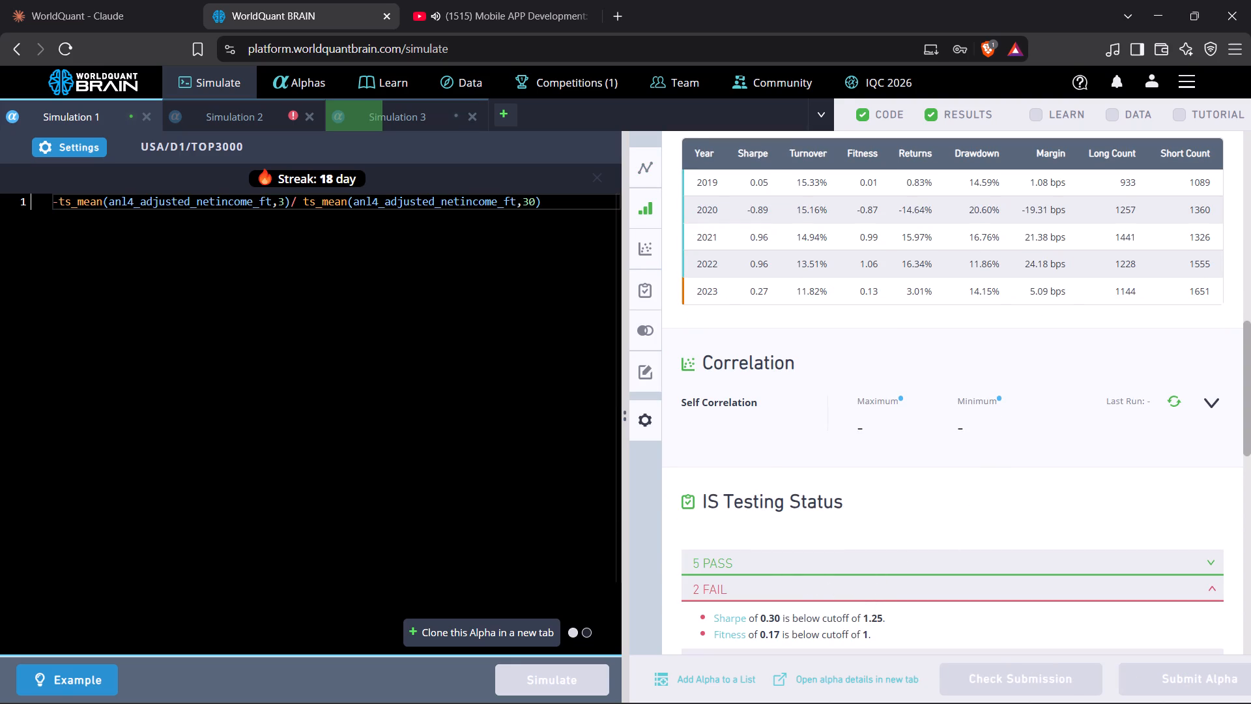
Set the lookback of the second ts_mean in Simulation 1 to 10.
{"action": "left_click_drag", "start_coordinate": [527, 203], "coordinate": [528, 218]}
{"action": "key", "text": "BackSpace"}
{"action": "key", "text": "1"}
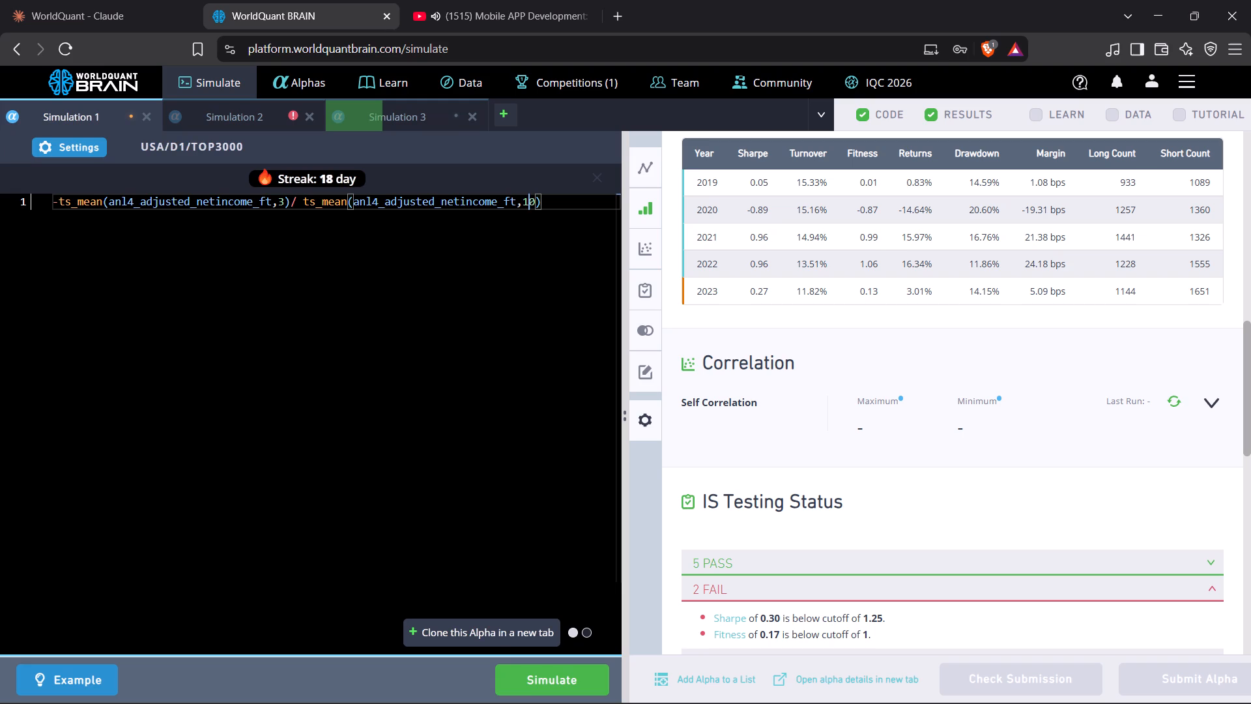
Set Simulation 1's universe to TOP2000, apply the settings, and run the simulation.
{"action": "left_click", "coordinate": [81, 144]}
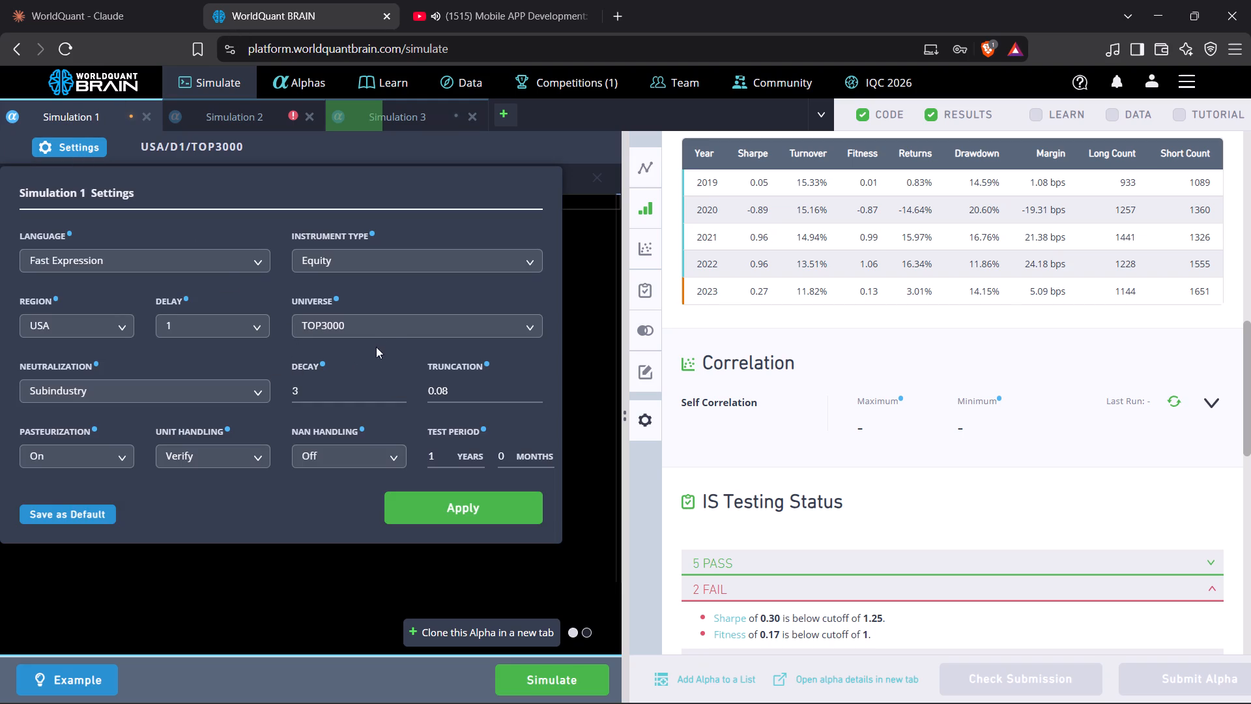
{"action": "left_click", "coordinate": [388, 330]}
{"action": "left_click", "coordinate": [370, 368]}
{"action": "left_click", "coordinate": [442, 503]}
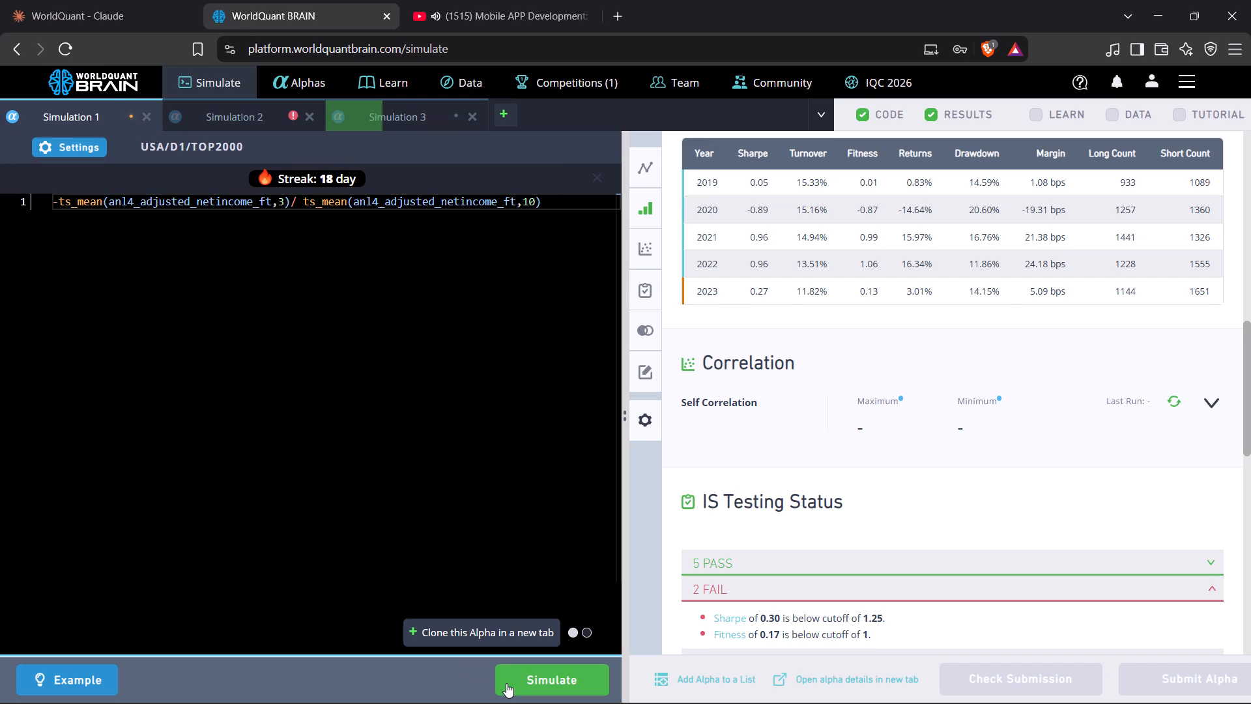
{"action": "left_click", "coordinate": [508, 682]}
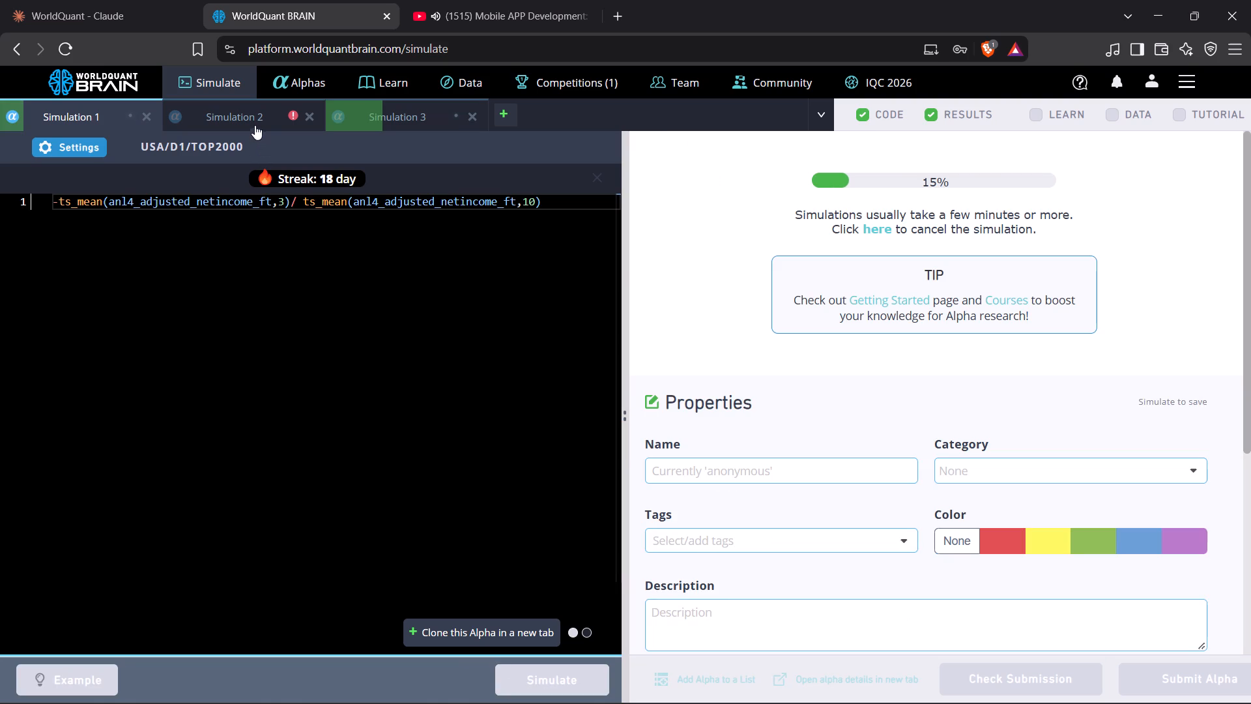
Delete the ts_rank(t,10) expression from the second line of Simulation 2.
{"action": "left_click", "coordinate": [255, 125]}
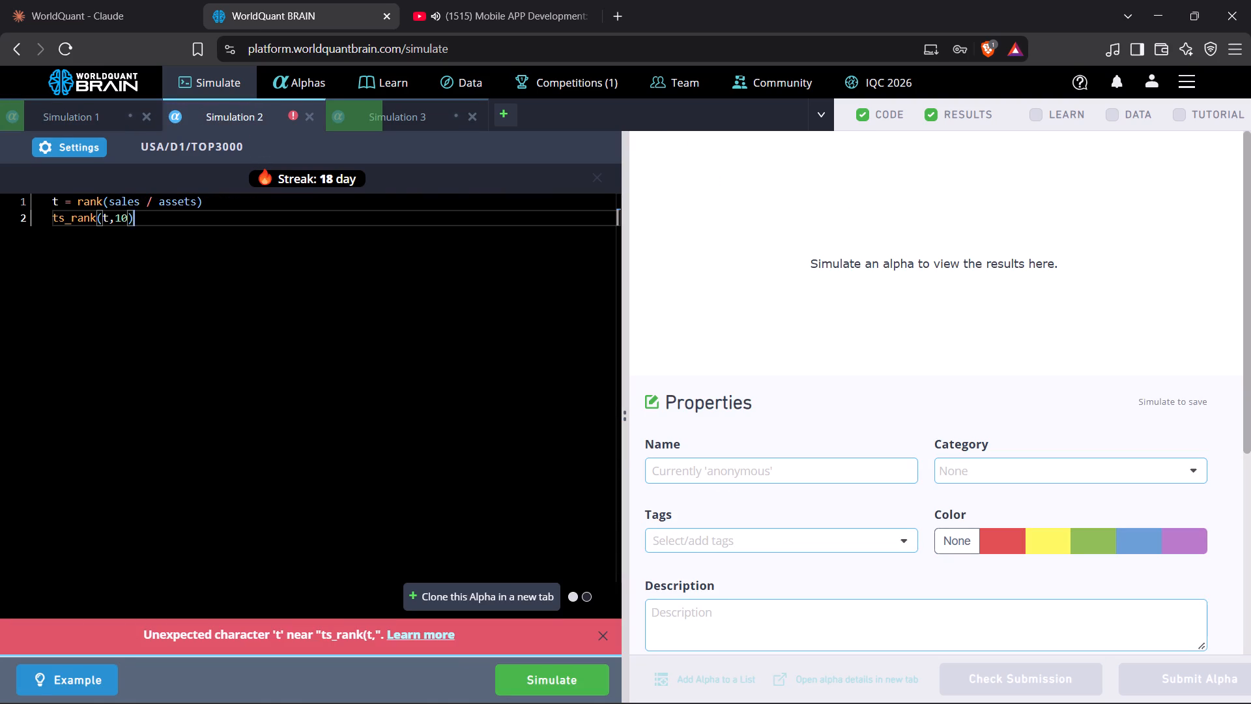
{"action": "key", "text": "BackSpace"}
{"action": "key", "text": "BackSpace"}
{"action": "key", "text": "BackSpace"}
{"action": "key", "text": "BackSpace"}
{"action": "key", "text": "BackSpace"}
{"action": "key", "text": "BackSpace"}
{"action": "key", "text": "BackSpace"}
{"action": "key", "text": "BackSpace"}
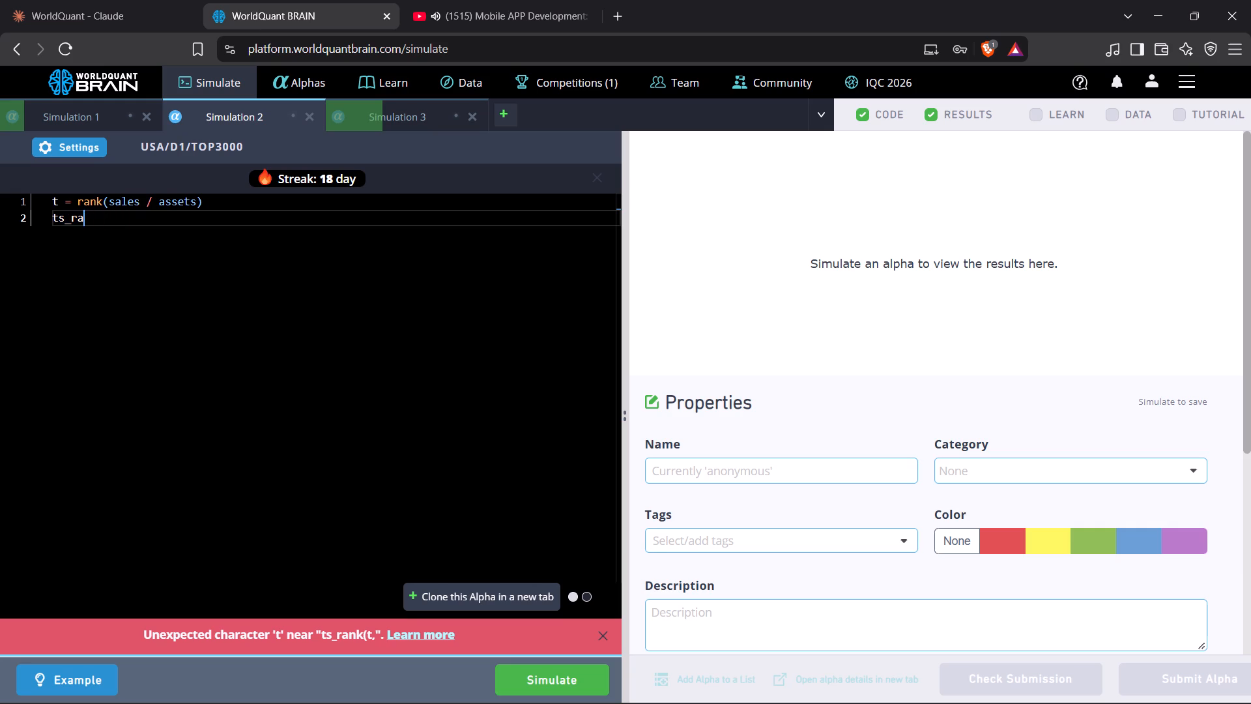
{"action": "key", "text": "BackSpace"}
{"action": "key", "text": "BackSpace"}
{"action": "key", "text": "BackSpace"}
{"action": "key", "text": "BackSpace"}
{"action": "key", "text": "BackSpace"}
{"action": "key", "text": "Up"}
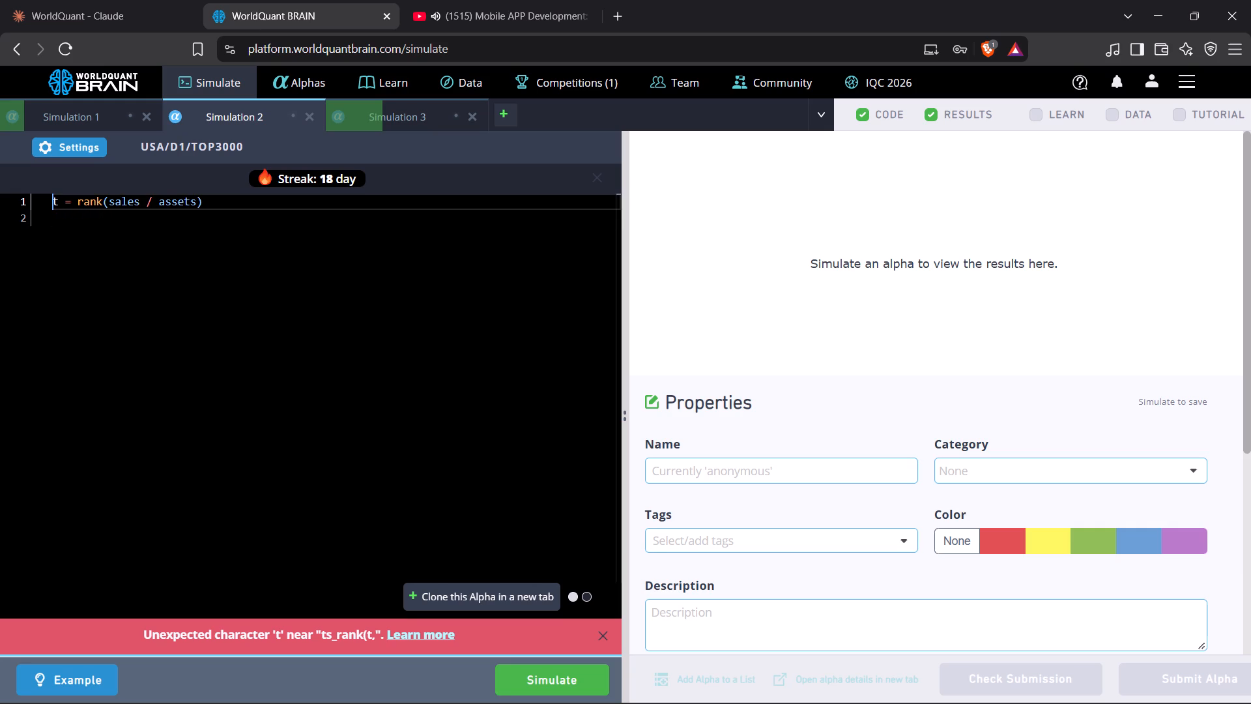
Remove the "t =" assignment from Simulation 2 so the expression is rank(sales / assets), and run the simulation.
{"action": "key", "text": "Delete"}
{"action": "key", "text": "Delete"}
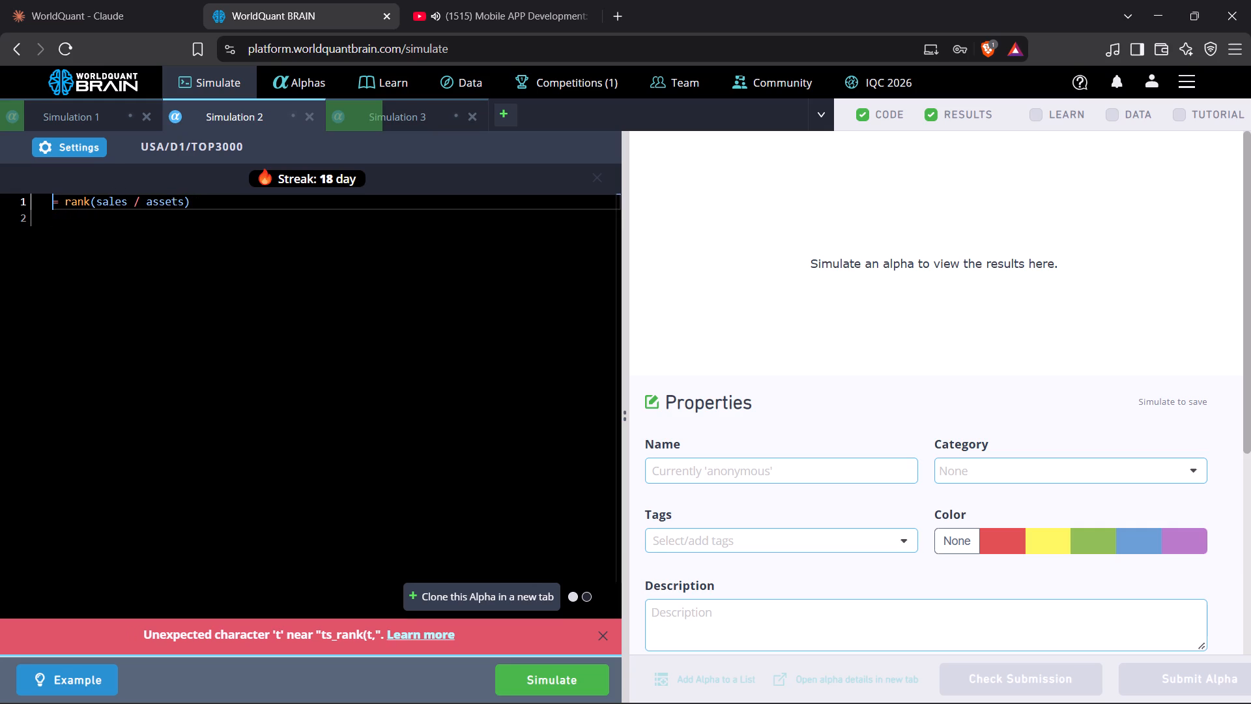
{"action": "key", "text": "Delete"}
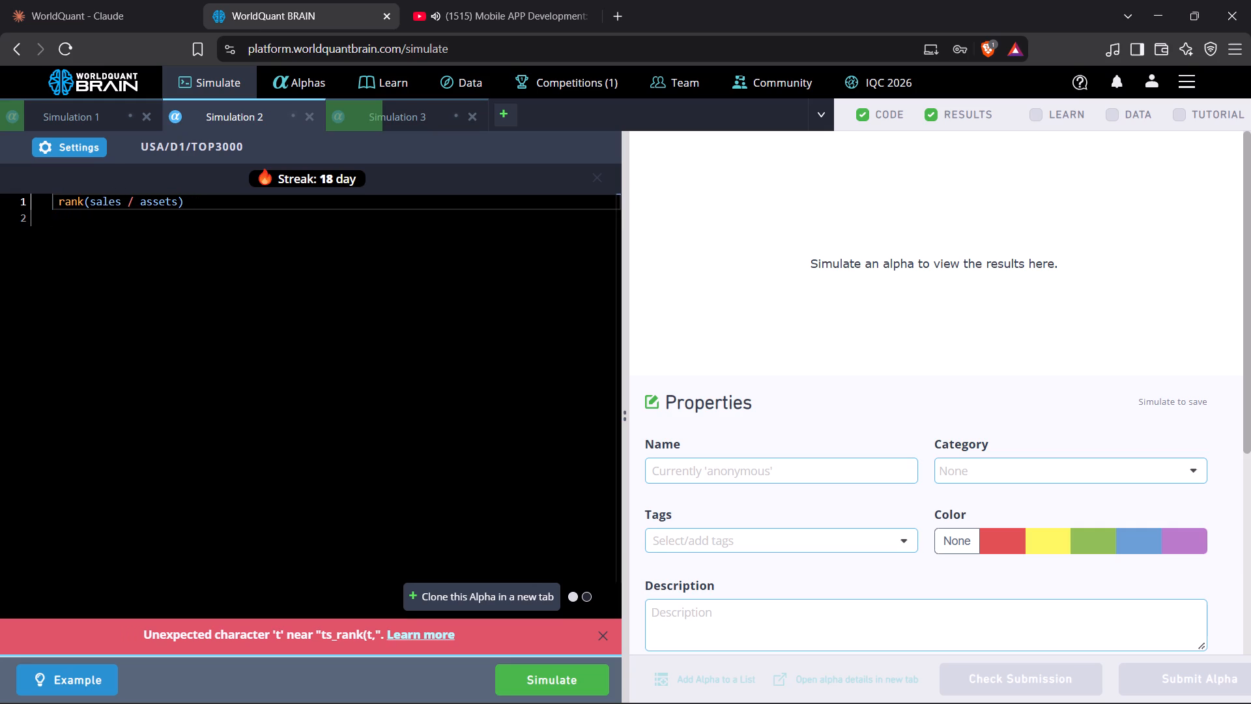
{"action": "left_click", "coordinate": [558, 684]}
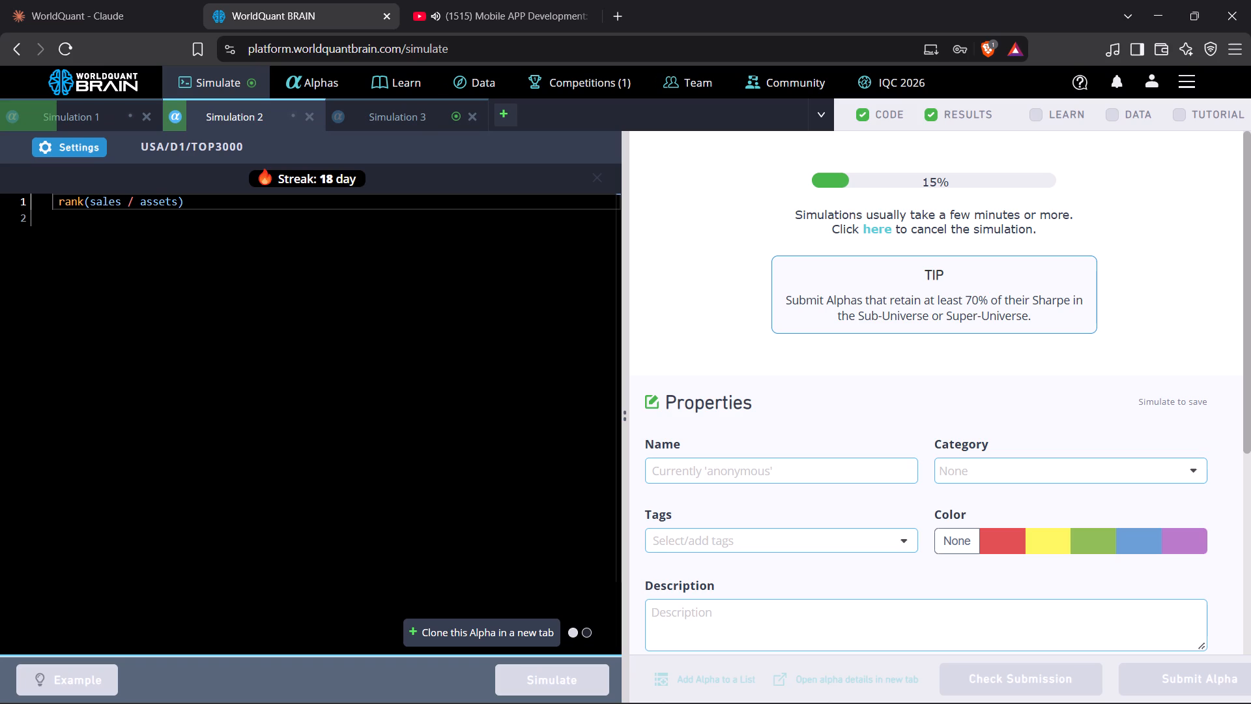
Show Simulation 3's test period results and examine its failed checks under IS Testing Status.
{"action": "left_click", "coordinate": [417, 116]}
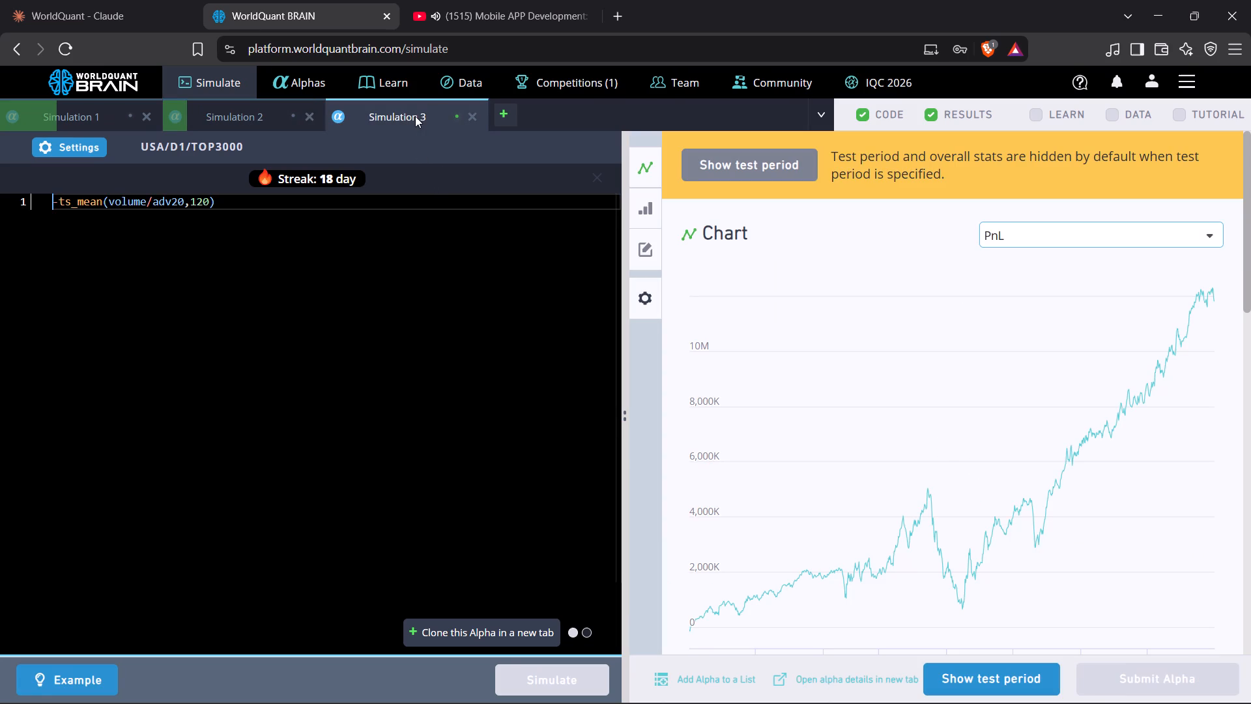
{"action": "left_click", "coordinate": [999, 669]}
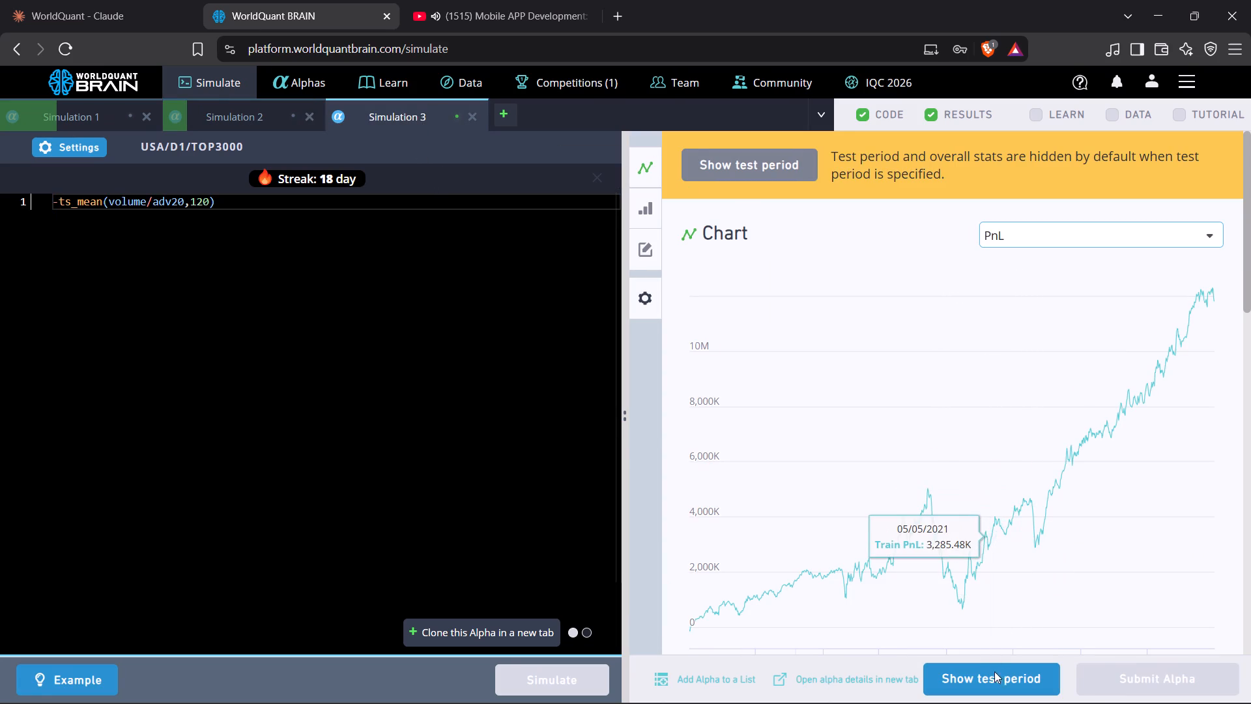
{"action": "scroll", "coordinate": [970, 550], "scroll_direction": "down", "scroll_amount": 4}
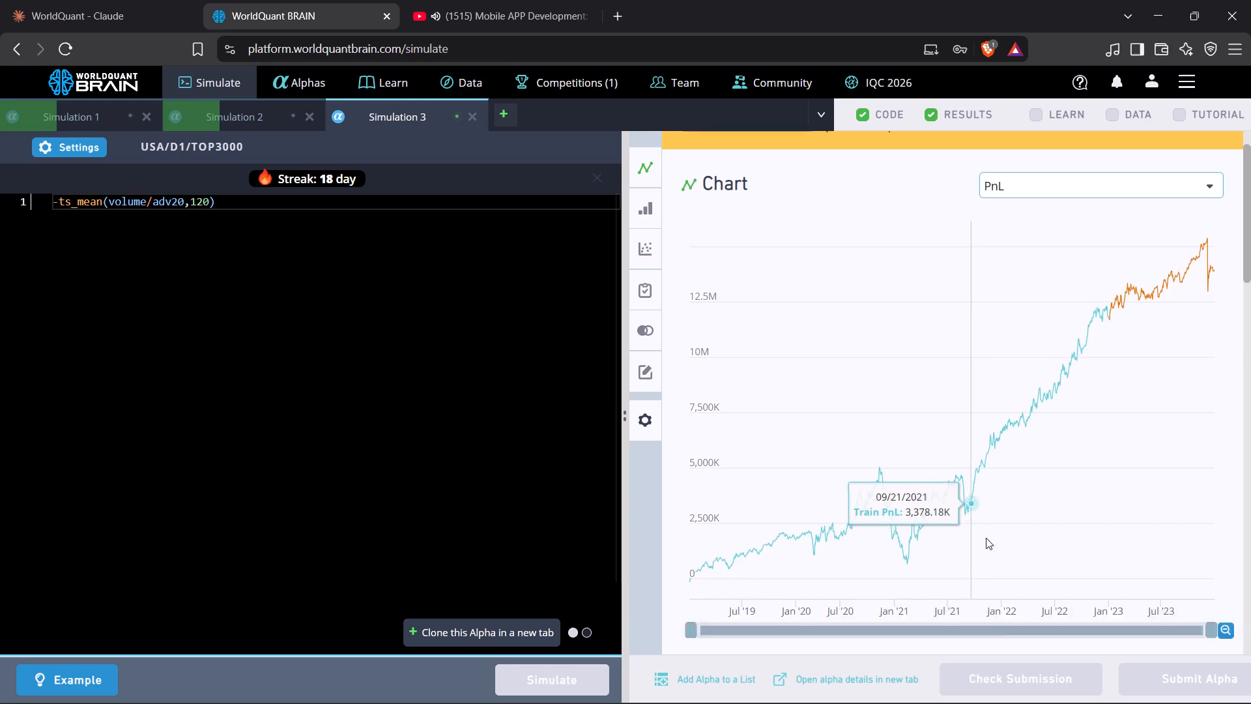
{"action": "scroll", "coordinate": [994, 529], "scroll_direction": "down", "scroll_amount": 8}
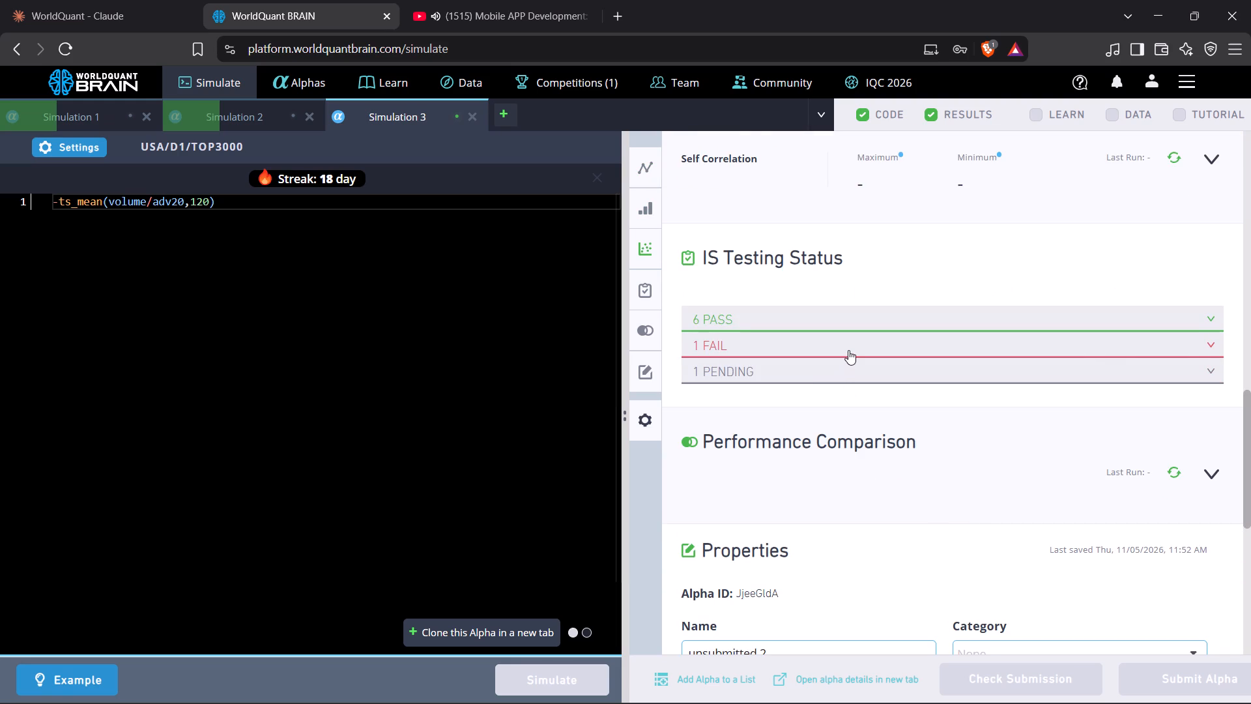
{"action": "left_click", "coordinate": [848, 350]}
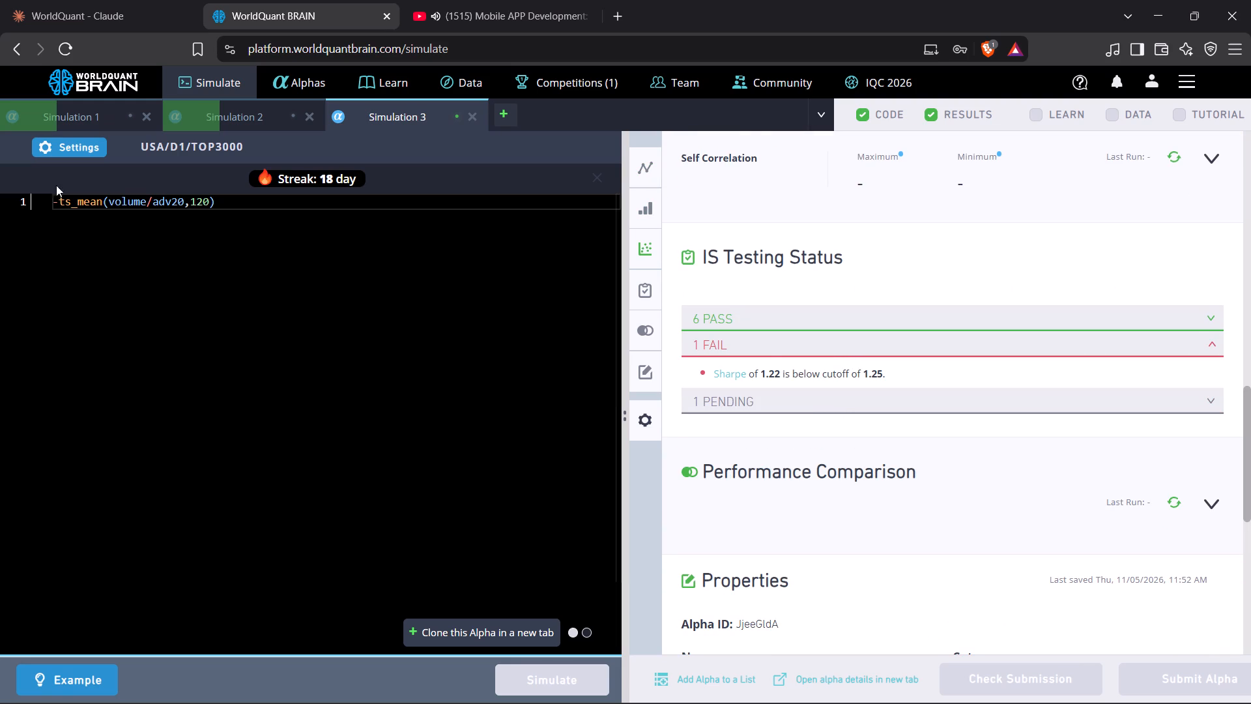
Set Simulation 3's universe to TOP2000, apply the settings, and run the simulation.
{"action": "left_click", "coordinate": [72, 150]}
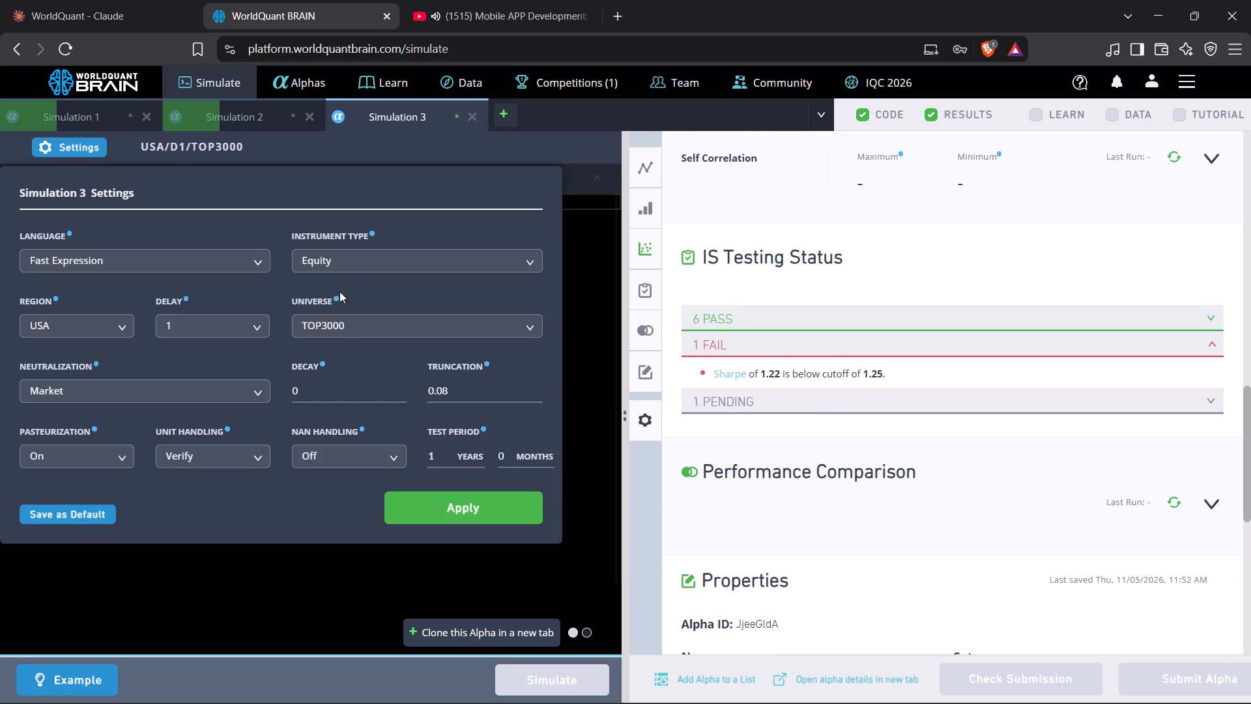
{"action": "left_click", "coordinate": [351, 325]}
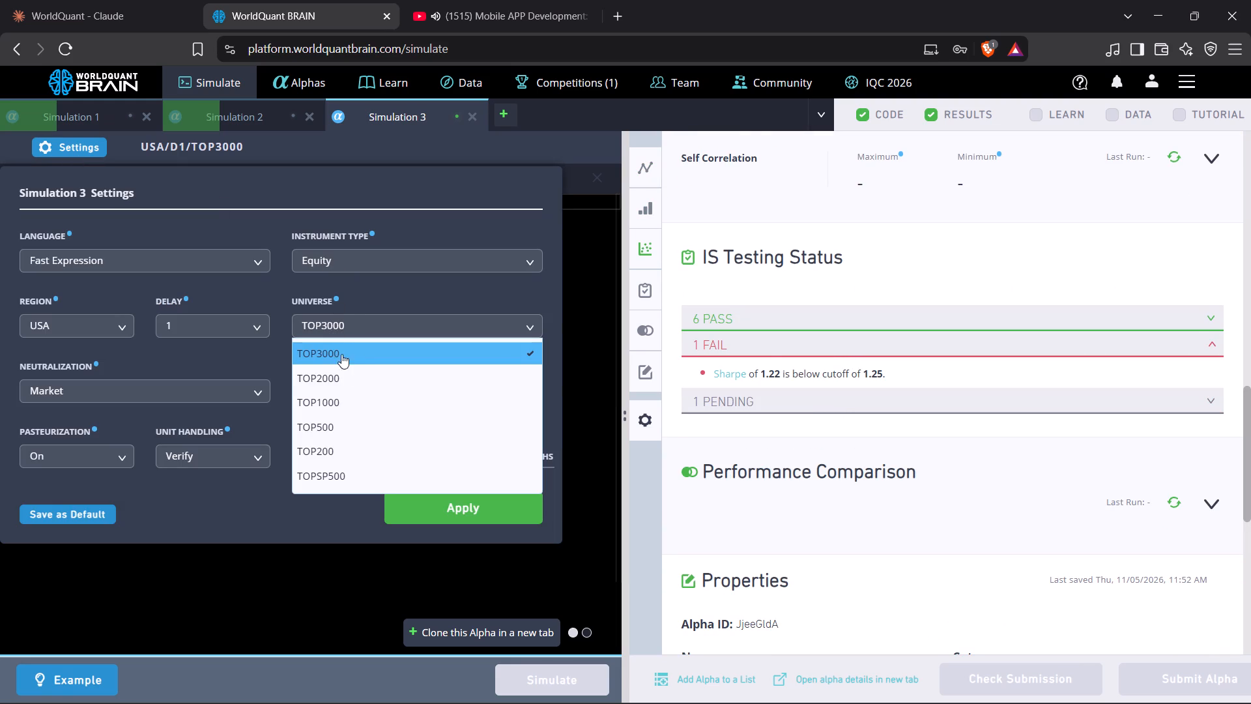
{"action": "left_click", "coordinate": [343, 374]}
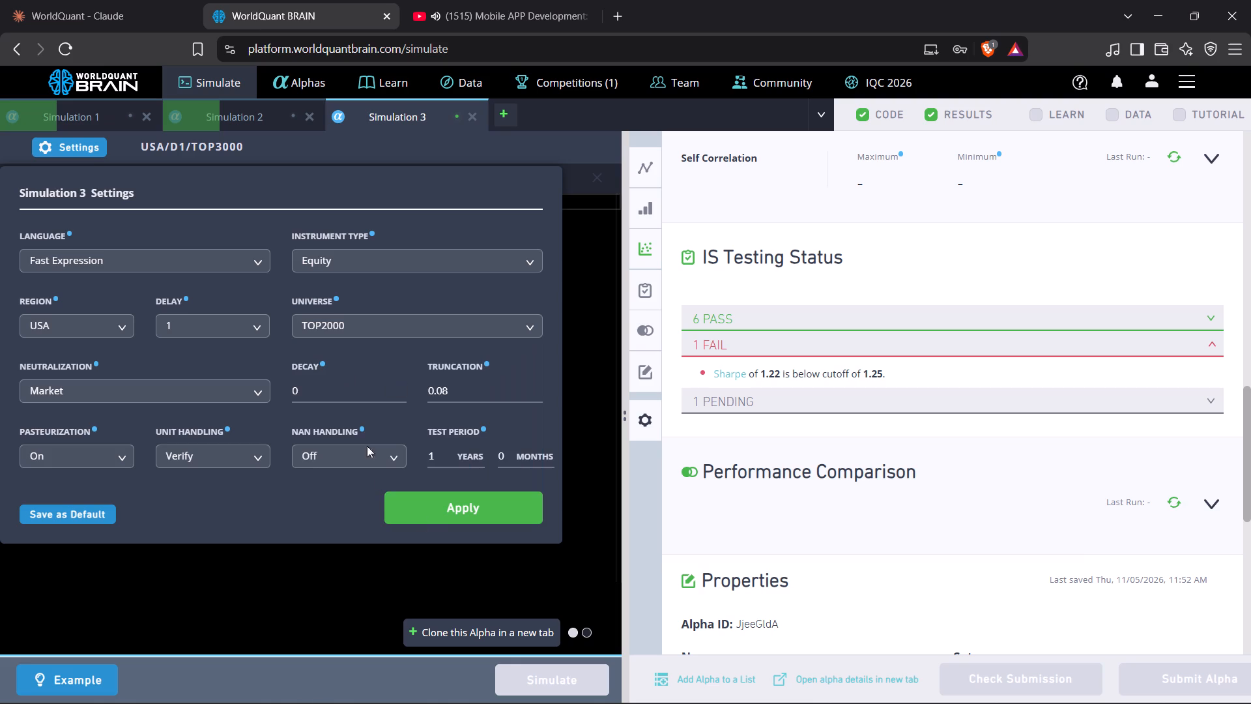
{"action": "left_click", "coordinate": [429, 514]}
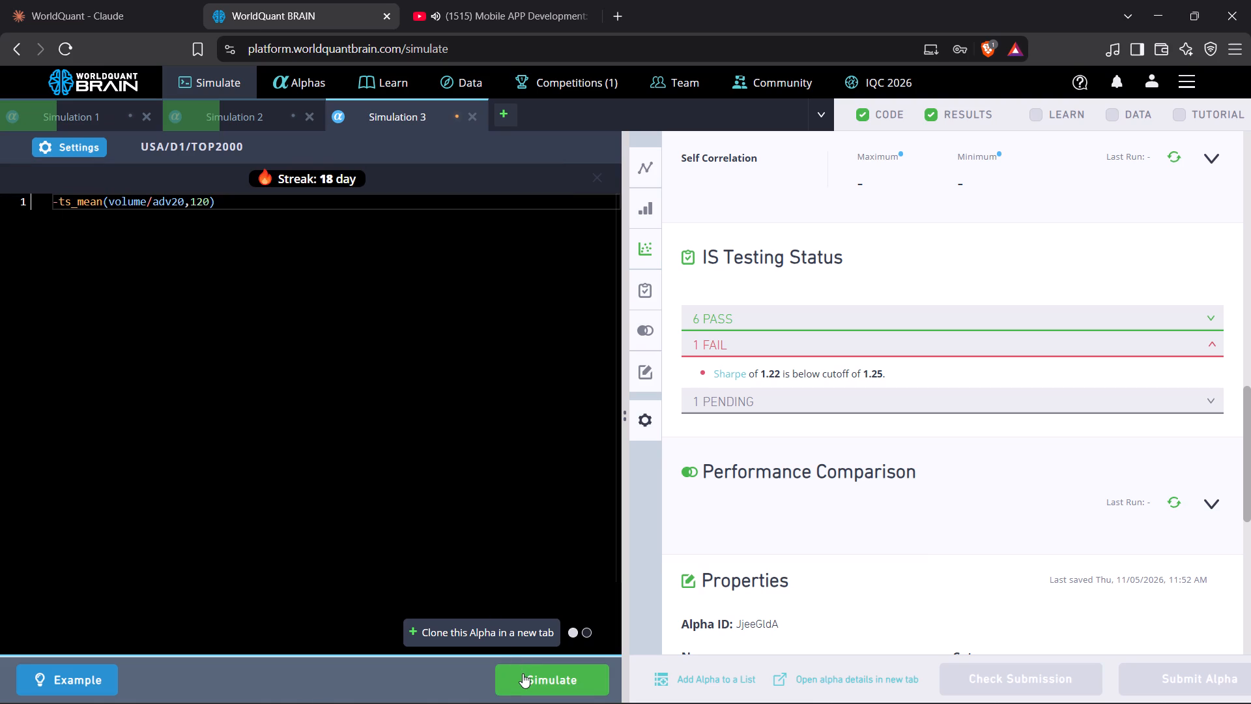
{"action": "left_click", "coordinate": [523, 673]}
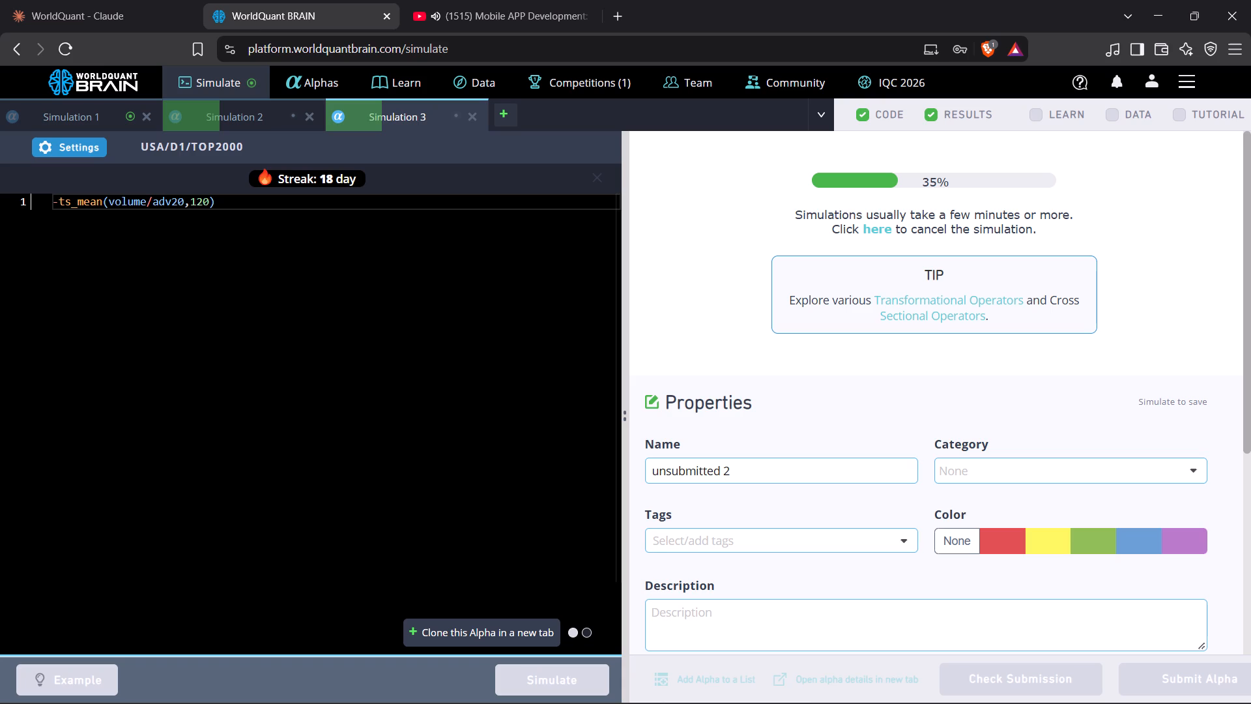
Show Simulation 1's test period results and examine its failed checks under IS Testing Status.
{"action": "left_click", "coordinate": [108, 113]}
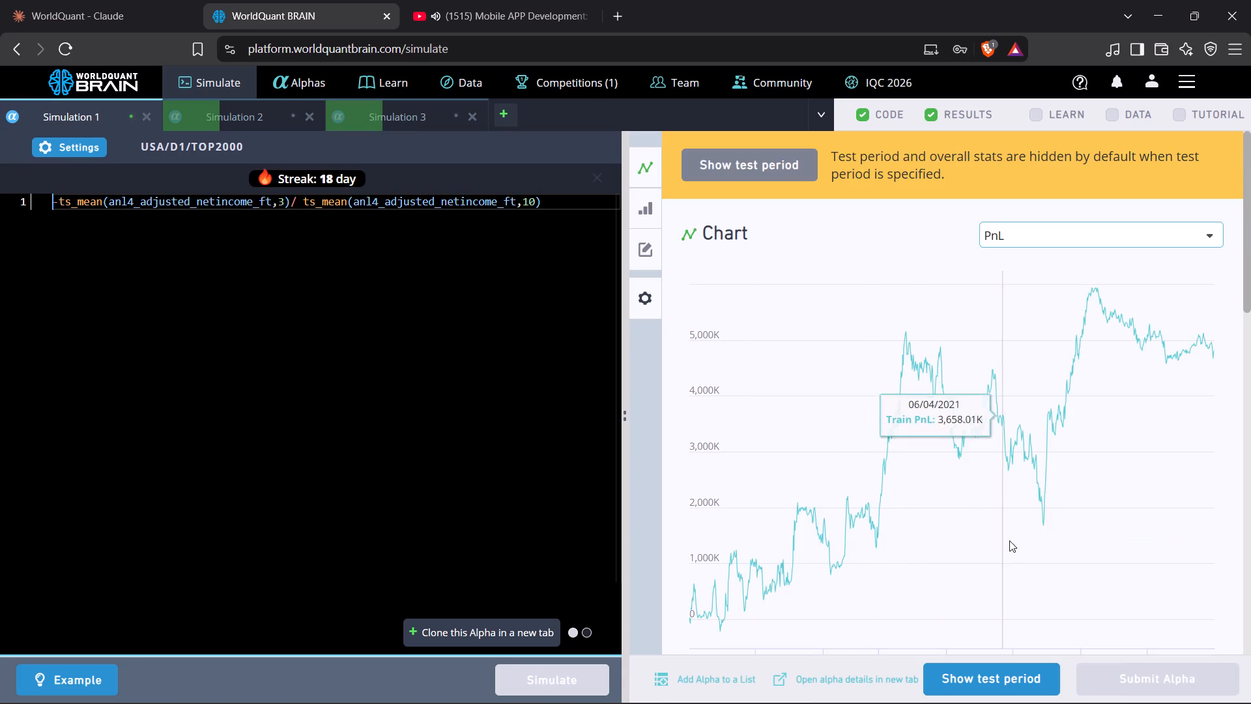
{"action": "left_click", "coordinate": [988, 681]}
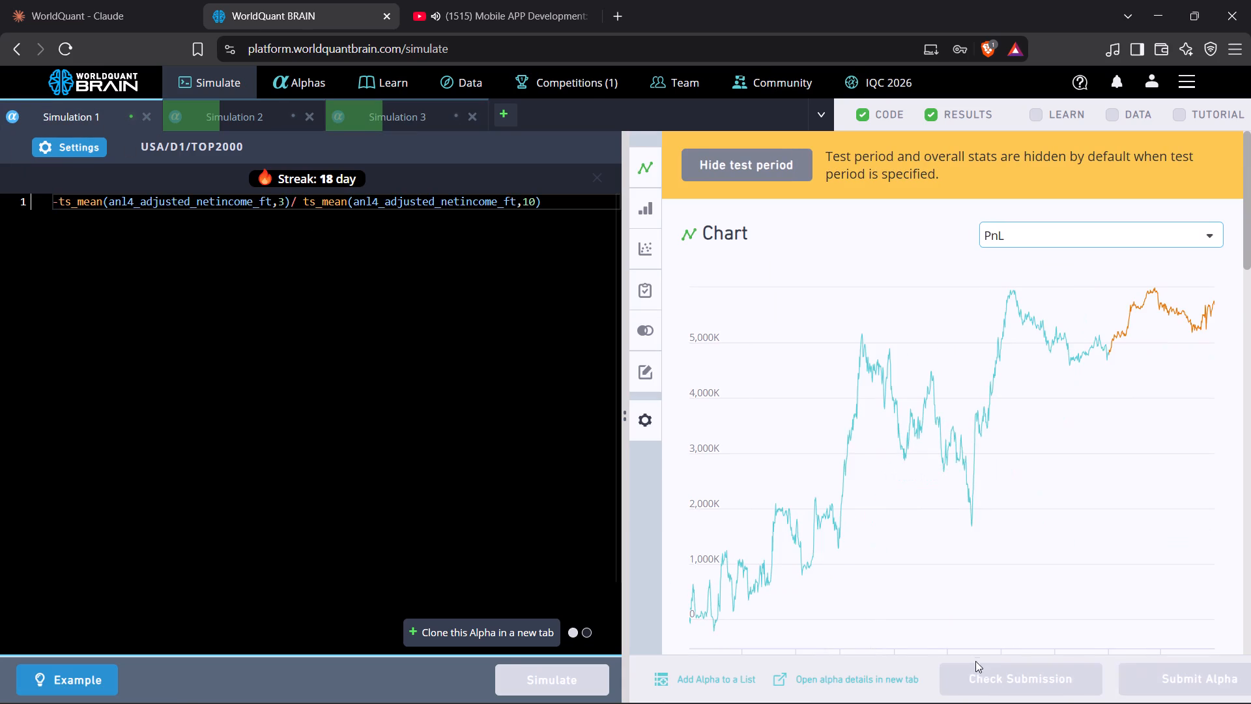
{"action": "scroll", "coordinate": [964, 462], "scroll_direction": "down", "scroll_amount": 11}
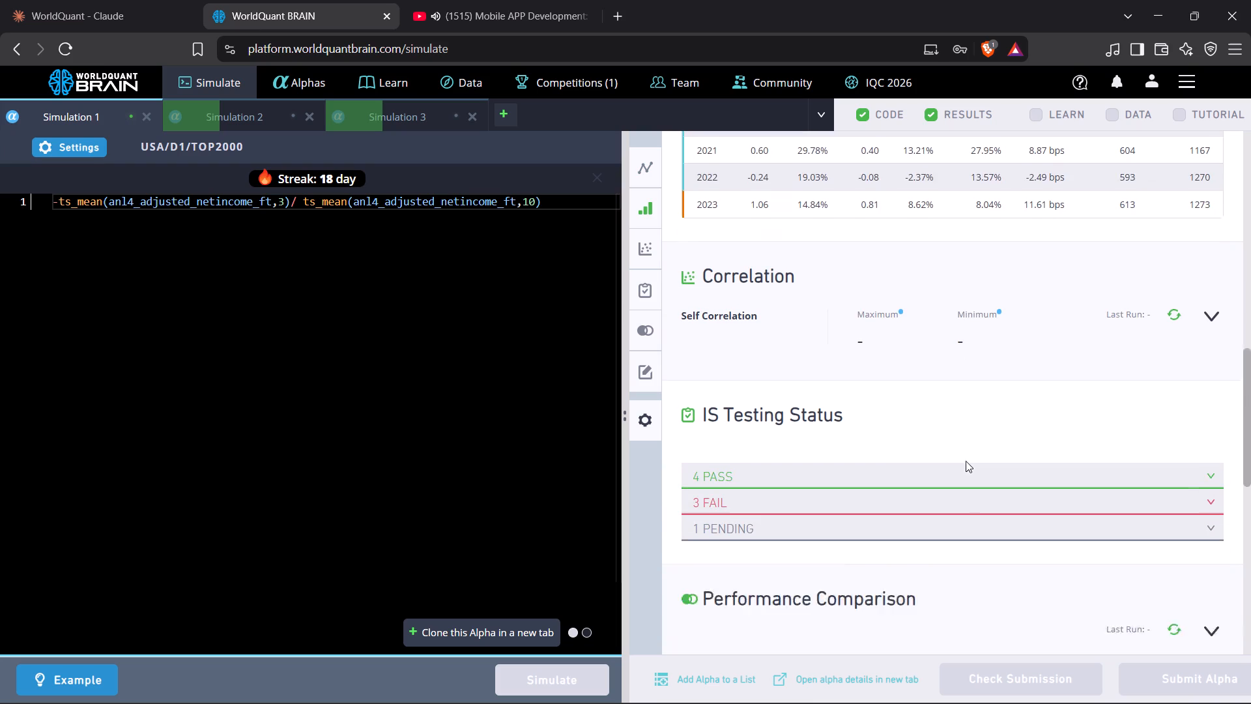
{"action": "left_click", "coordinate": [807, 430]}
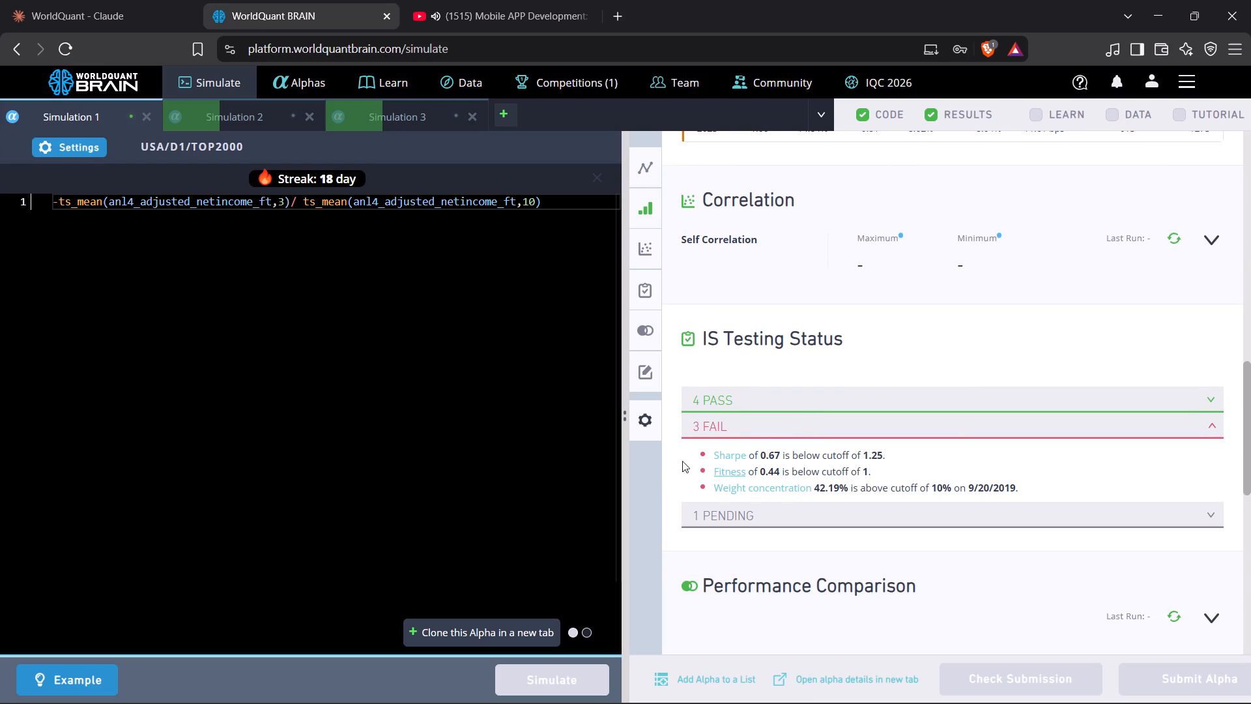
Set the lookback of the second ts_mean in Simulation 1 to 8 and run the simulation.
{"action": "left_click", "coordinate": [526, 206]}
{"action": "key", "text": "Delete"}
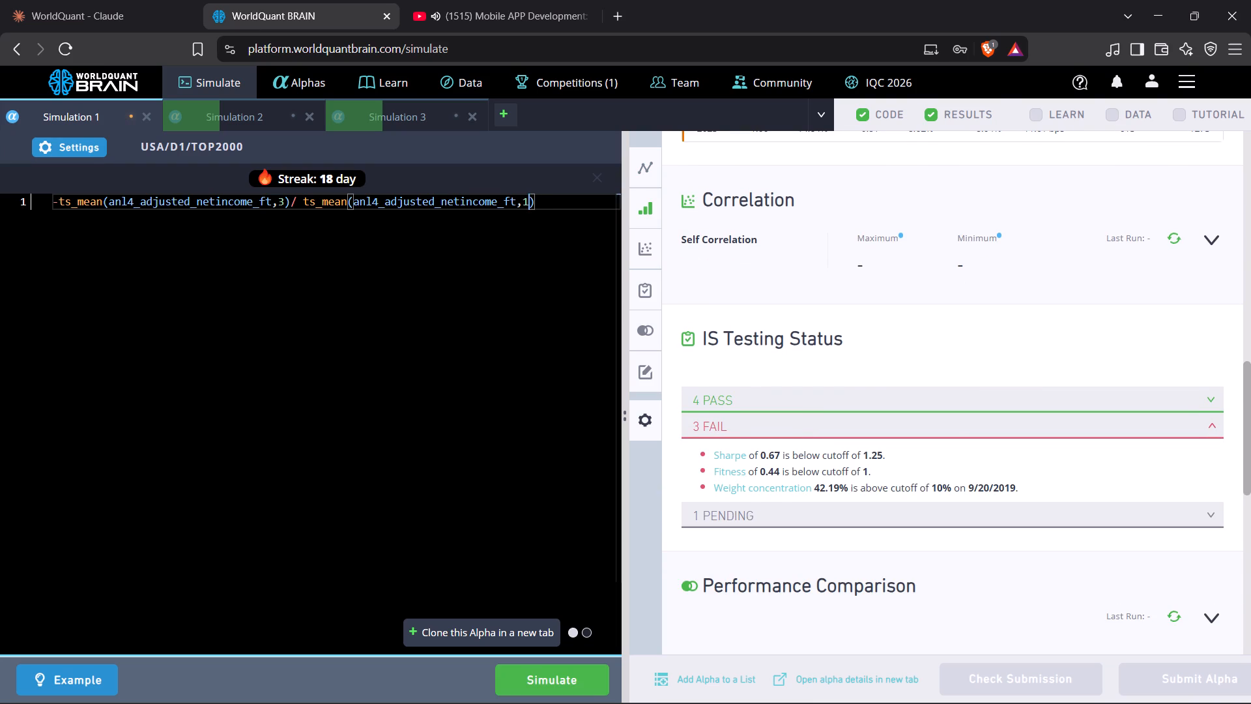
{"action": "key", "text": "BackSpace"}
{"action": "key", "text": "8"}
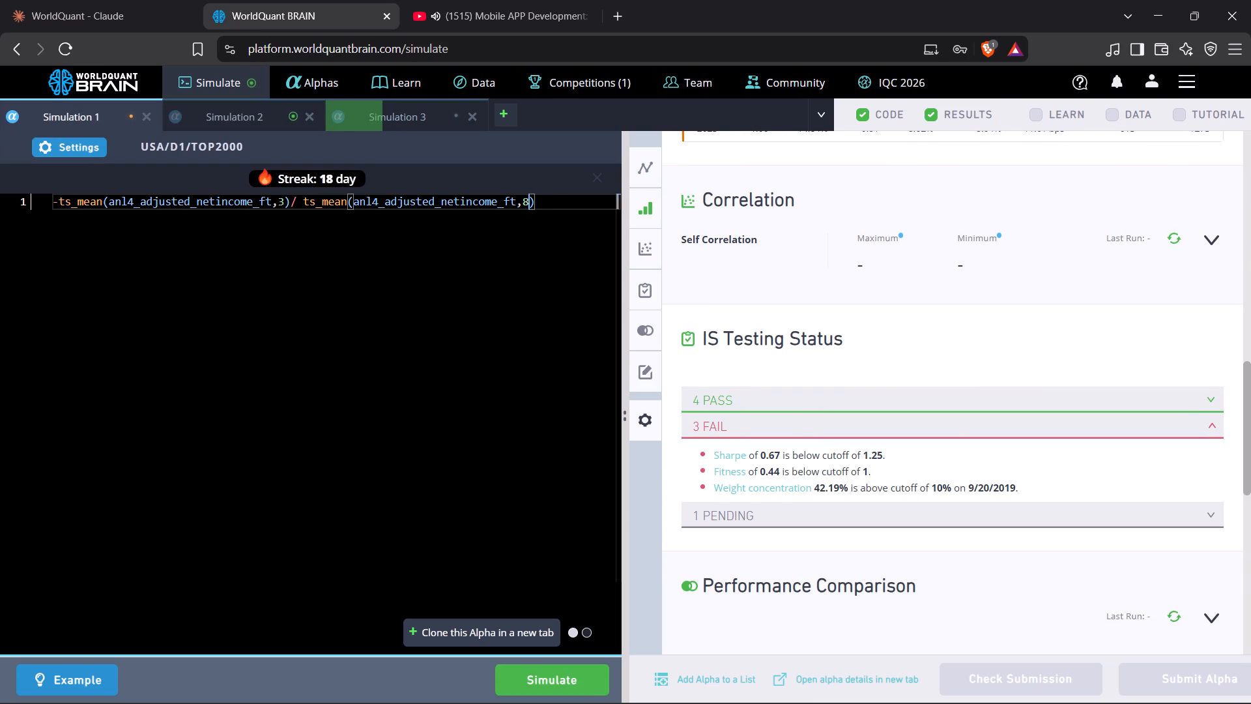
{"action": "left_click", "coordinate": [562, 682]}
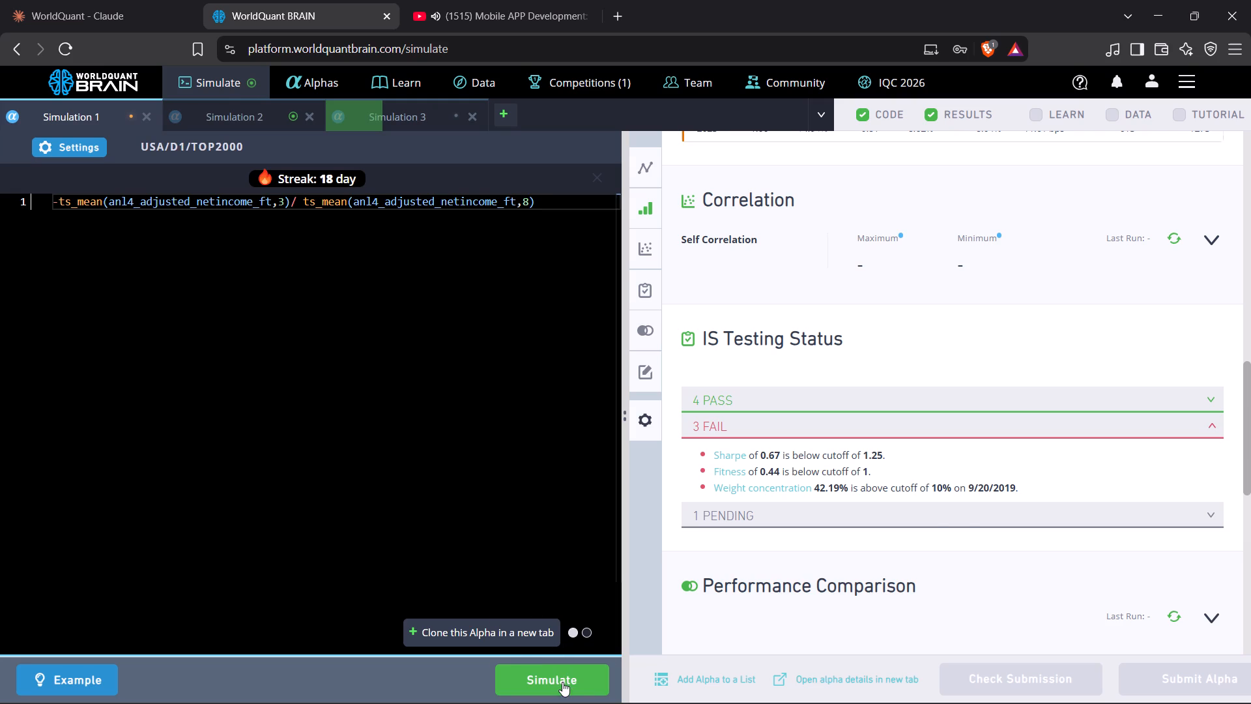
Show Simulation 2's test period results and examine its failed checks under IS Testing Status.
{"action": "left_click", "coordinate": [234, 116]}
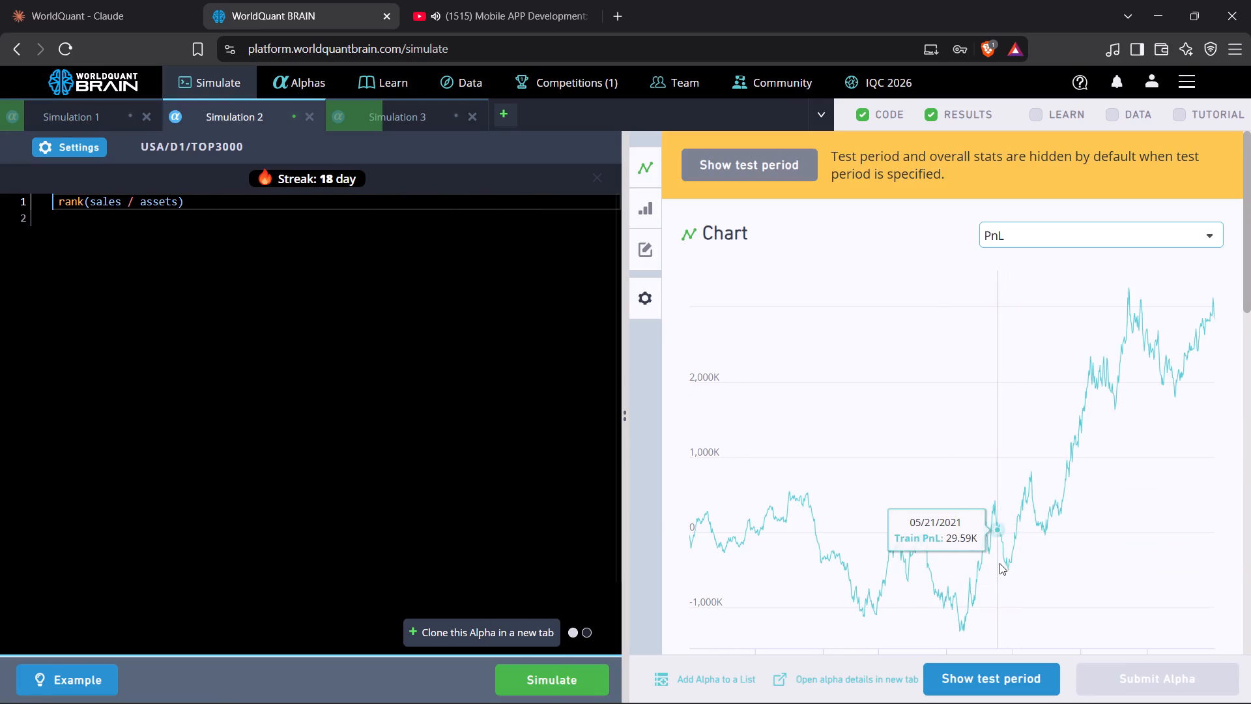
{"action": "left_click", "coordinate": [1012, 676]}
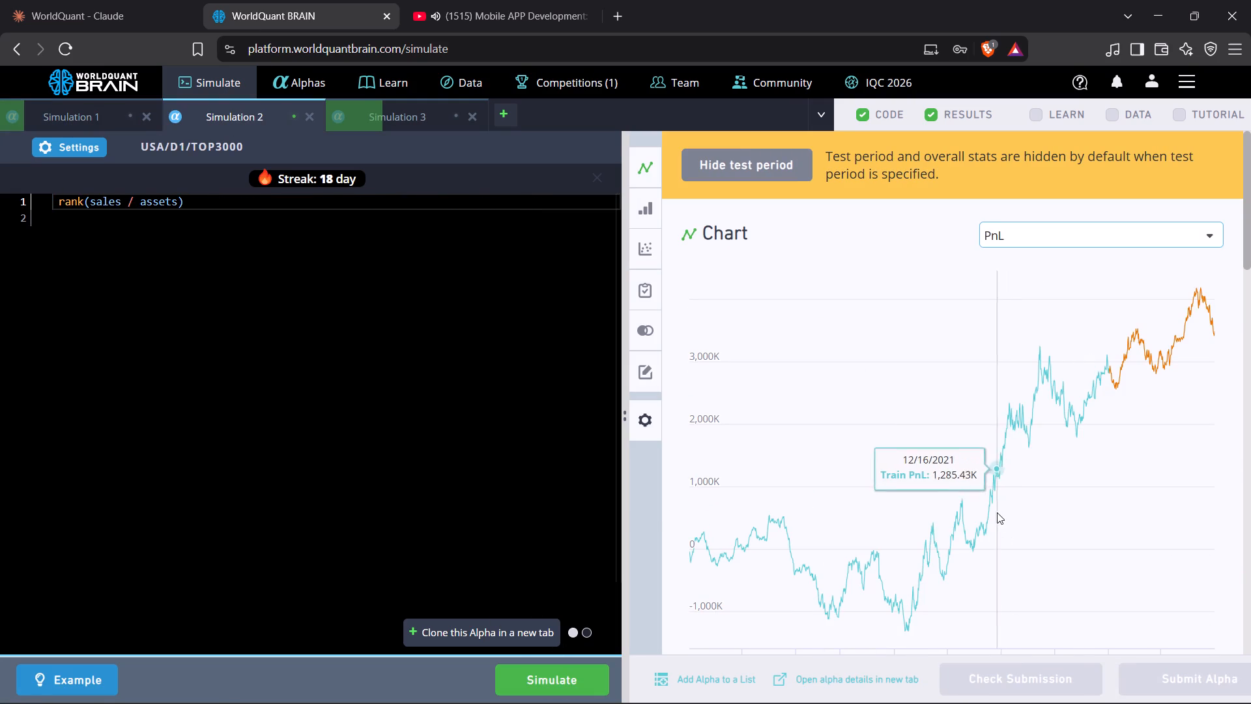
{"action": "scroll", "coordinate": [997, 505], "scroll_direction": "down", "scroll_amount": 9}
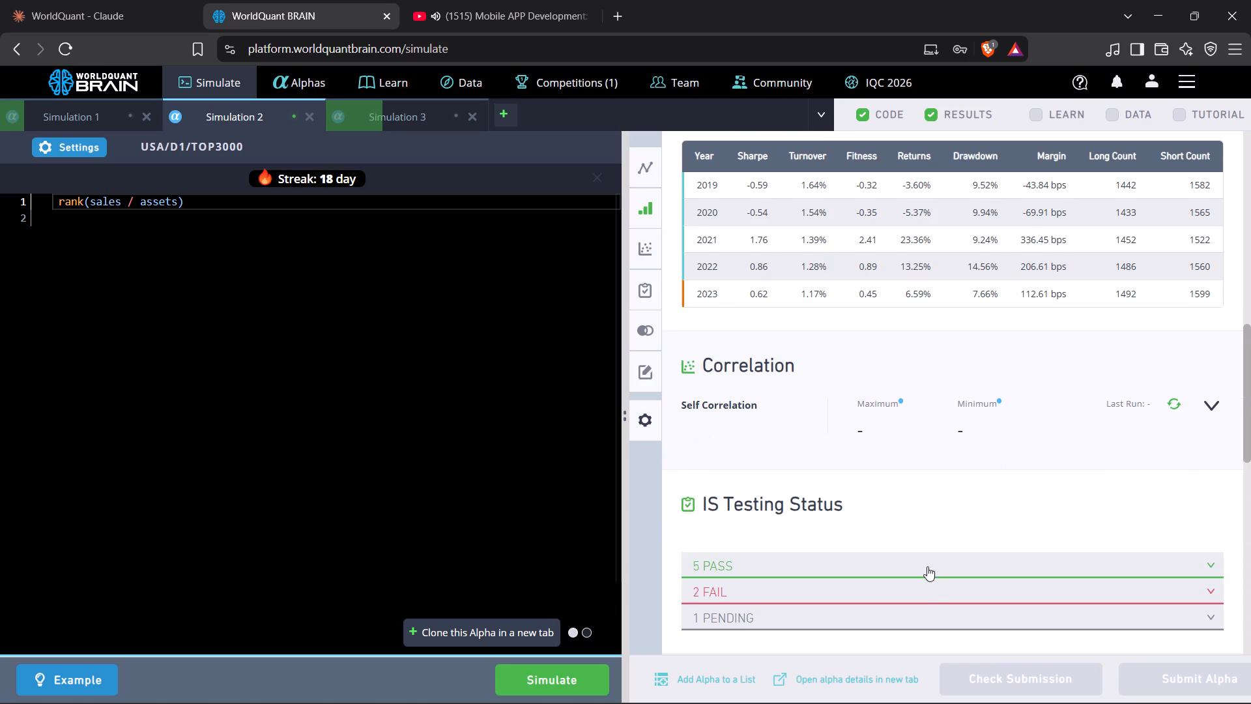
{"action": "left_click", "coordinate": [927, 591]}
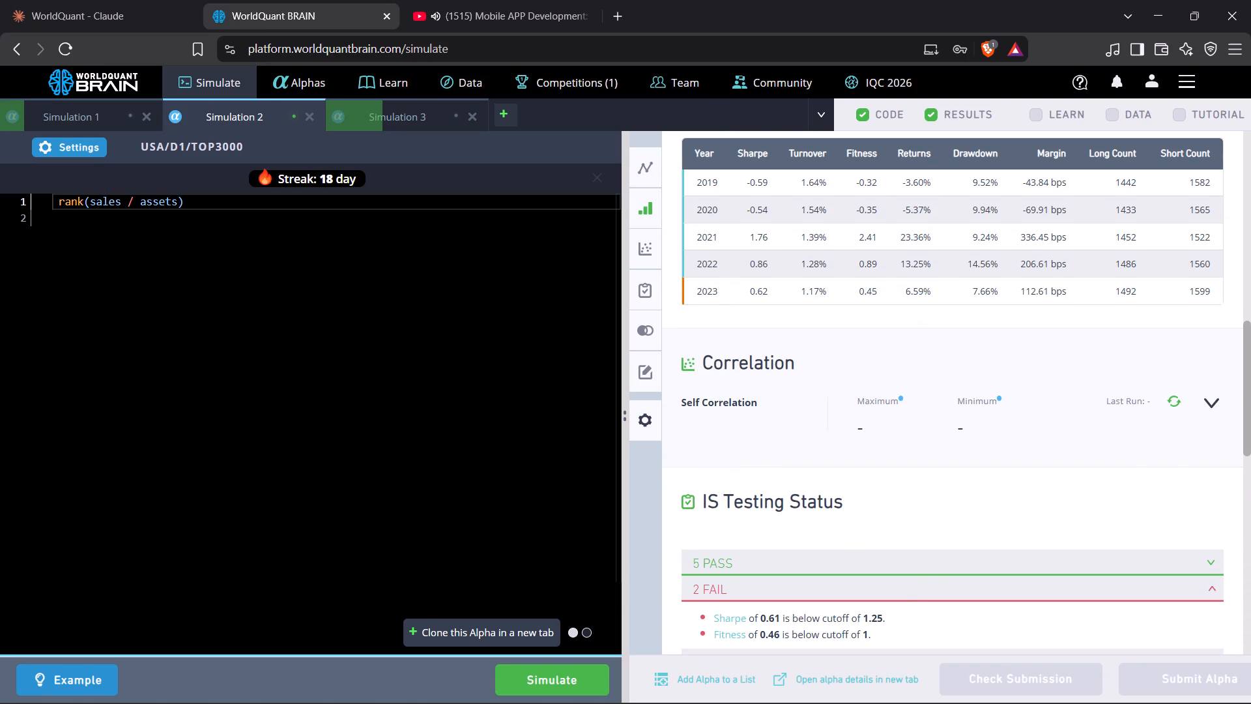
Change the rank operator in Simulation 2's expression to ts_rank.
{"action": "left_click", "coordinate": [63, 202]}
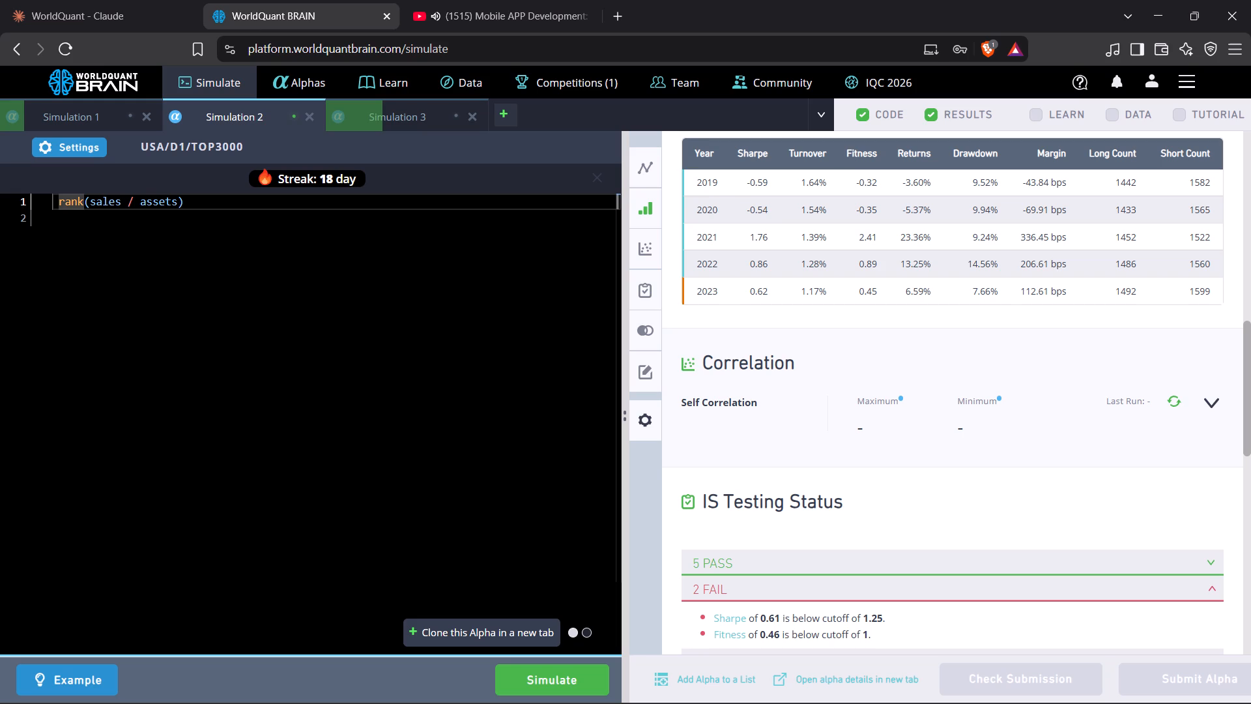
{"action": "key", "text": "Left"}
{"action": "type", "text": "ts"}
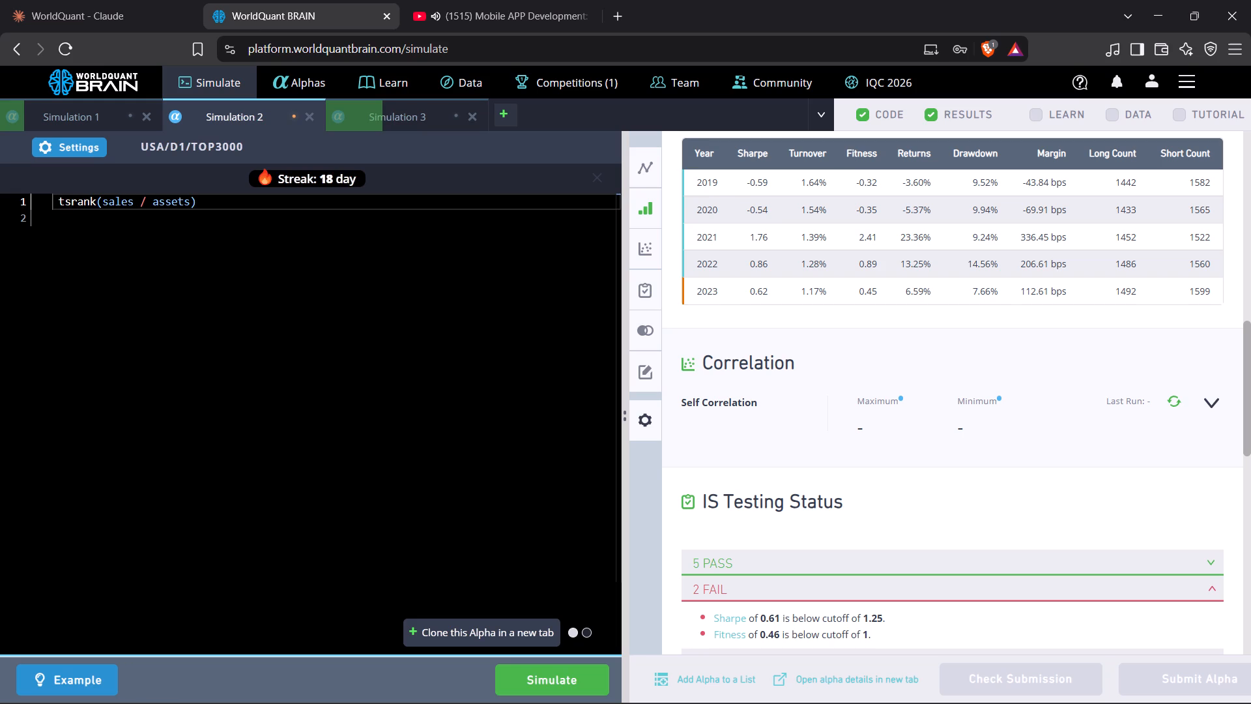
{"action": "key", "text": "shift+underscore"}
Add a lookback argument of 10 after assets in Simulation 2's ts_rank expression and run the simulation.
{"action": "key", "text": "Right"}
{"action": "key", "text": "Right"}
{"action": "key", "text": "Right"}
{"action": "key", "text": "Right"}
{"action": "key", "text": "Right"}
{"action": "key", "text": "Right"}
{"action": "key", "text": "Right"}
{"action": "key", "text": "Right"}
{"action": "key", "text": "Right"}
{"action": "key", "text": "Right"}
{"action": "key", "text": "Right"}
{"action": "key", "text": "Right"}
{"action": "key", "text": "Right"}
{"action": "key", "text": "Right"}
{"action": "key", "text": "Right"}
{"action": "key", "text": "Right"}
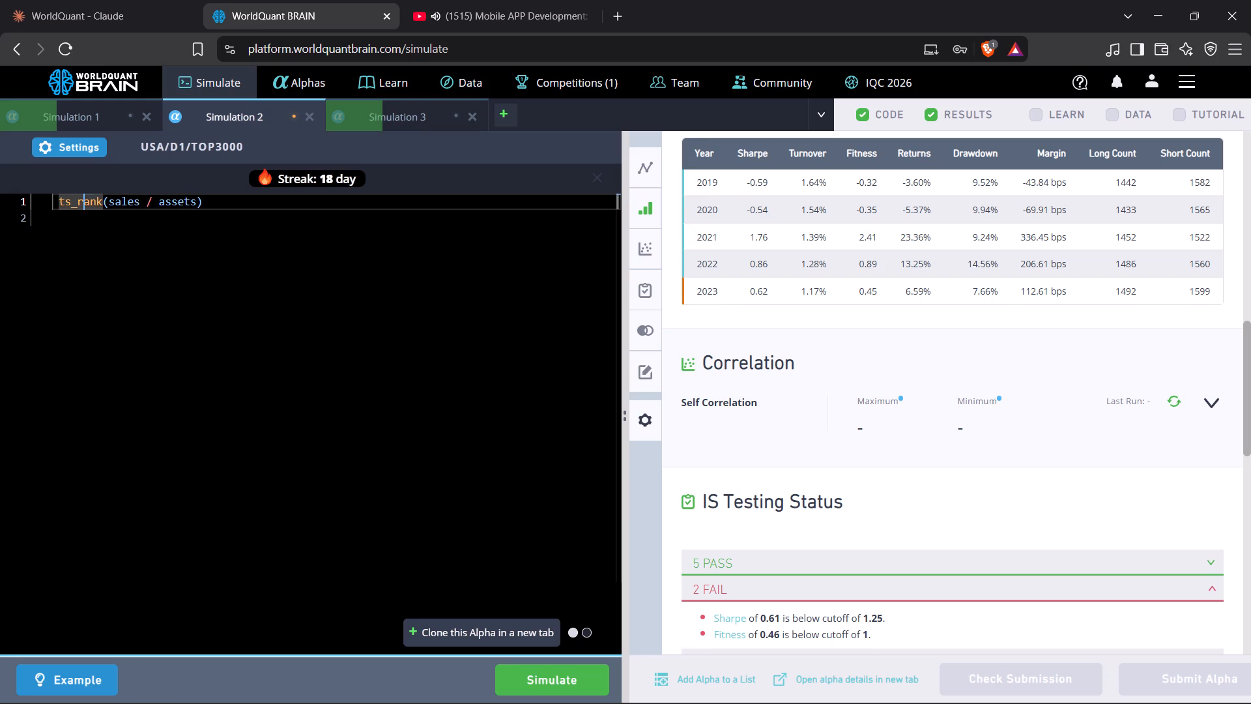
{"action": "key", "text": "Right"}
{"action": "key", "text": "Right"}
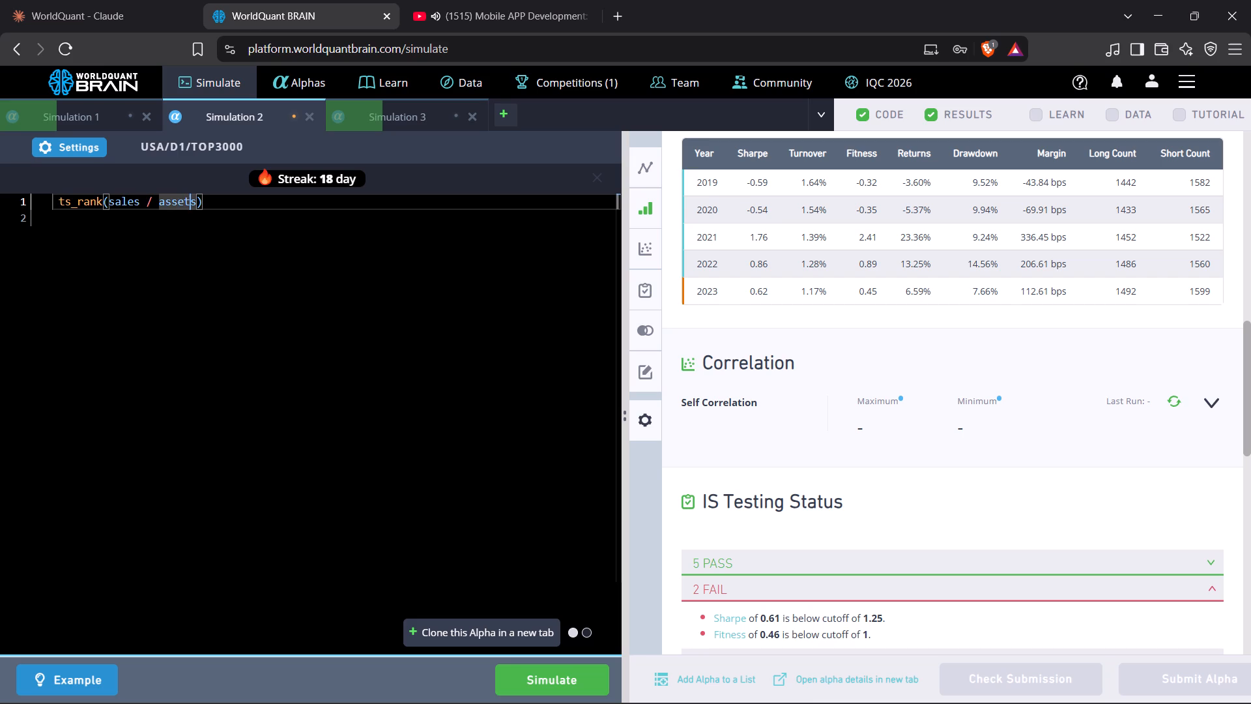
{"action": "key", "text": "Right"}
{"action": "key", "text": "comma"}
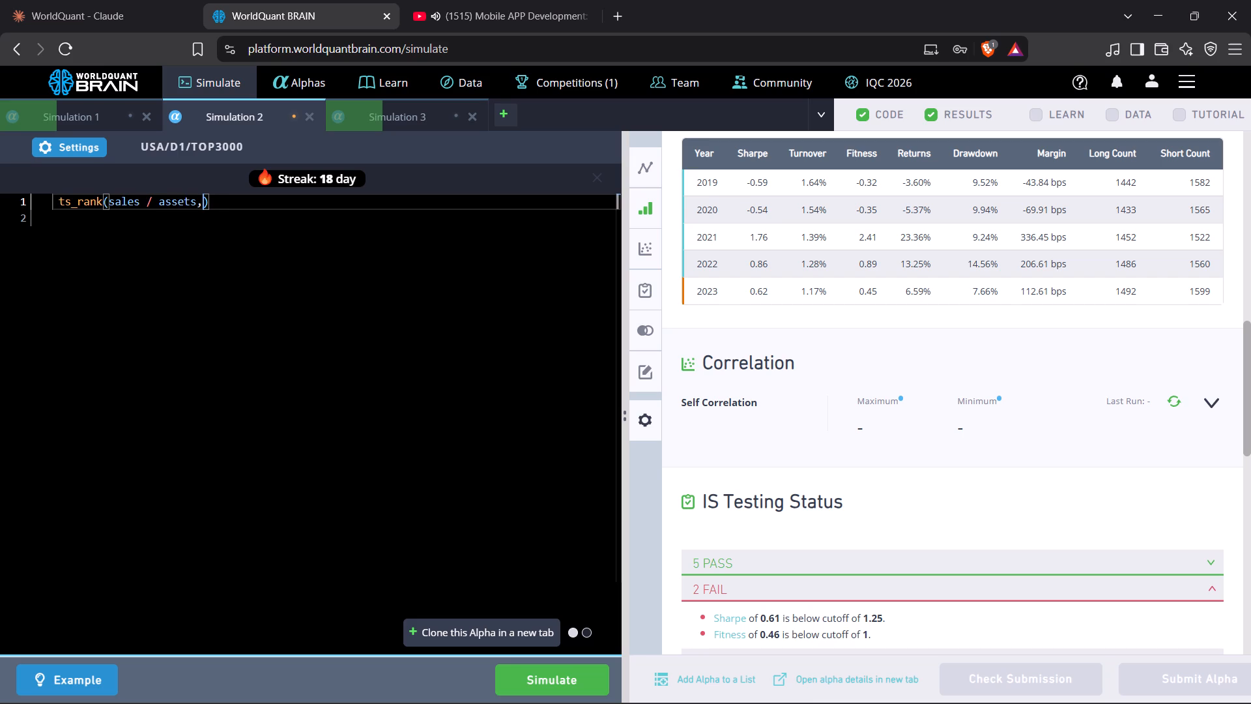
{"action": "key", "text": "4"}
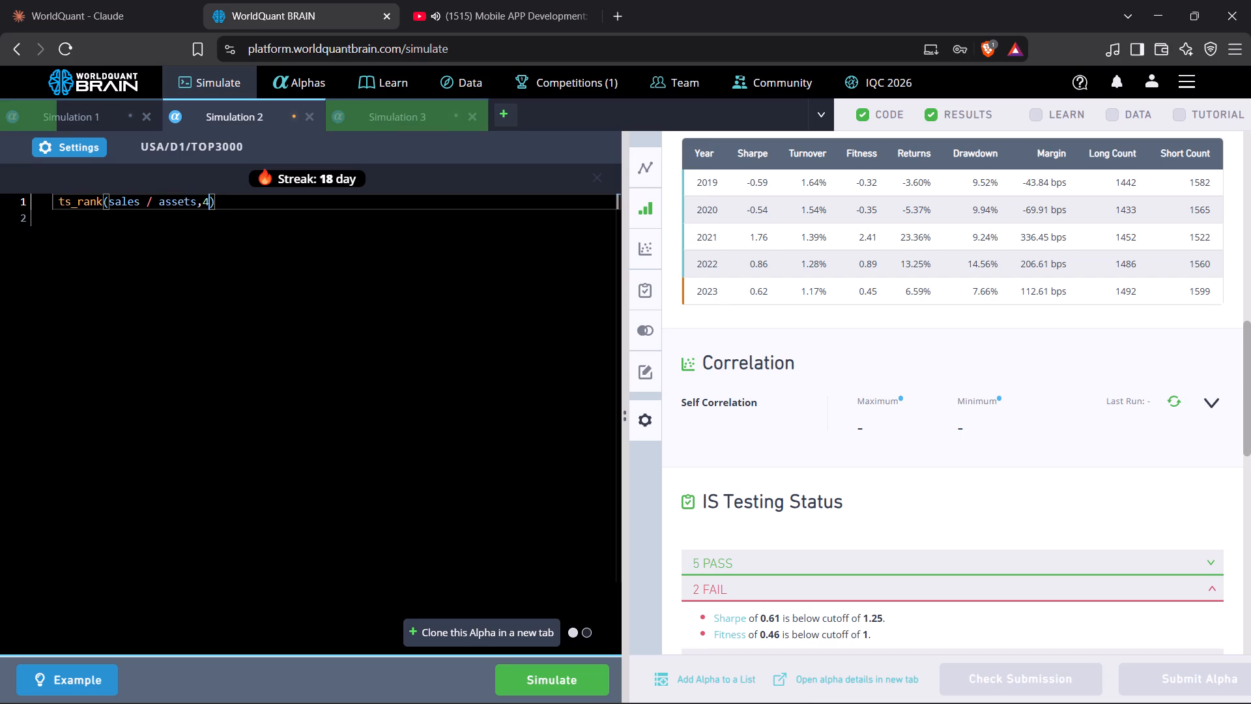
{"action": "key", "text": "BackSpace"}
{"action": "key", "text": "1"}
{"action": "key", "text": "0"}
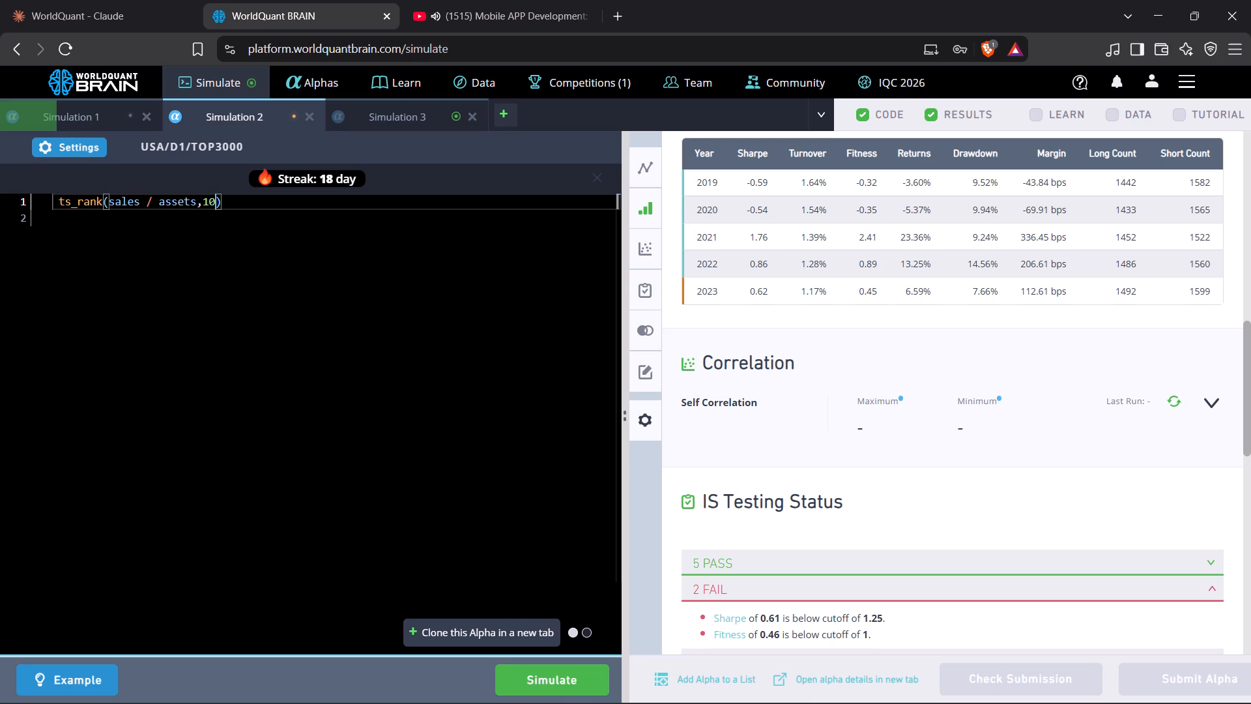
{"action": "left_click", "coordinate": [556, 675]}
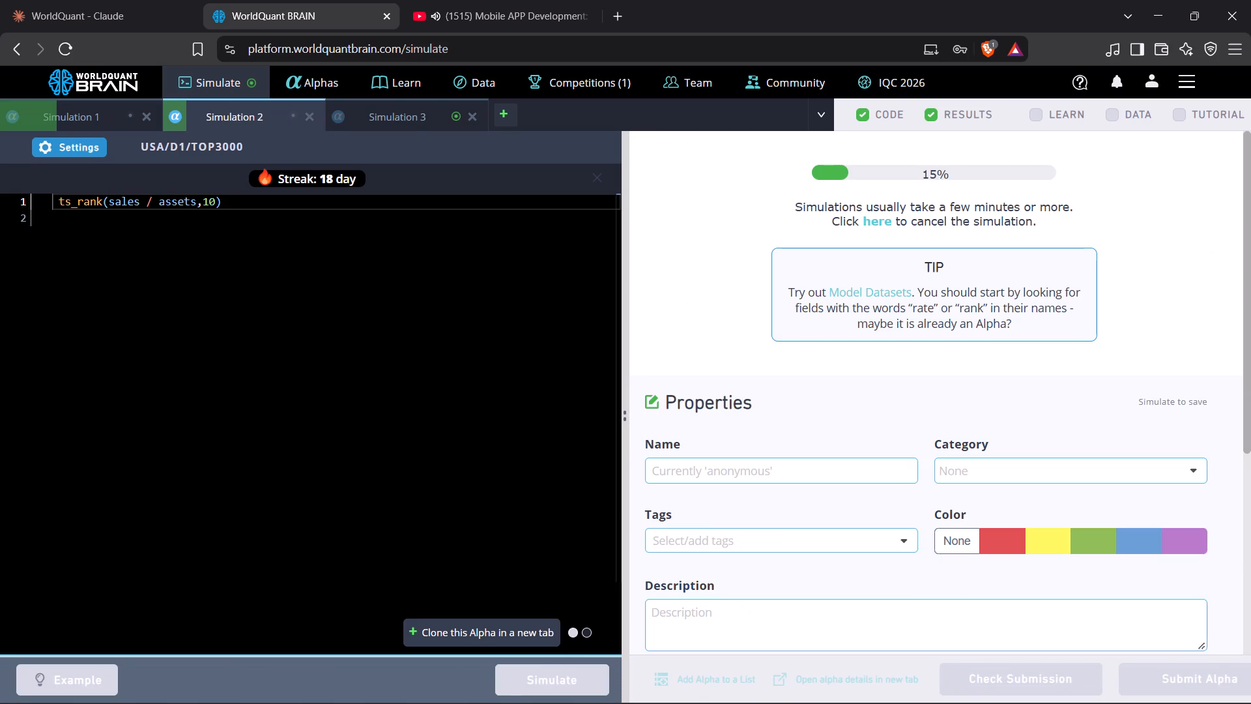
Show Simulation 3's test period results and examine its failed check under IS Testing Status.
{"action": "left_click", "coordinate": [410, 115]}
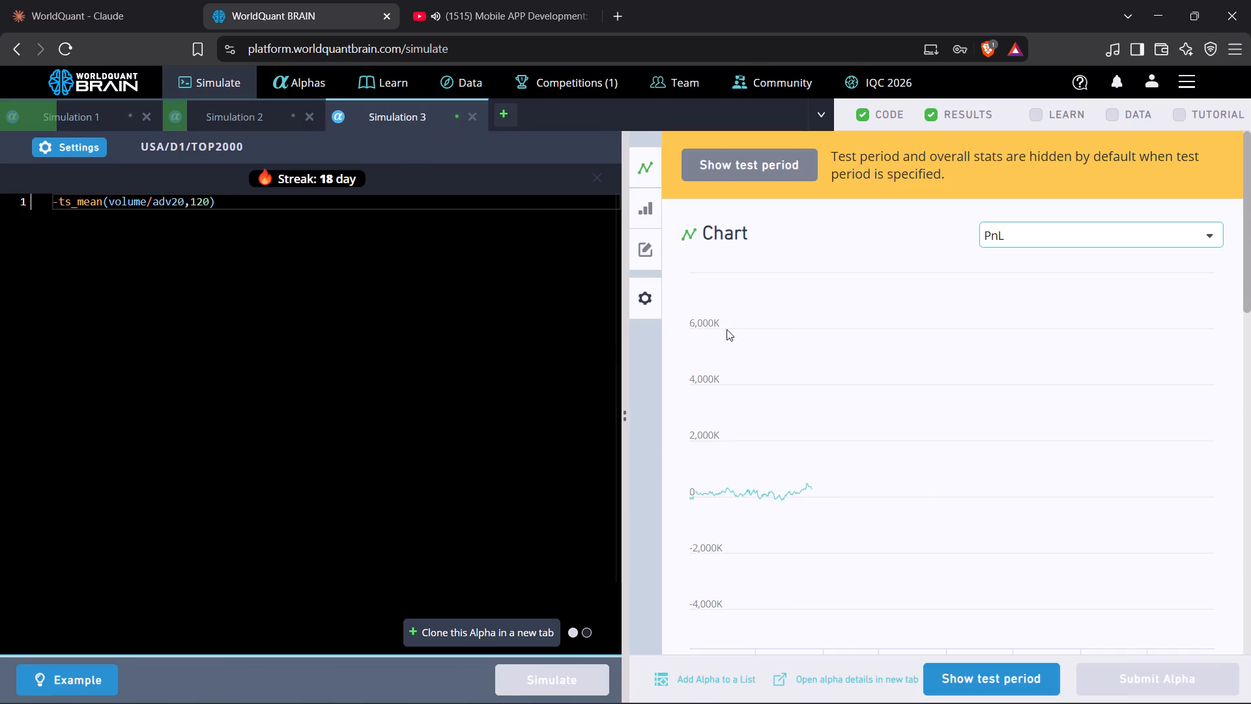
{"action": "left_click", "coordinate": [1014, 678]}
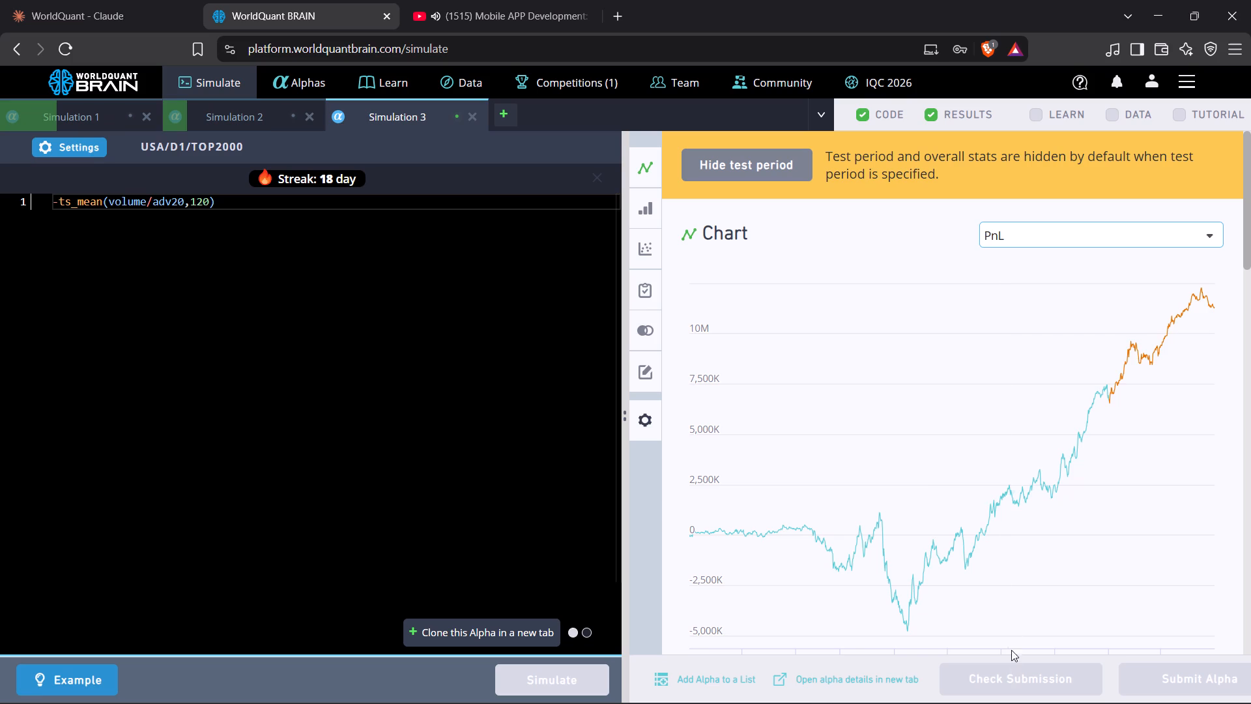
{"action": "scroll", "coordinate": [1007, 546], "scroll_direction": "down", "scroll_amount": 10}
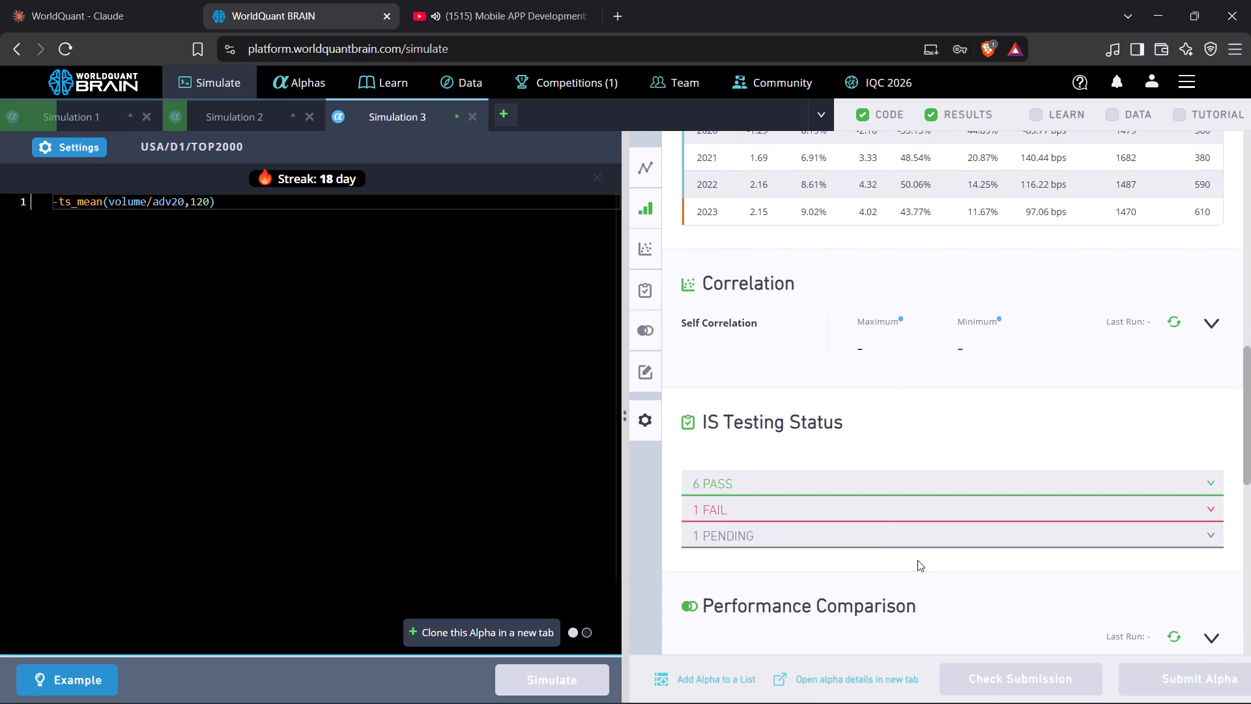
{"action": "left_click", "coordinate": [856, 512]}
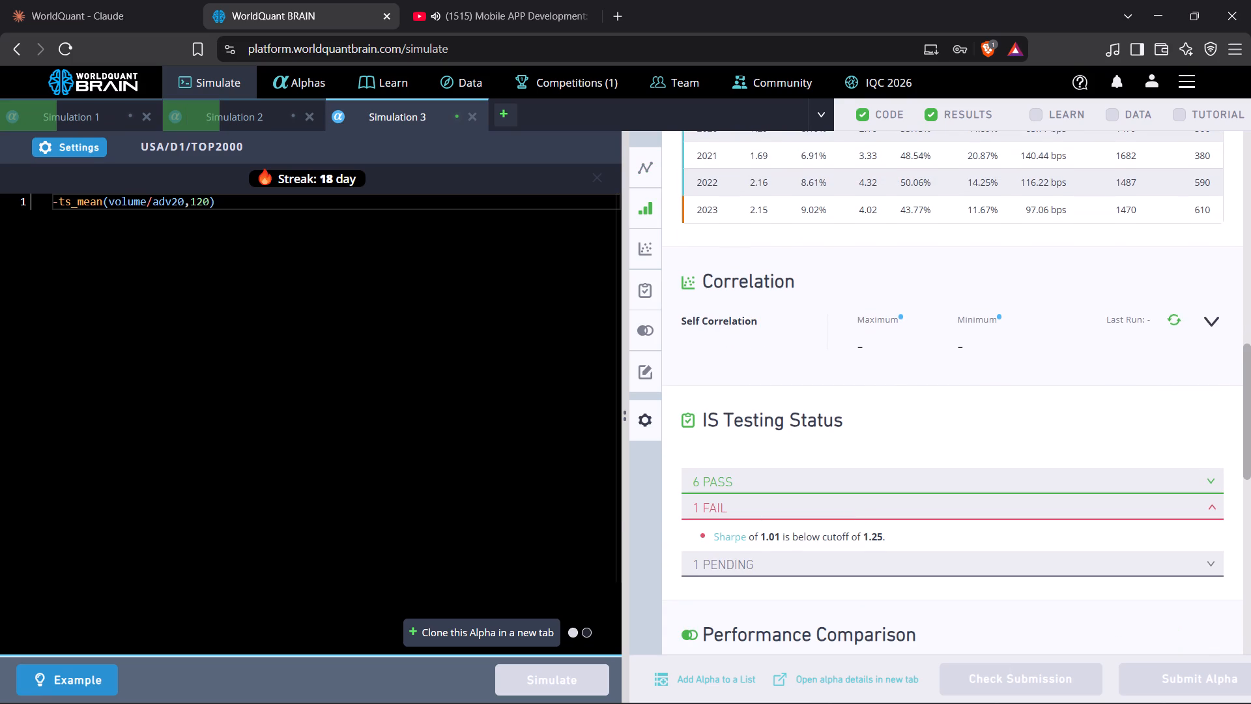
Change the universe in Simulation 3's settings to TOP3000 and apply it.
{"action": "left_click", "coordinate": [53, 149]}
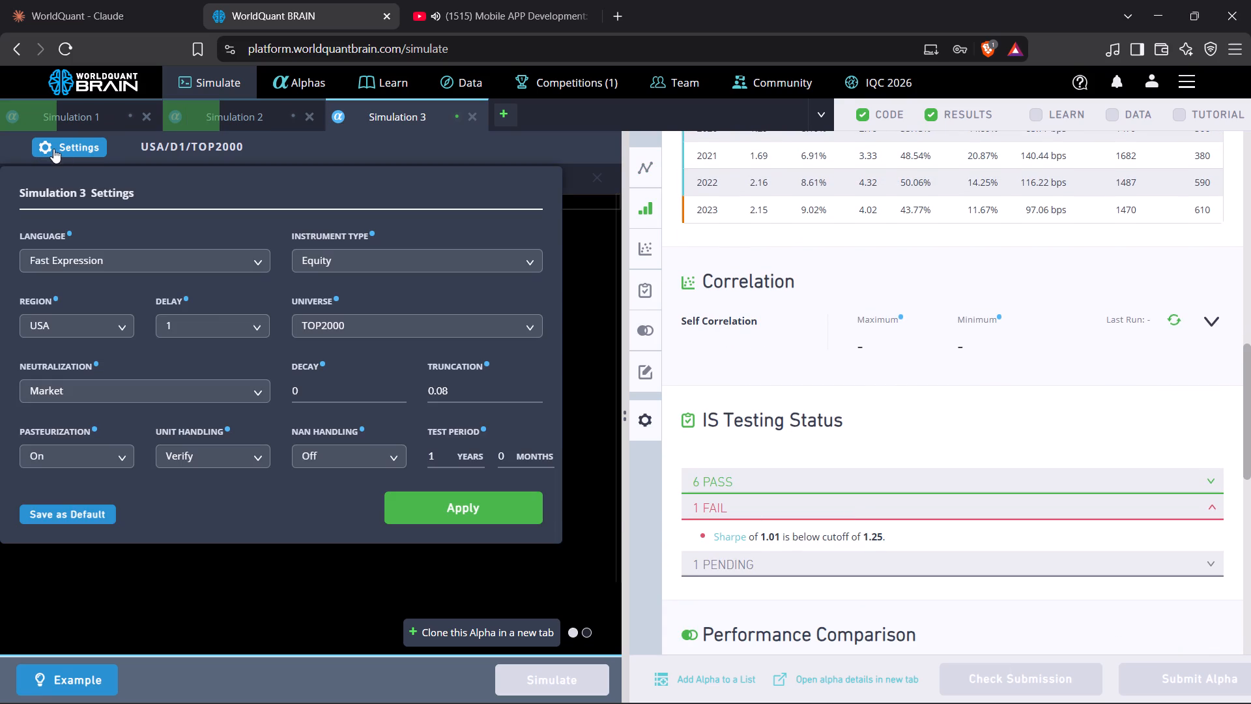
{"action": "left_click", "coordinate": [364, 327]}
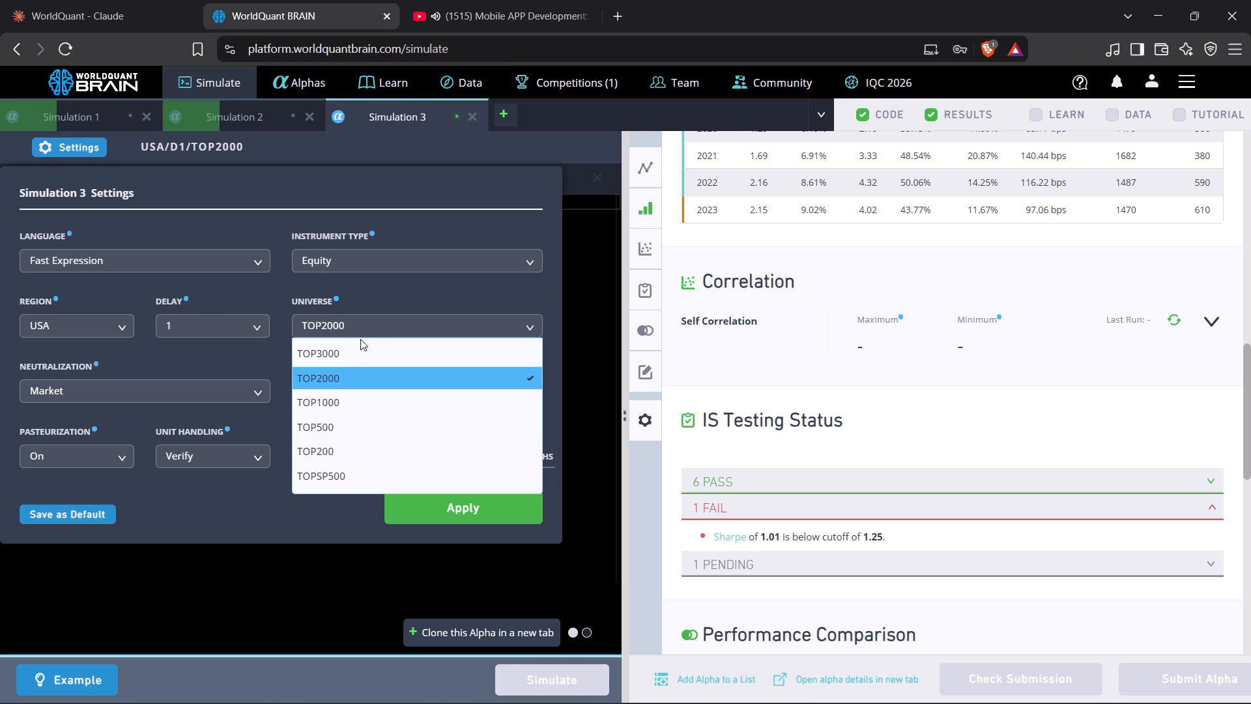
{"action": "left_click", "coordinate": [359, 353]}
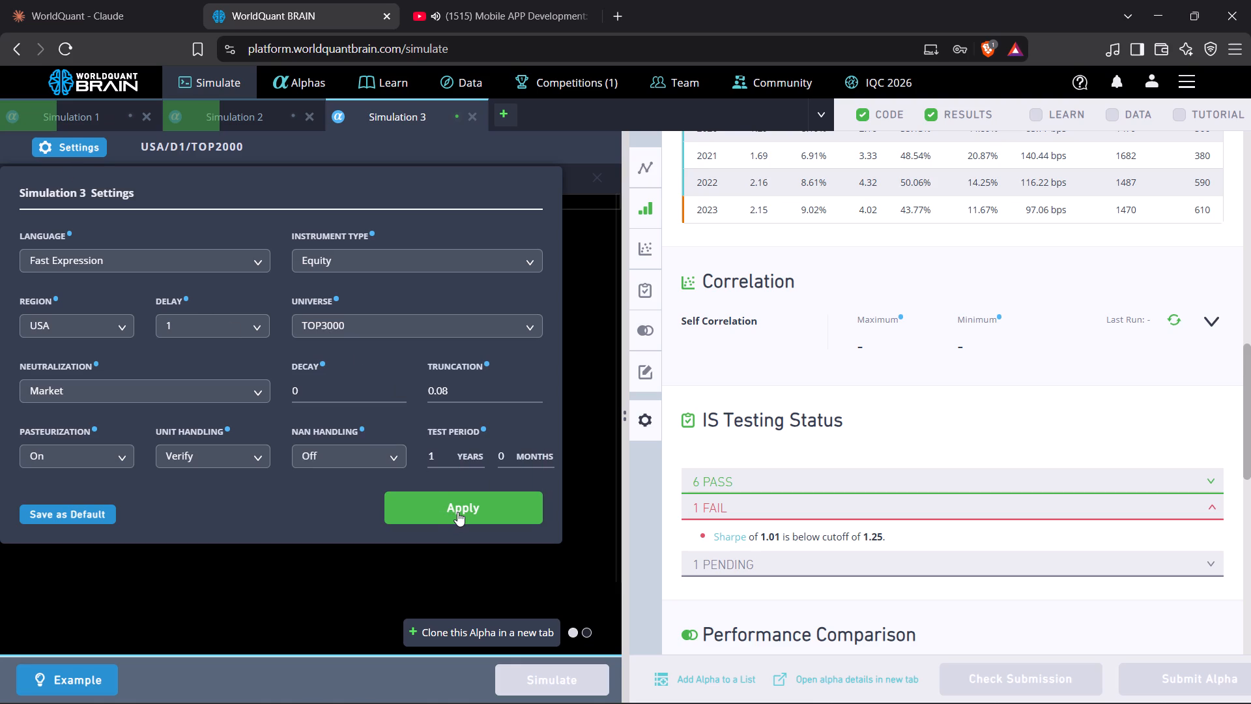
{"action": "left_click", "coordinate": [457, 512]}
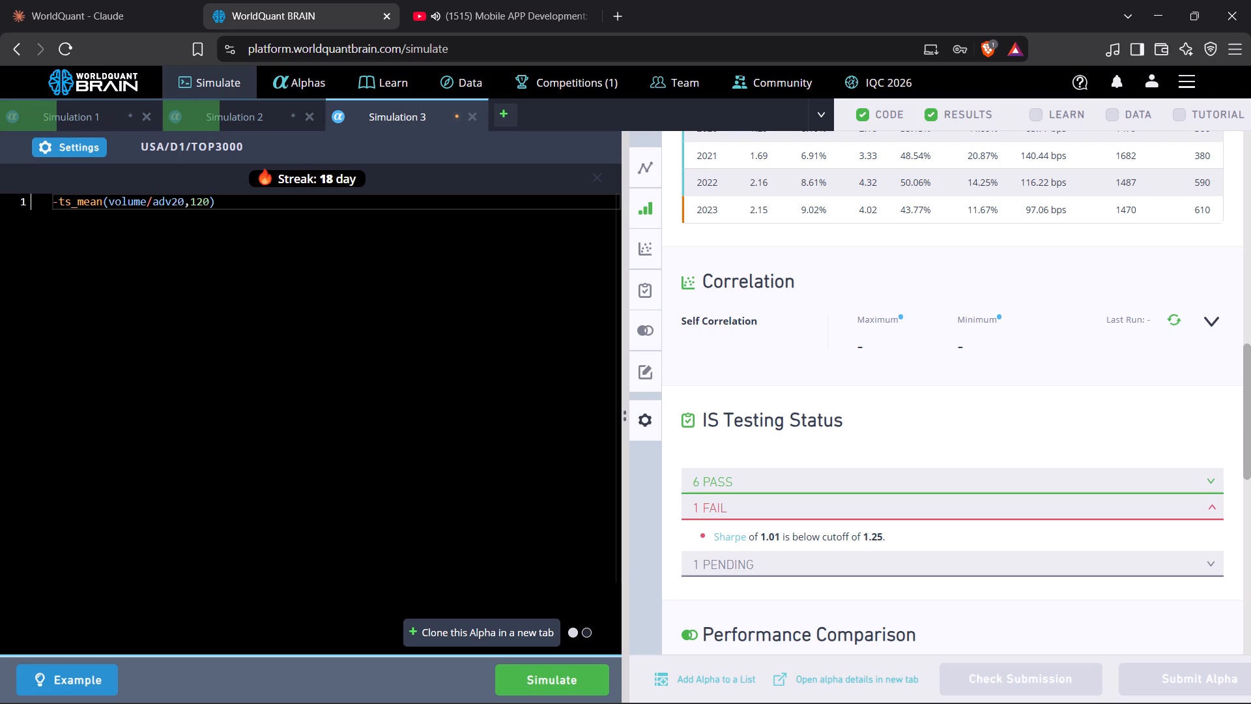
Set the ts_mean lookback in Simulation 3's expression to 128 and run the simulation.
{"action": "left_click", "coordinate": [210, 203]}
{"action": "key", "text": "BackSpace"}
{"action": "key", "text": "8"}
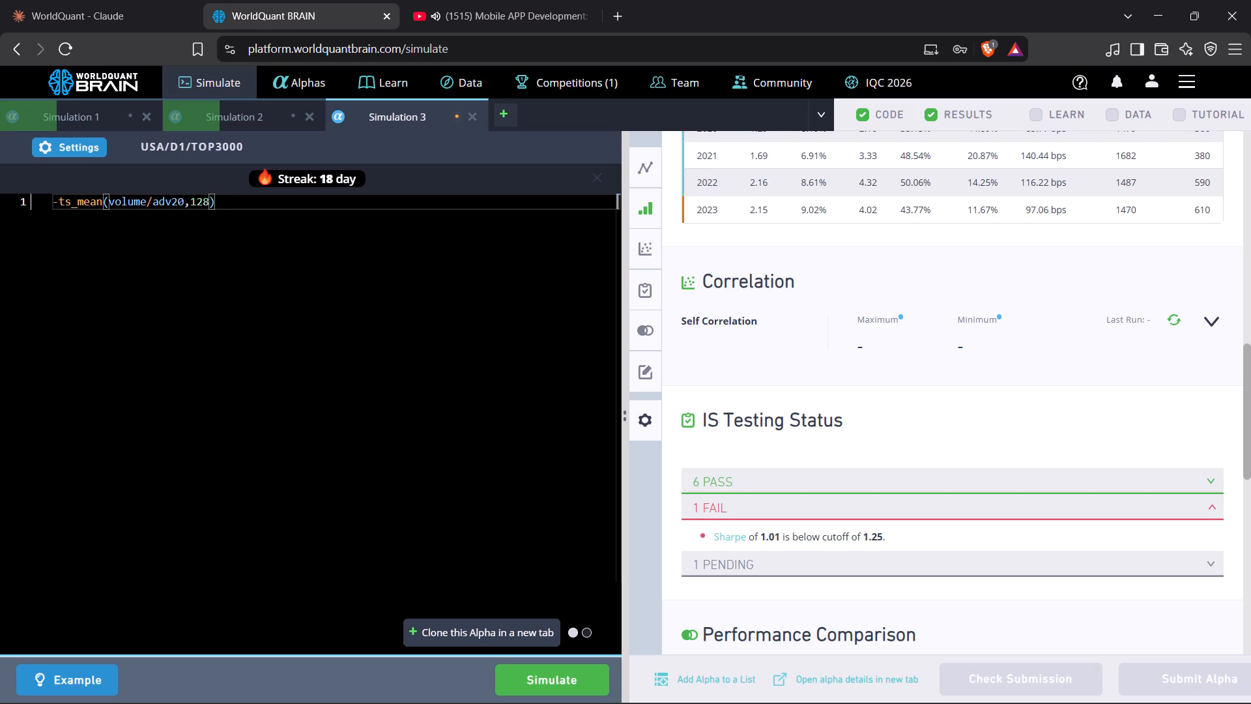
{"action": "left_click", "coordinate": [562, 681]}
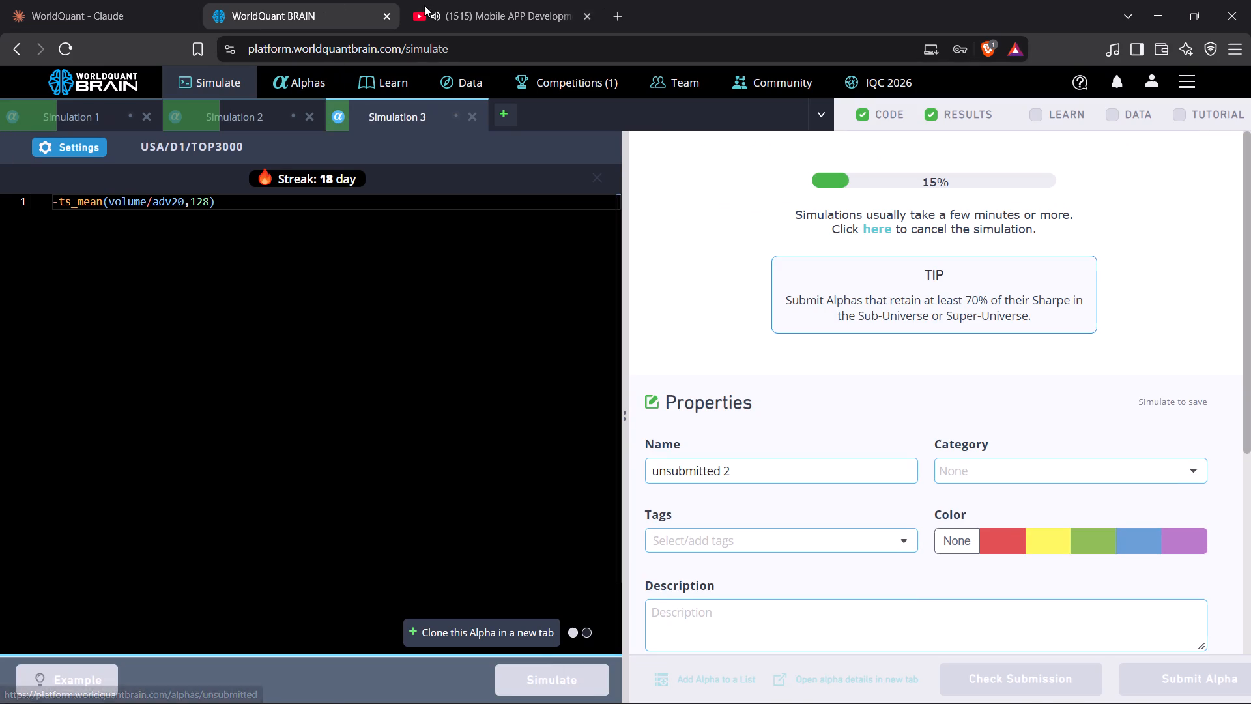
Switch to YouTube and rewind the Mobile APP Development: Lab 1 XML Basics video to just before 21:55.
{"action": "left_click", "coordinate": [455, 5]}
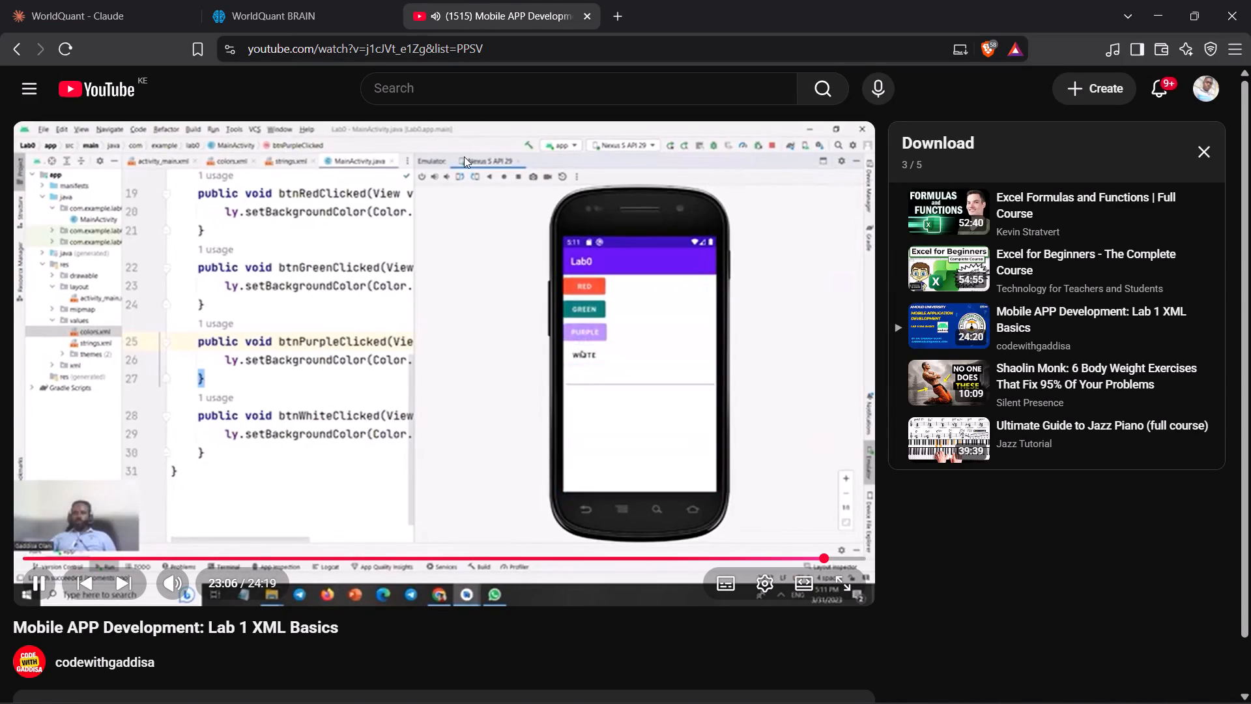
{"action": "left_click", "coordinate": [777, 555]}
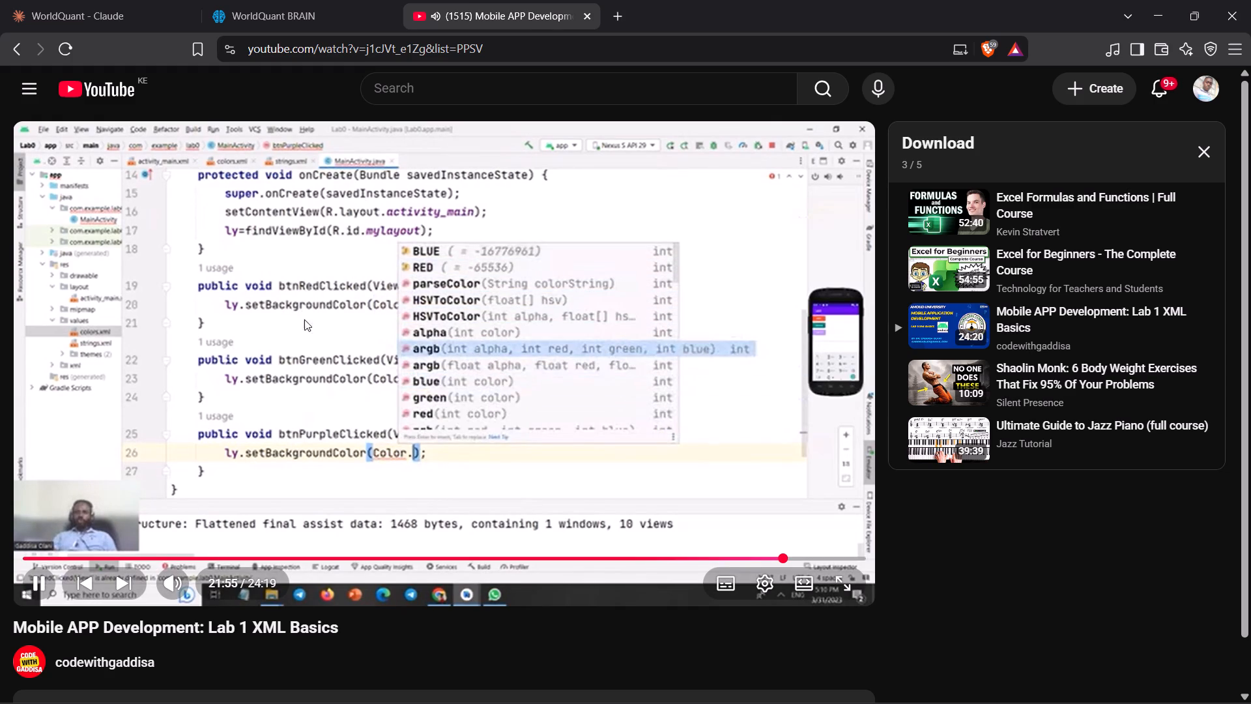
{"action": "scroll", "coordinate": [315, 327], "scroll_direction": "up", "scroll_amount": 5}
Return to WorldQuant BRAIN, show Simulation 1's test period results and review its yearly statistics and IS Testing Status.
{"action": "left_click", "coordinate": [259, 24]}
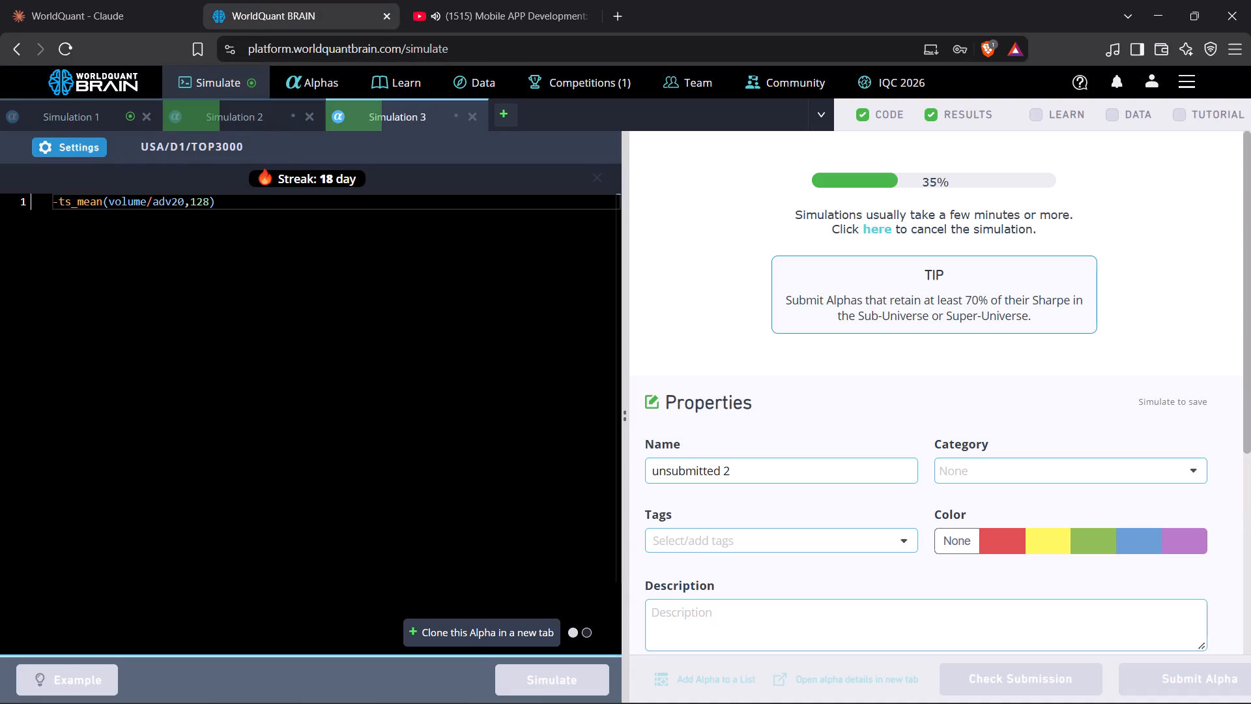
{"action": "left_click", "coordinate": [103, 123]}
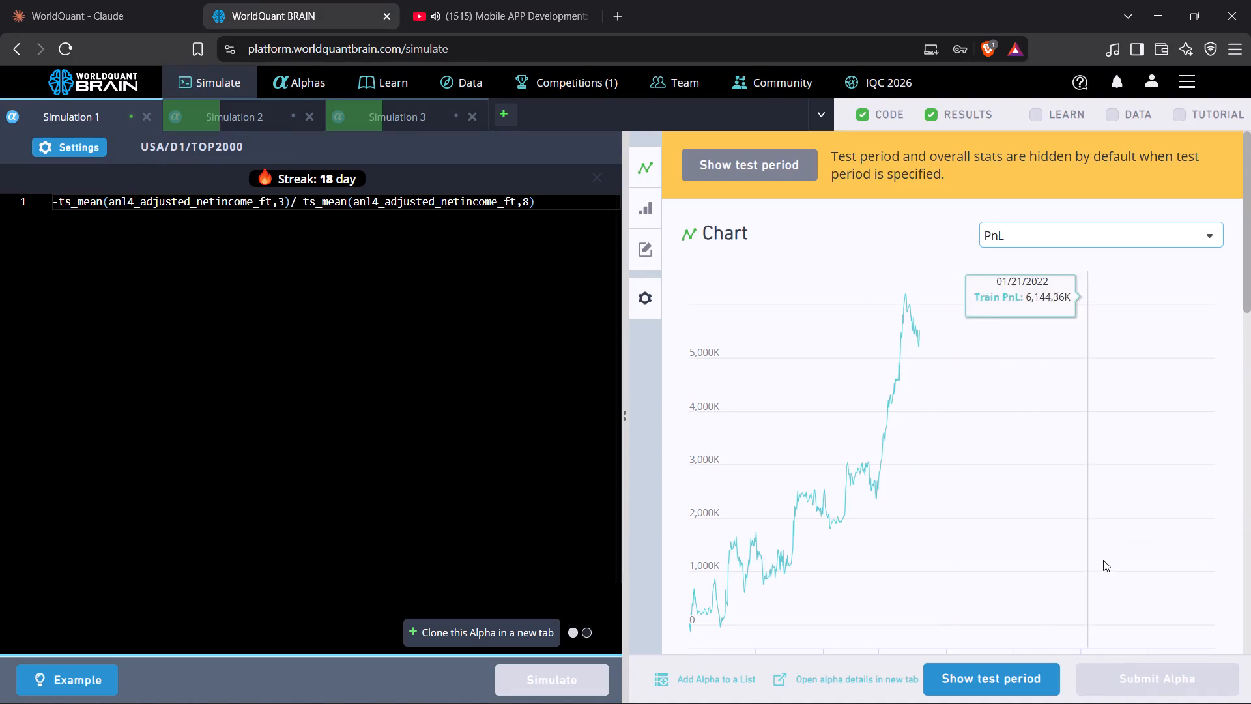
{"action": "left_click", "coordinate": [1031, 677]}
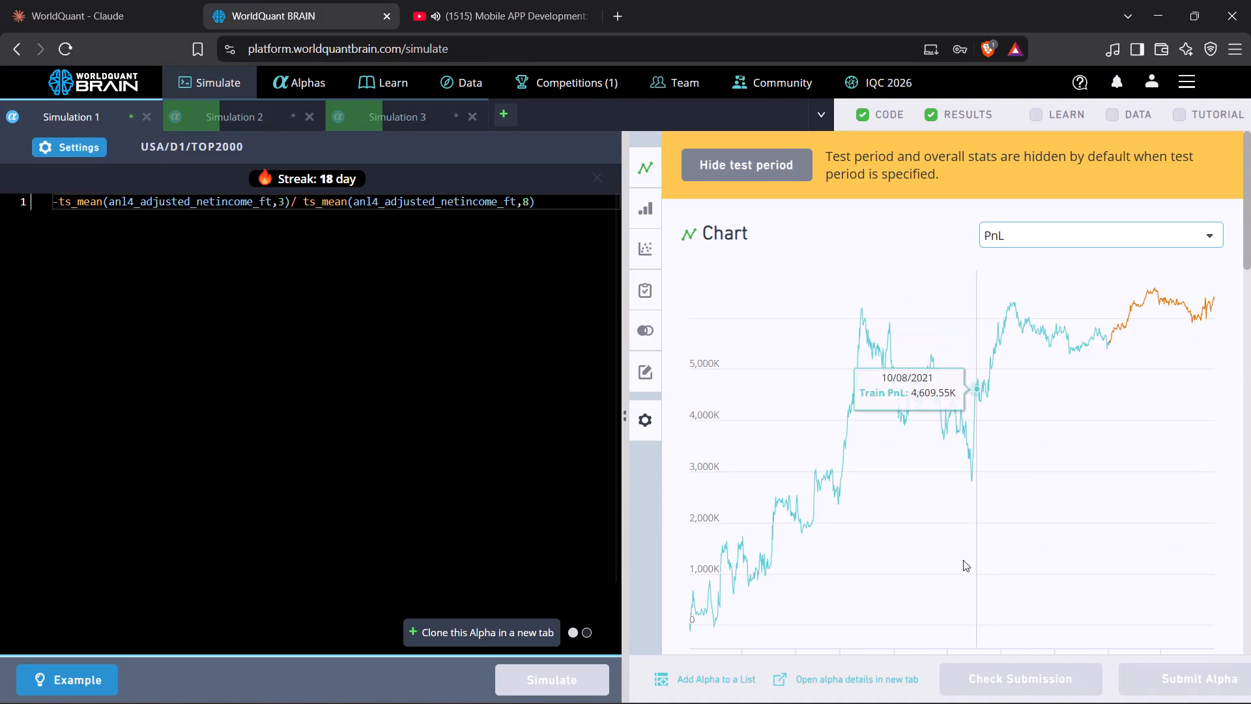
{"action": "scroll", "coordinate": [962, 510], "scroll_direction": "down", "scroll_amount": 9}
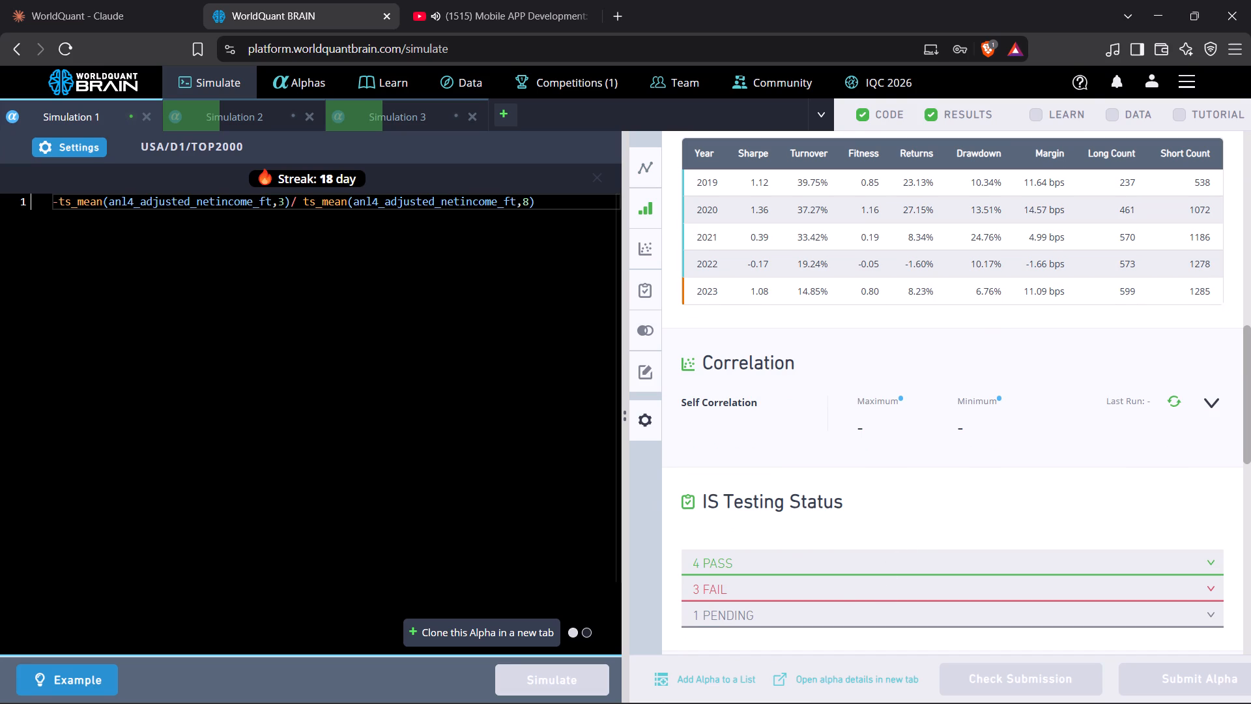
Set Simulation 1's universe to TOP1000 and decay to 0, apply the settings and run the simulation.
{"action": "left_click", "coordinate": [94, 150]}
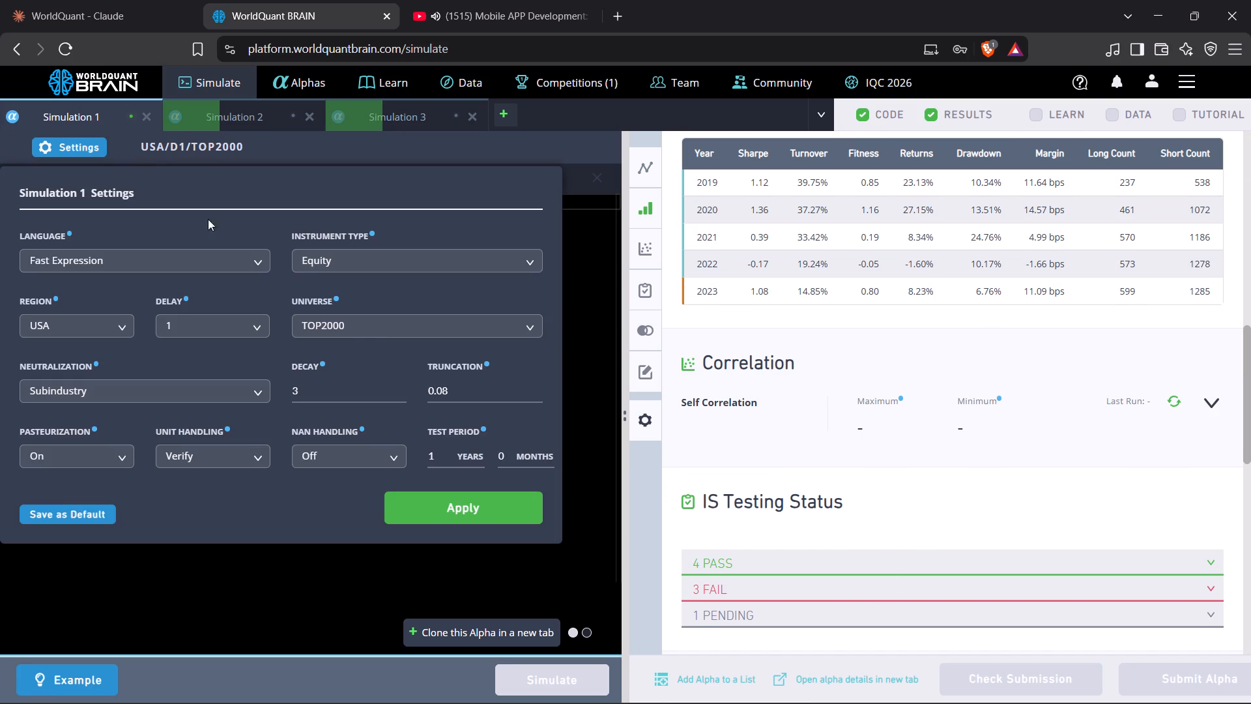
{"action": "left_click", "coordinate": [349, 323]}
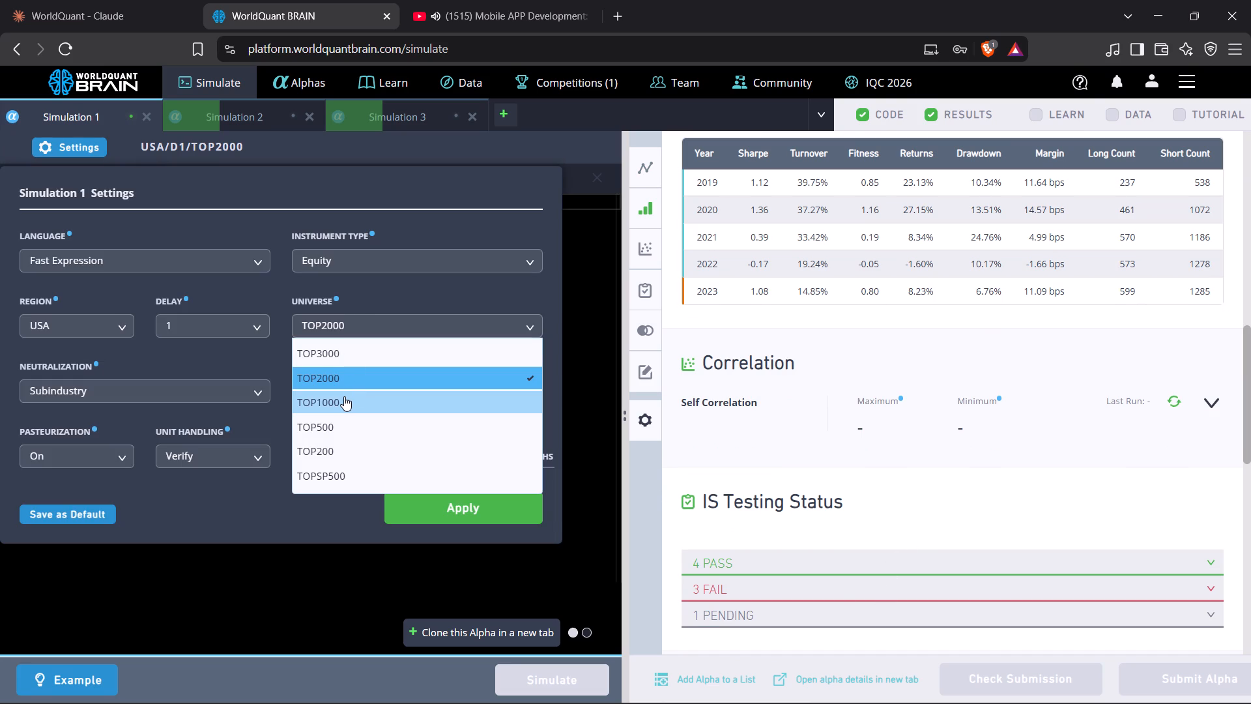
{"action": "left_click", "coordinate": [344, 396]}
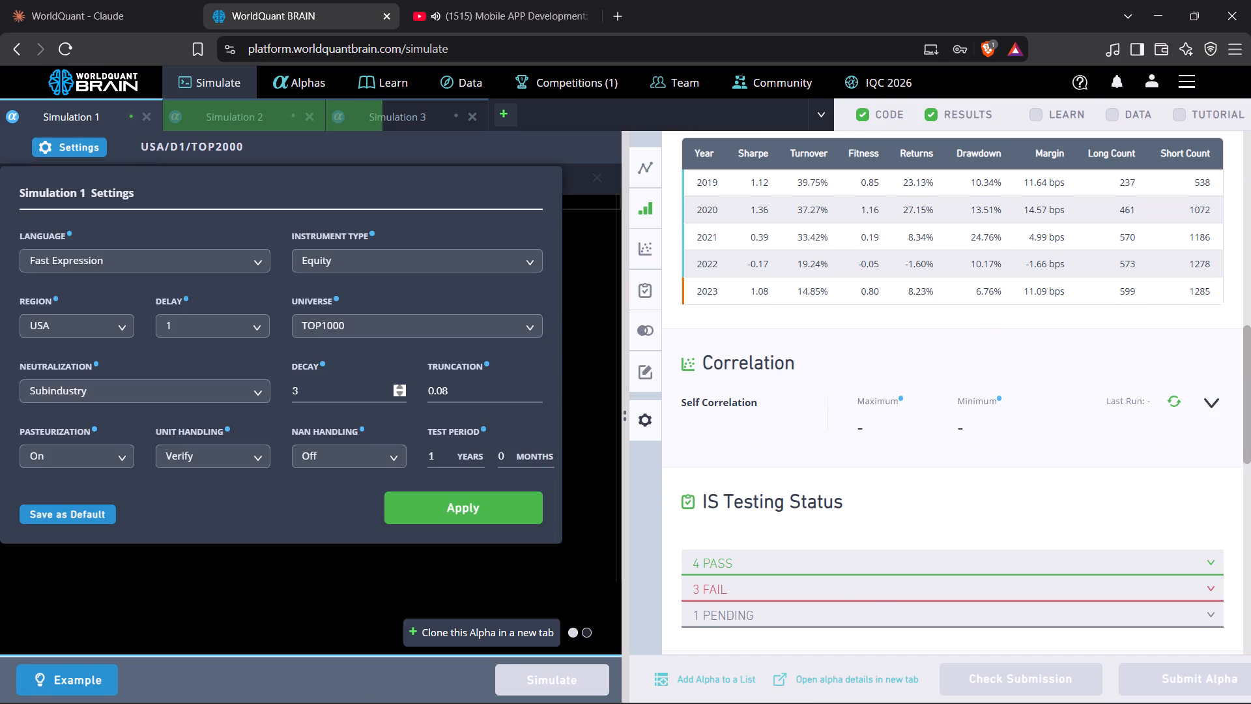
{"action": "triple_click", "coordinate": [399, 393]}
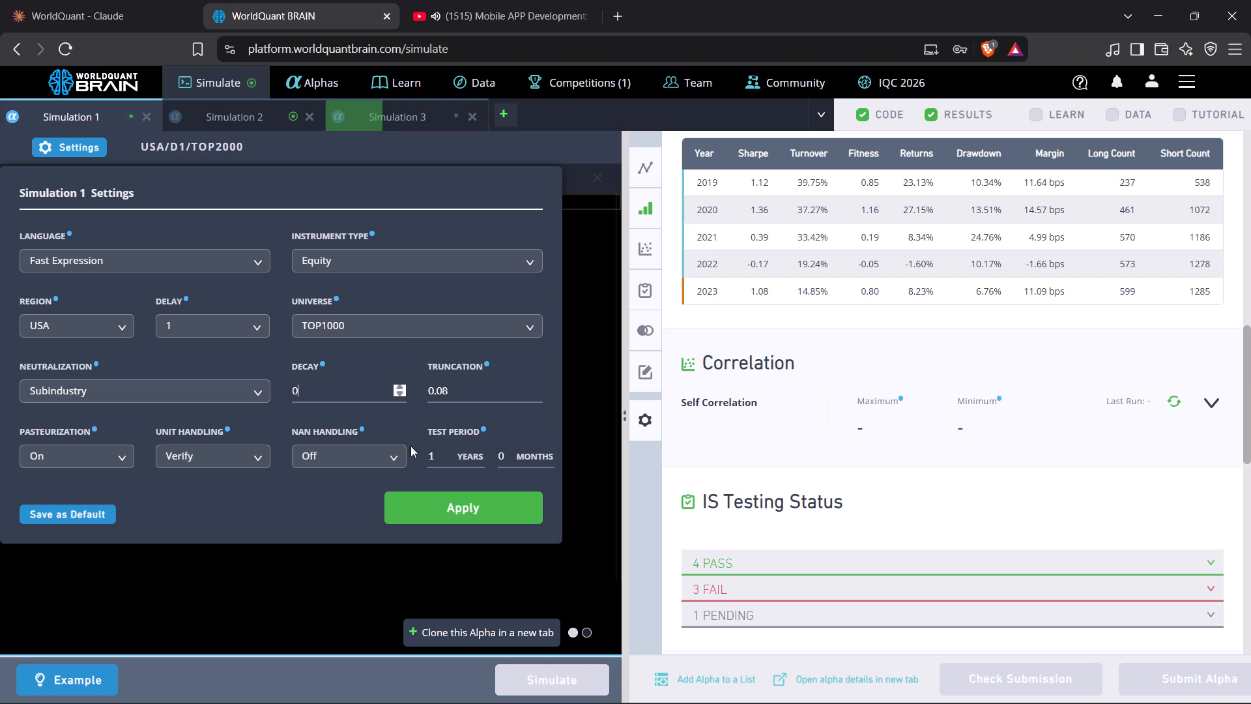
{"action": "left_click", "coordinate": [429, 512]}
{"action": "left_click", "coordinate": [536, 678]}
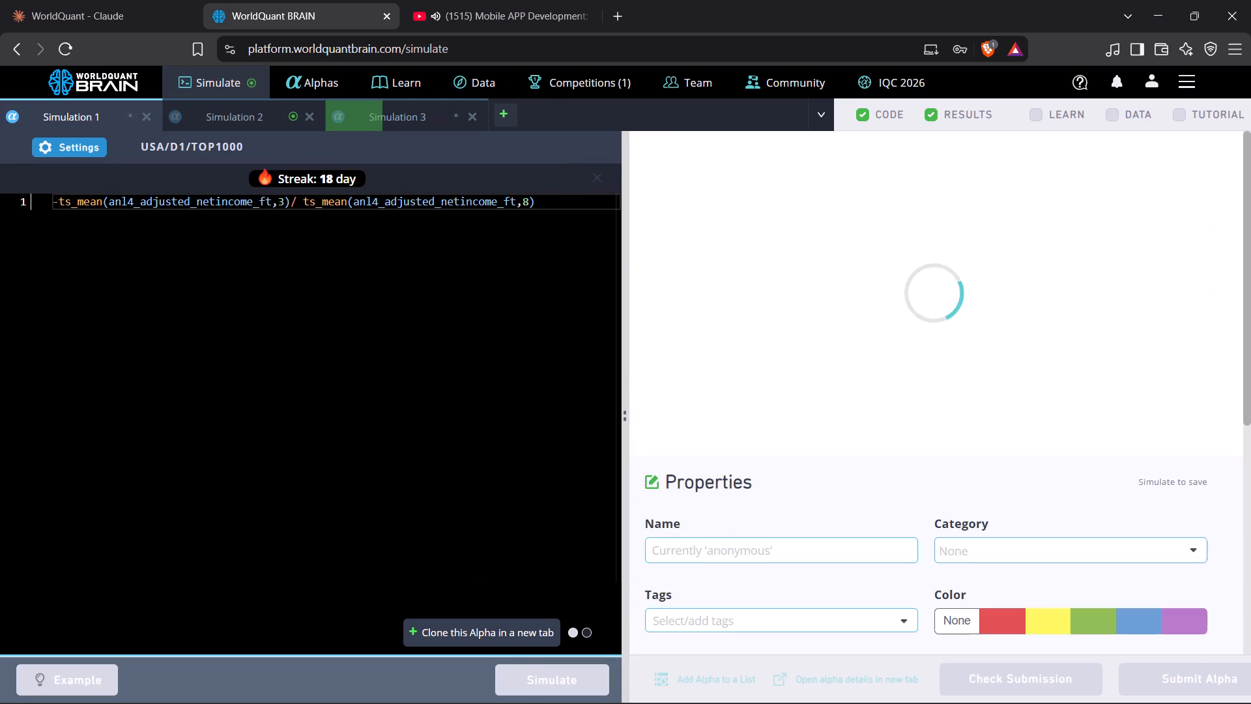
Negate Simulation 2's ts_rank expression with a leading minus sign and run the simulation.
{"action": "left_click", "coordinate": [238, 119]}
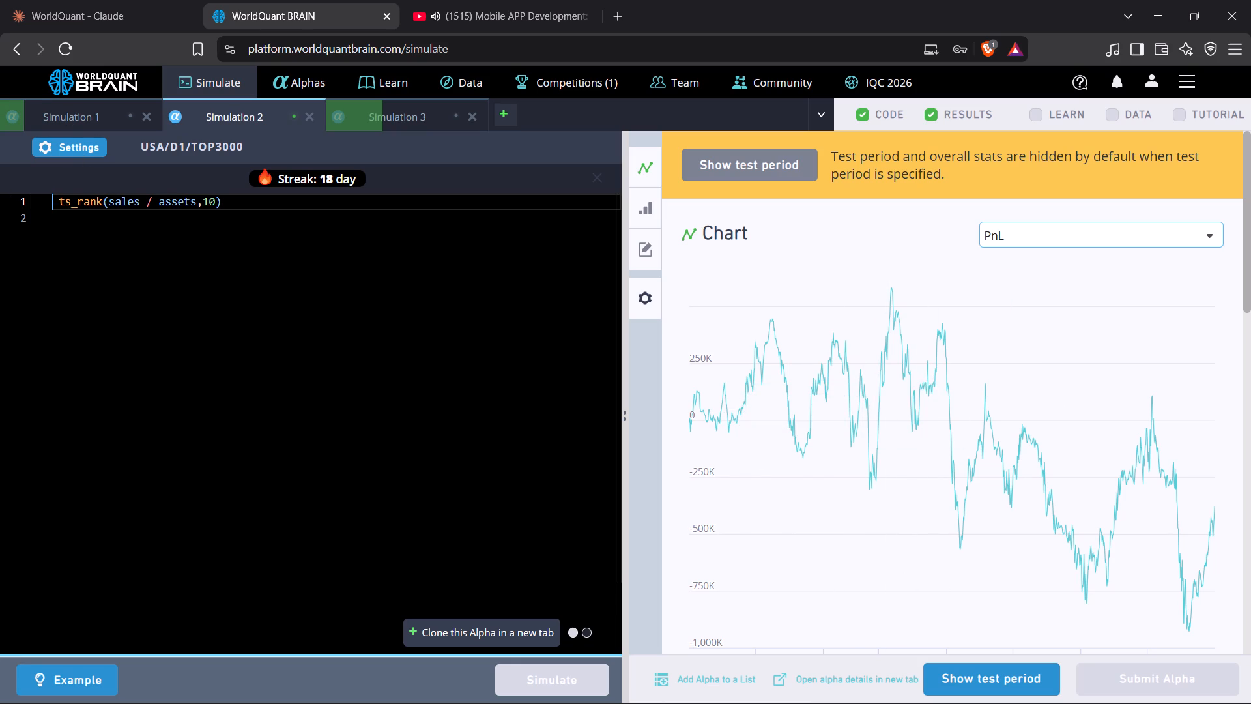
{"action": "key", "text": "Delete"}
{"action": "key", "text": "minus"}
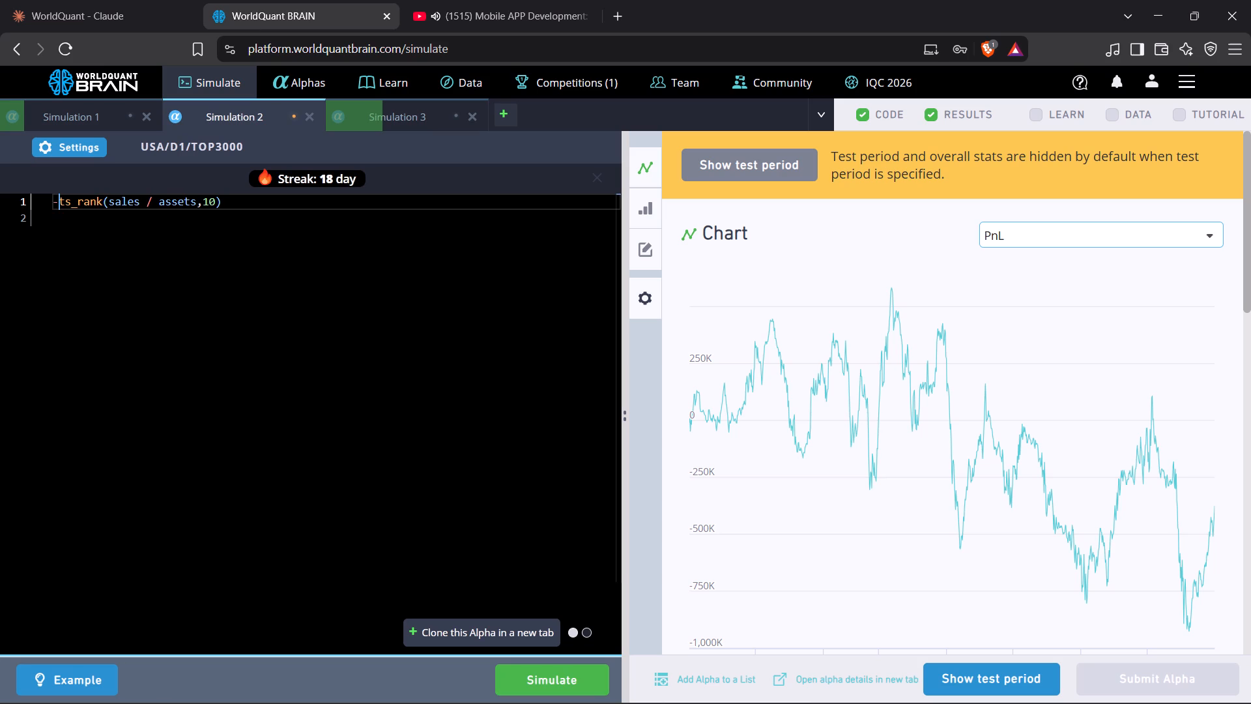
{"action": "left_click", "coordinate": [527, 682]}
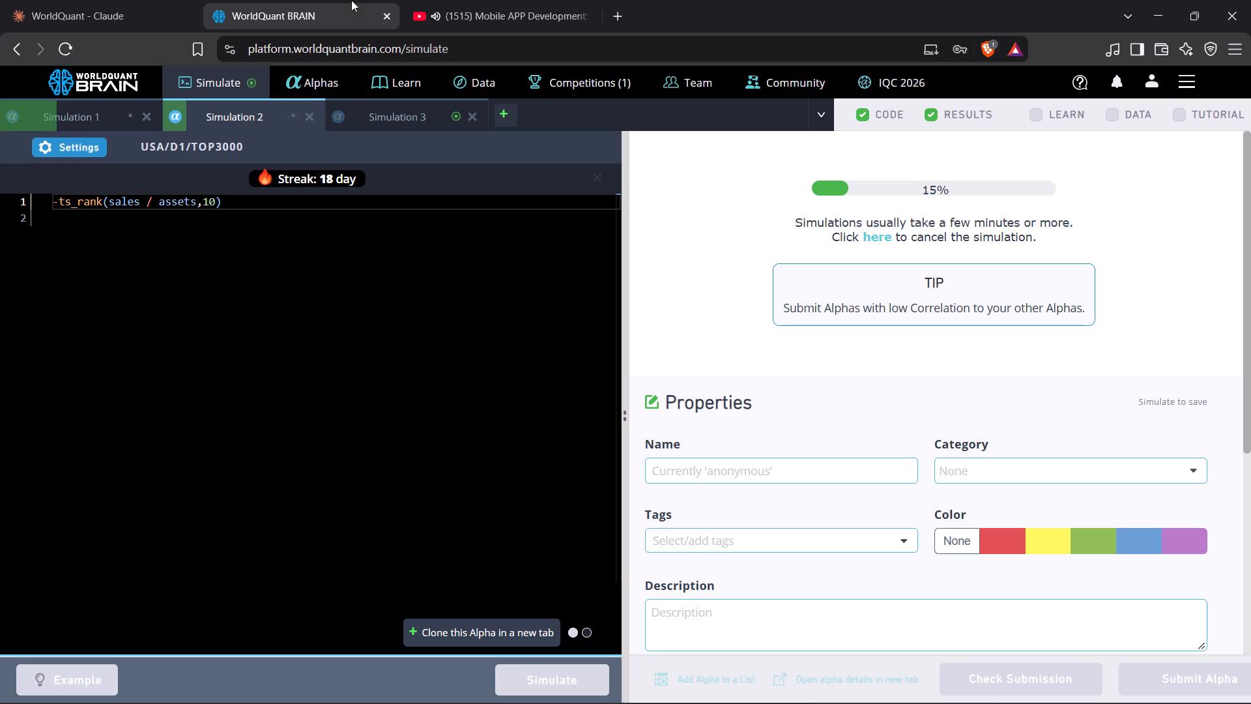
Show Simulation 3's test period results and examine its failed check under IS Testing Status.
{"action": "left_click", "coordinate": [414, 120]}
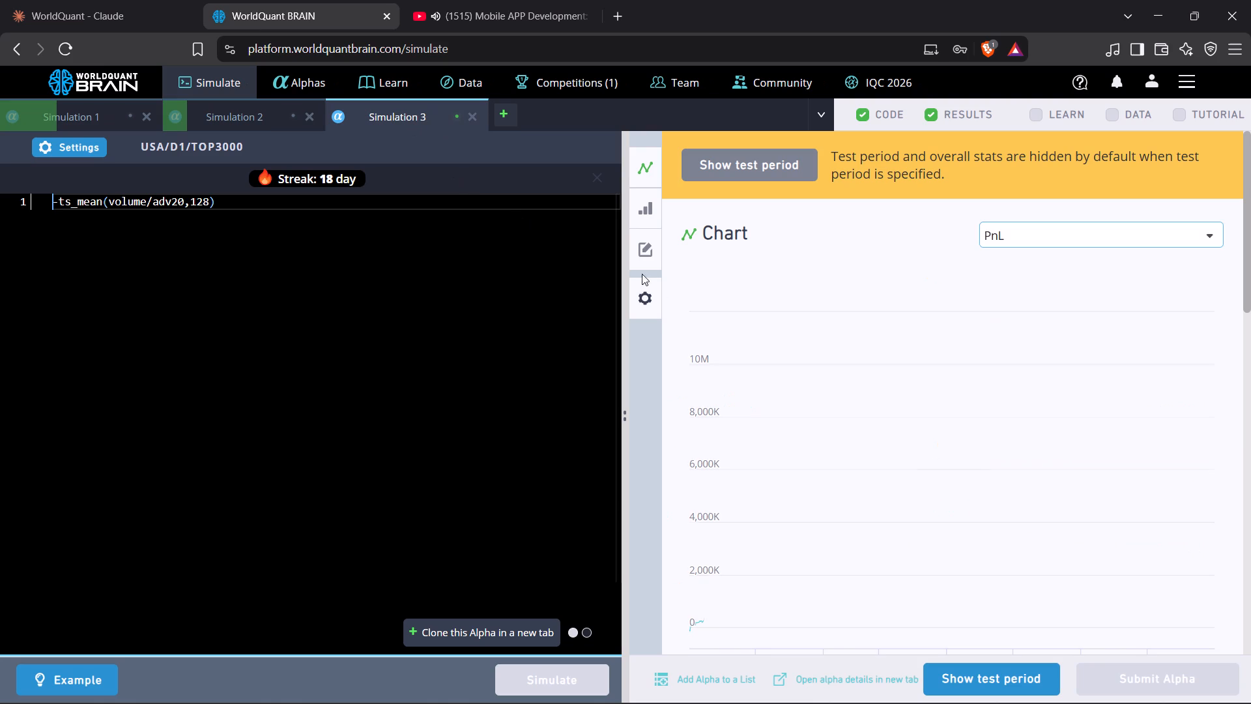
{"action": "left_click", "coordinate": [1022, 679]}
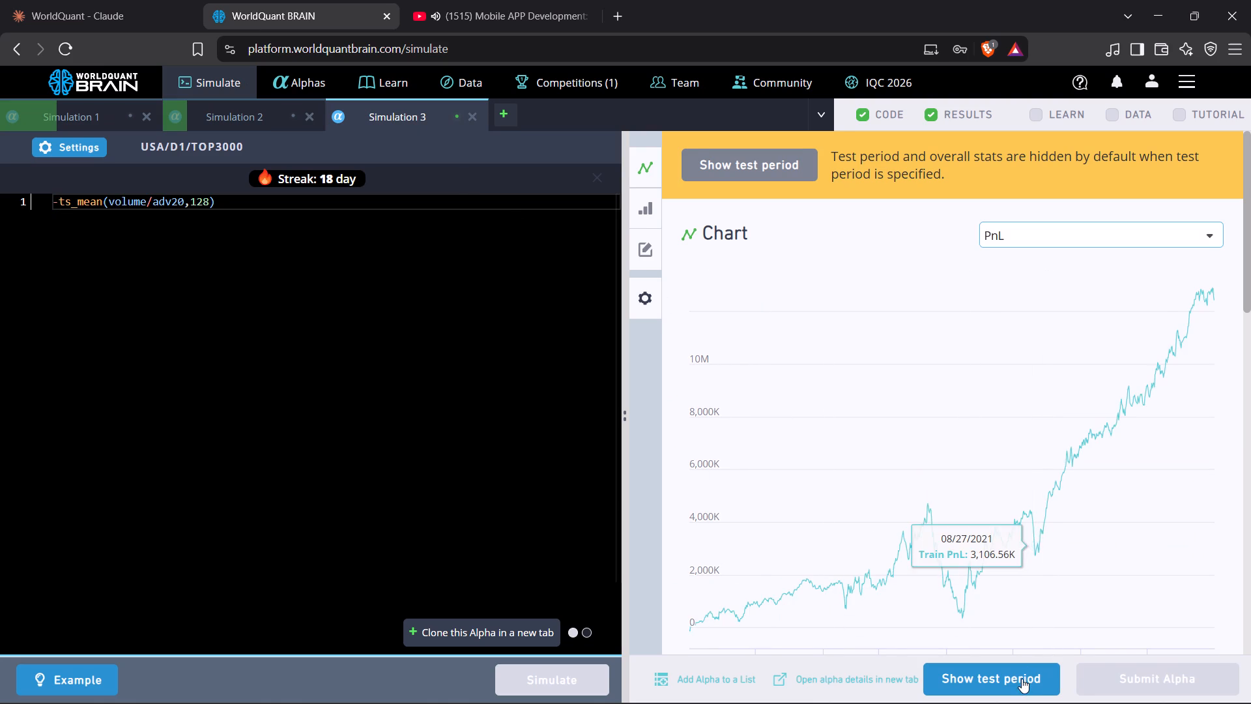
{"action": "scroll", "coordinate": [1059, 500], "scroll_direction": "down", "scroll_amount": 10}
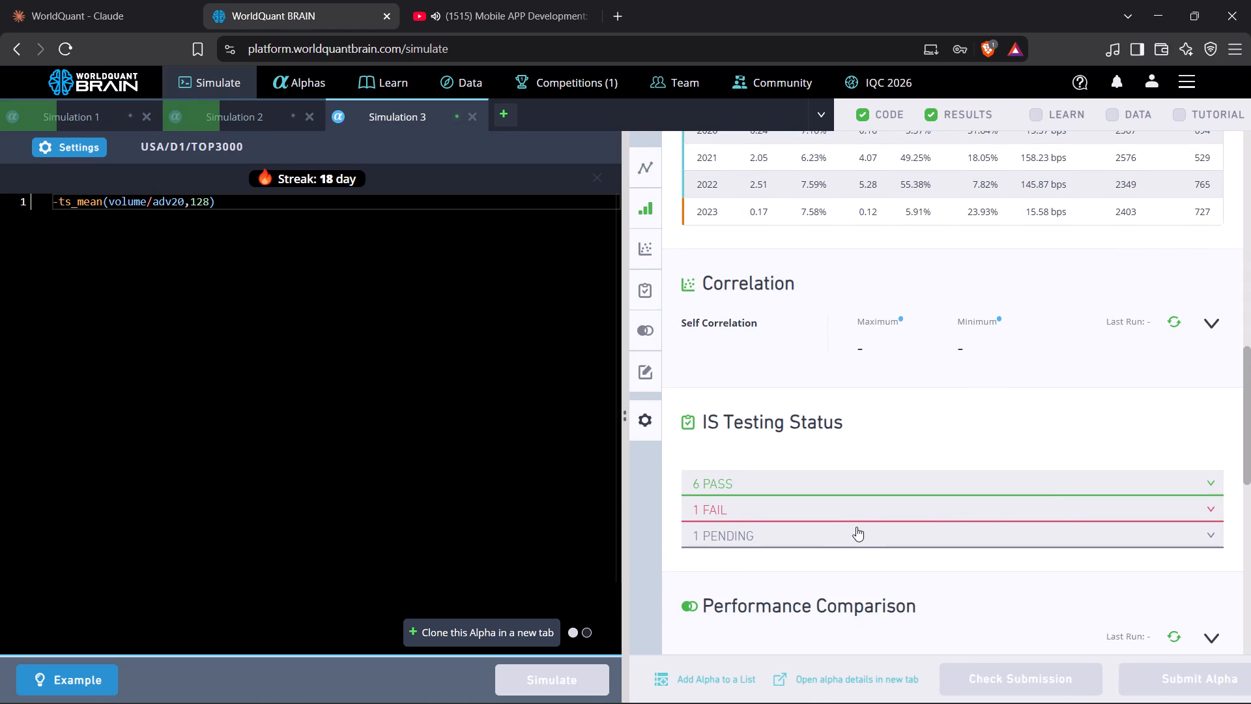
{"action": "left_click", "coordinate": [837, 512]}
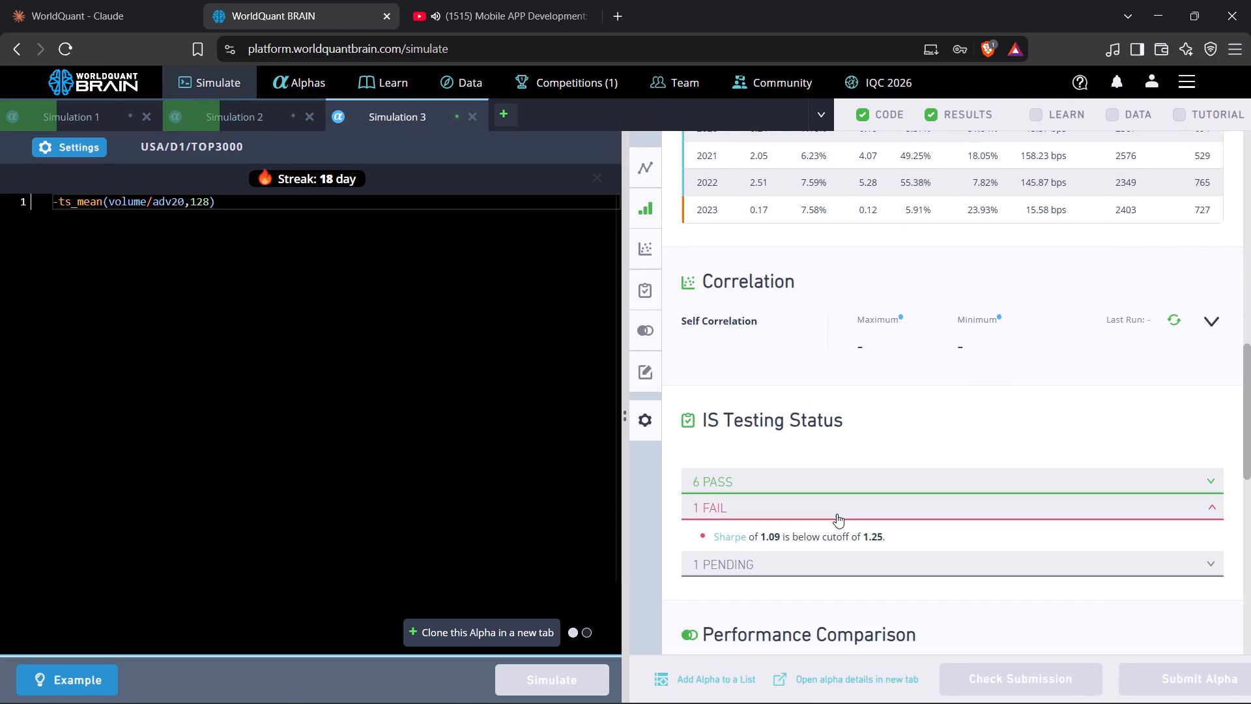
Set the ts_mean lookback in Simulation 3's expression to 116 and run the simulation.
{"action": "left_click", "coordinate": [206, 201]}
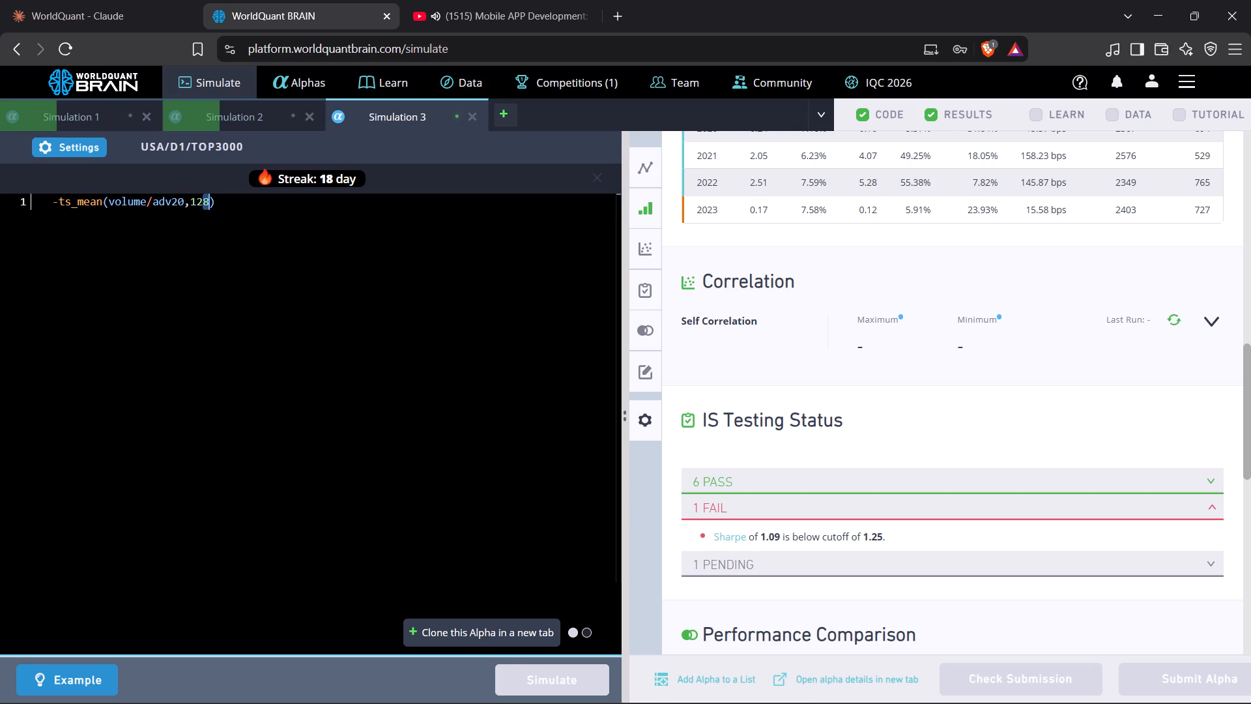
{"action": "key", "text": "BackSpace"}
{"action": "key", "text": "BackSpace"}
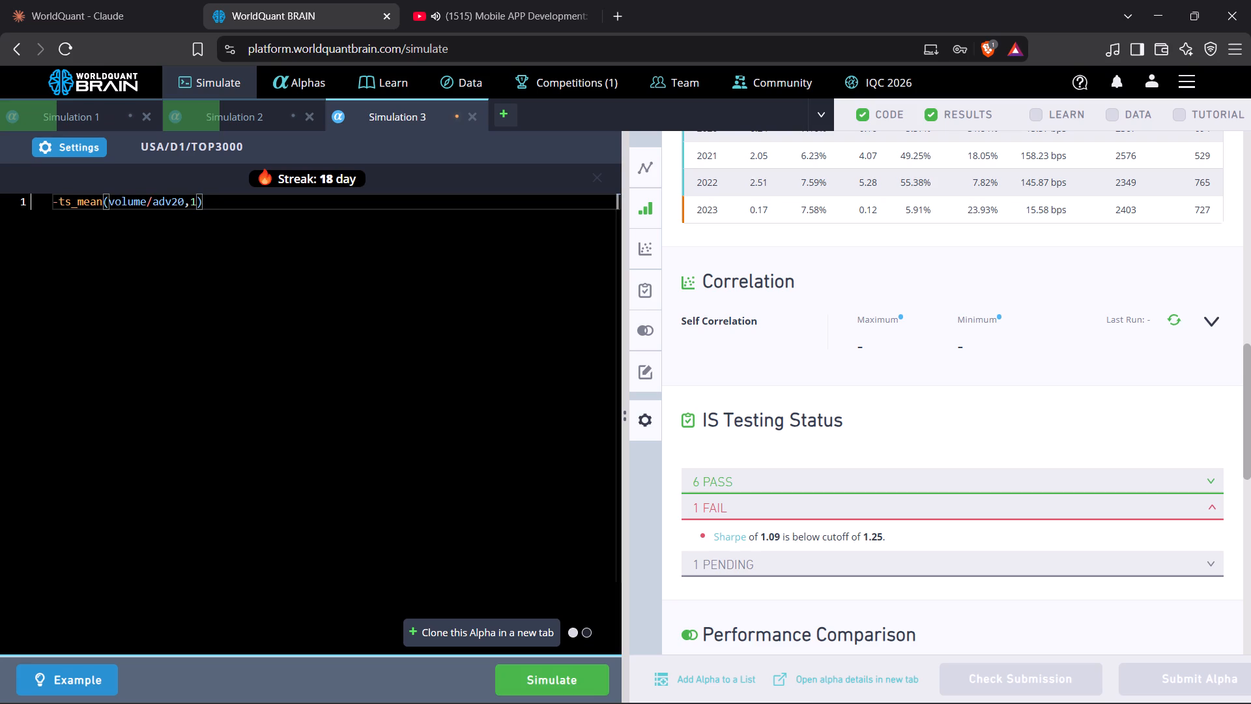
{"action": "type", "text": "16"}
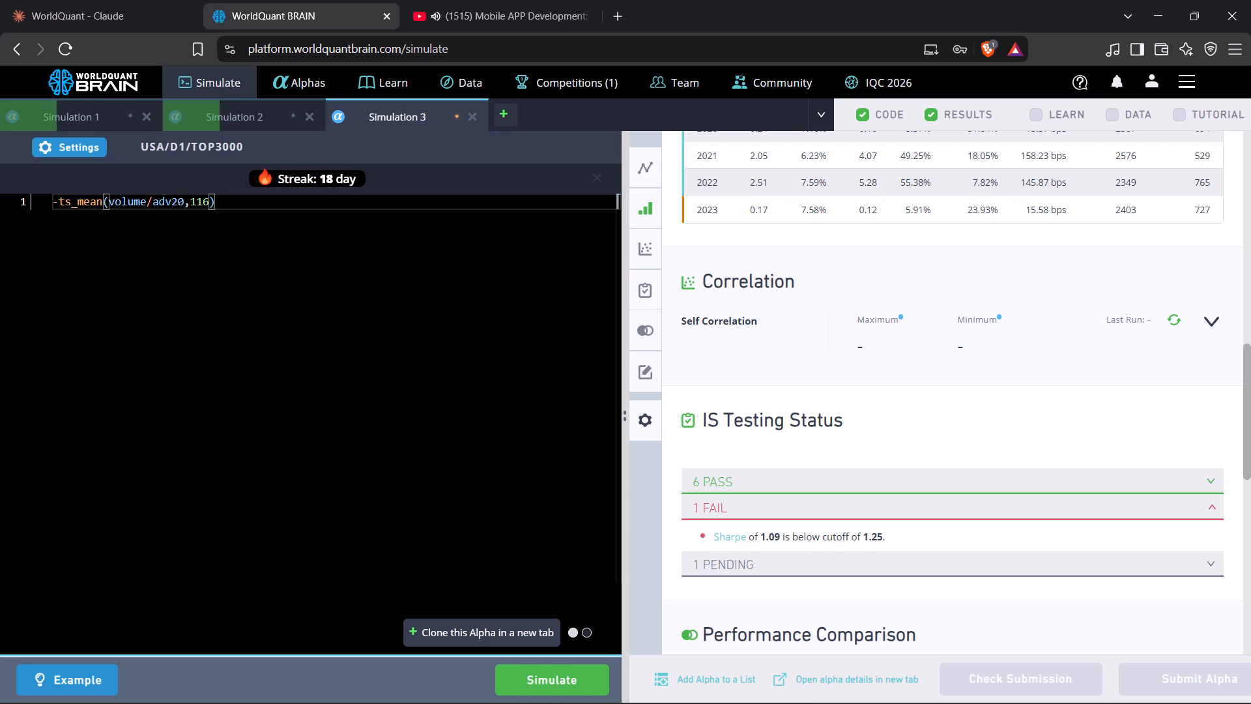
{"action": "left_click", "coordinate": [558, 673]}
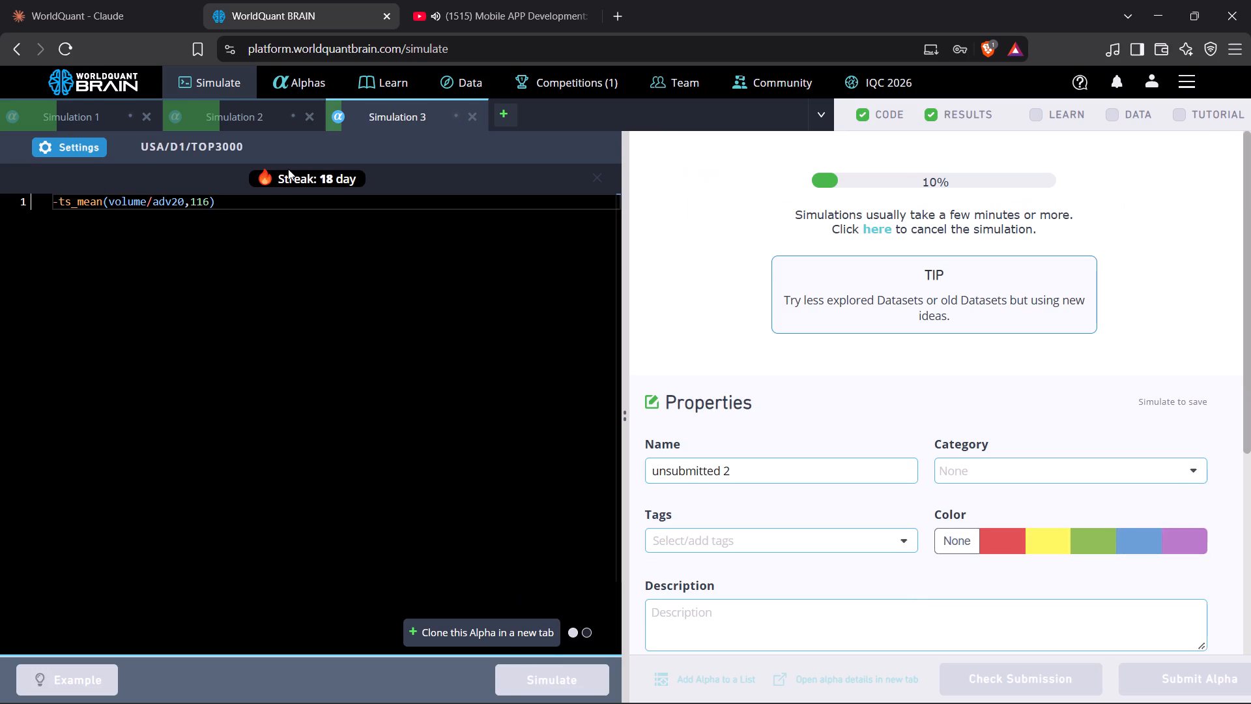
Check on Simulation 2's progress, then show Simulation 1's test period results.
{"action": "left_click", "coordinate": [229, 122]}
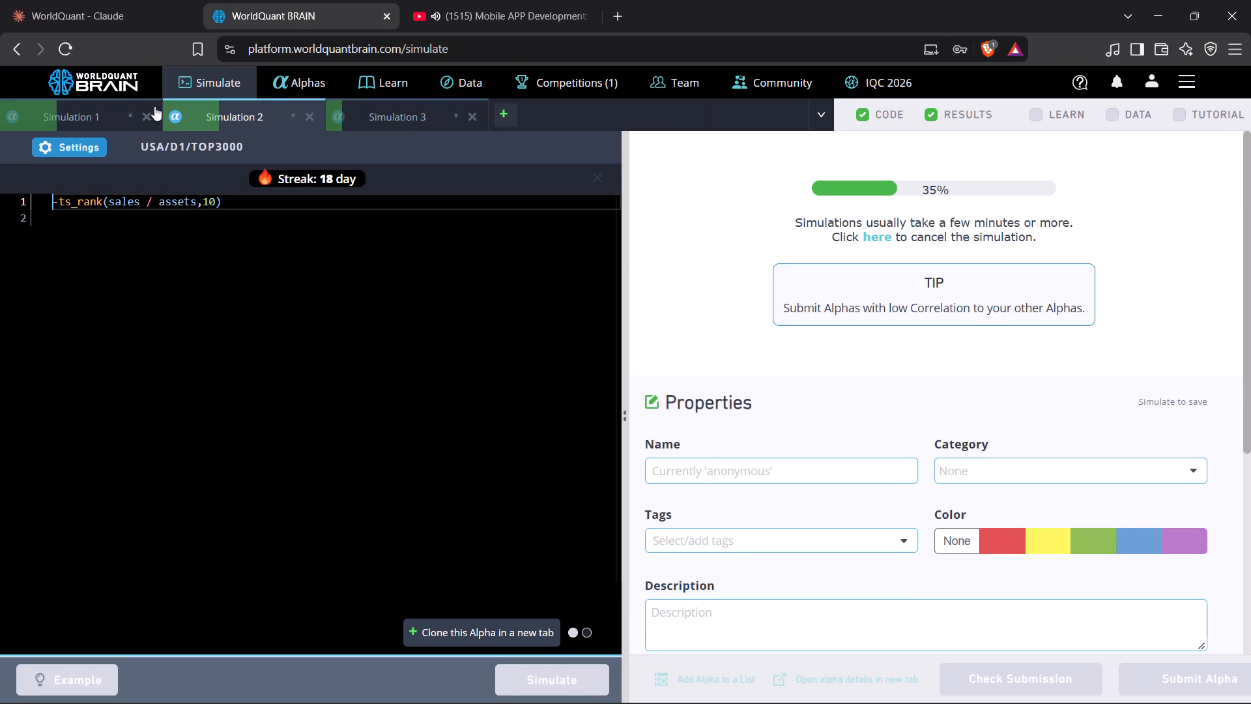
{"action": "left_click", "coordinate": [77, 117]}
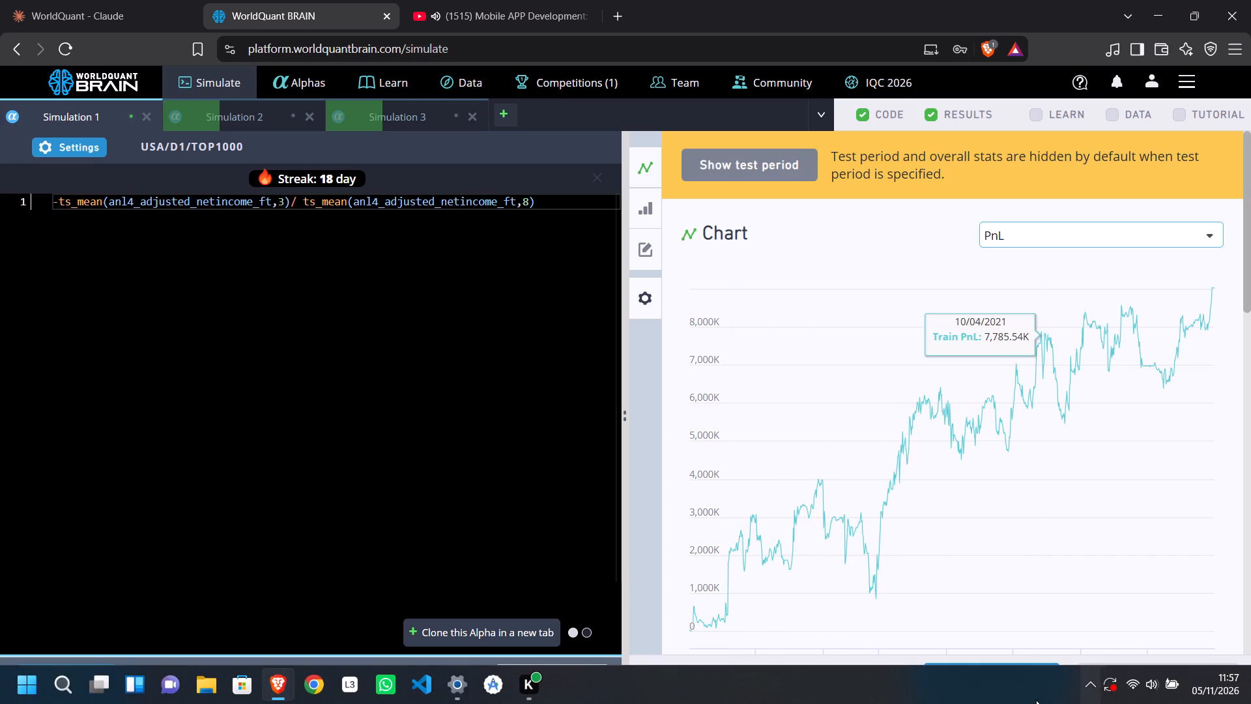
{"action": "left_click", "coordinate": [1011, 679]}
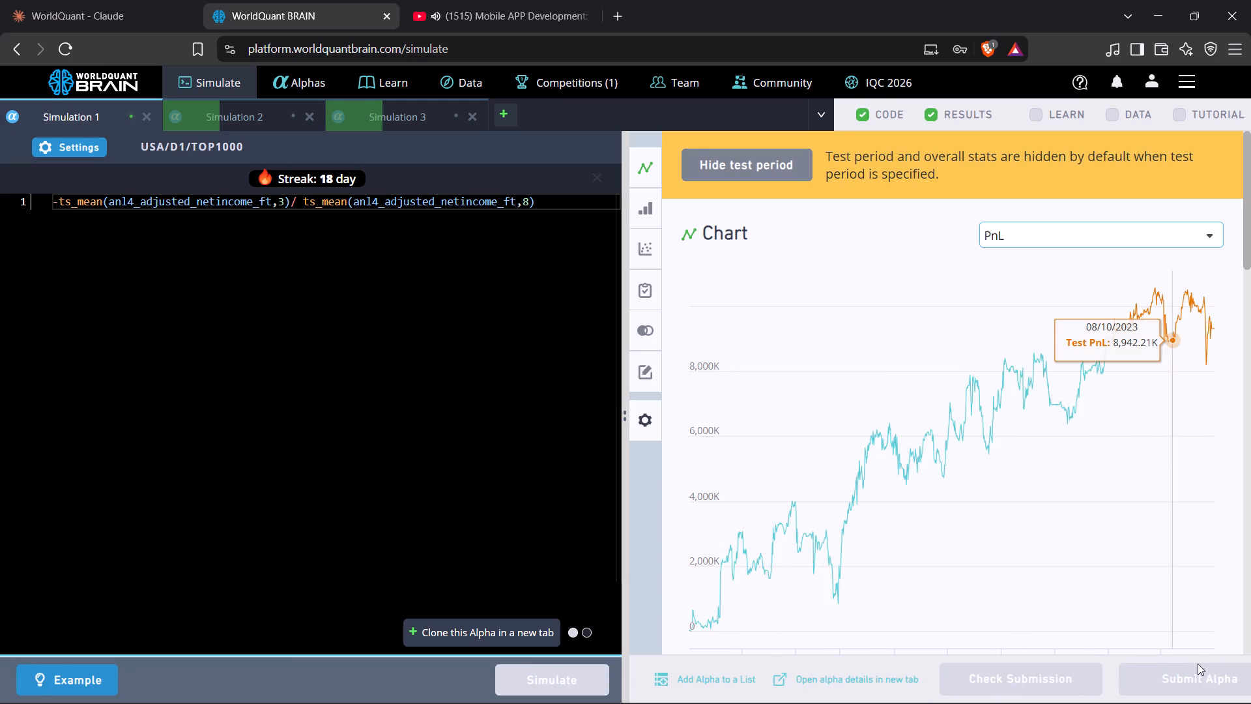
Turn on the Windows mobile hotspot and return to the simulation page.
{"action": "left_click", "coordinate": [1151, 685]}
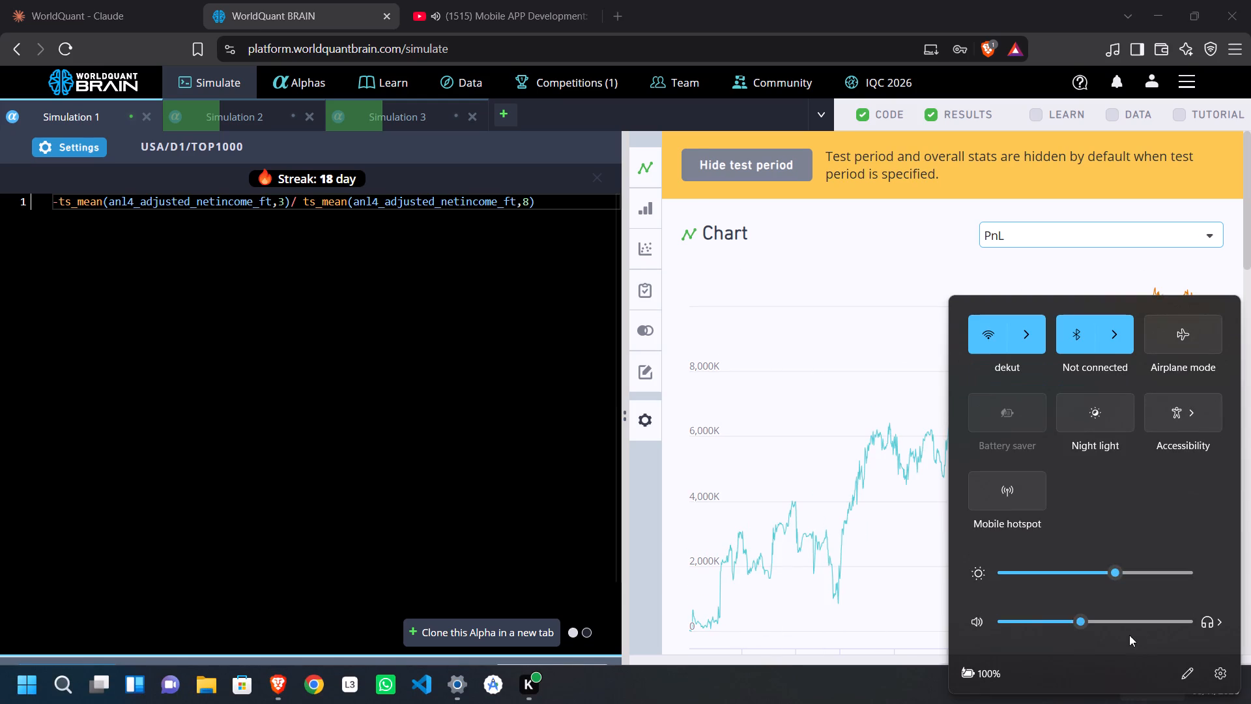
{"action": "left_click", "coordinate": [1005, 492]}
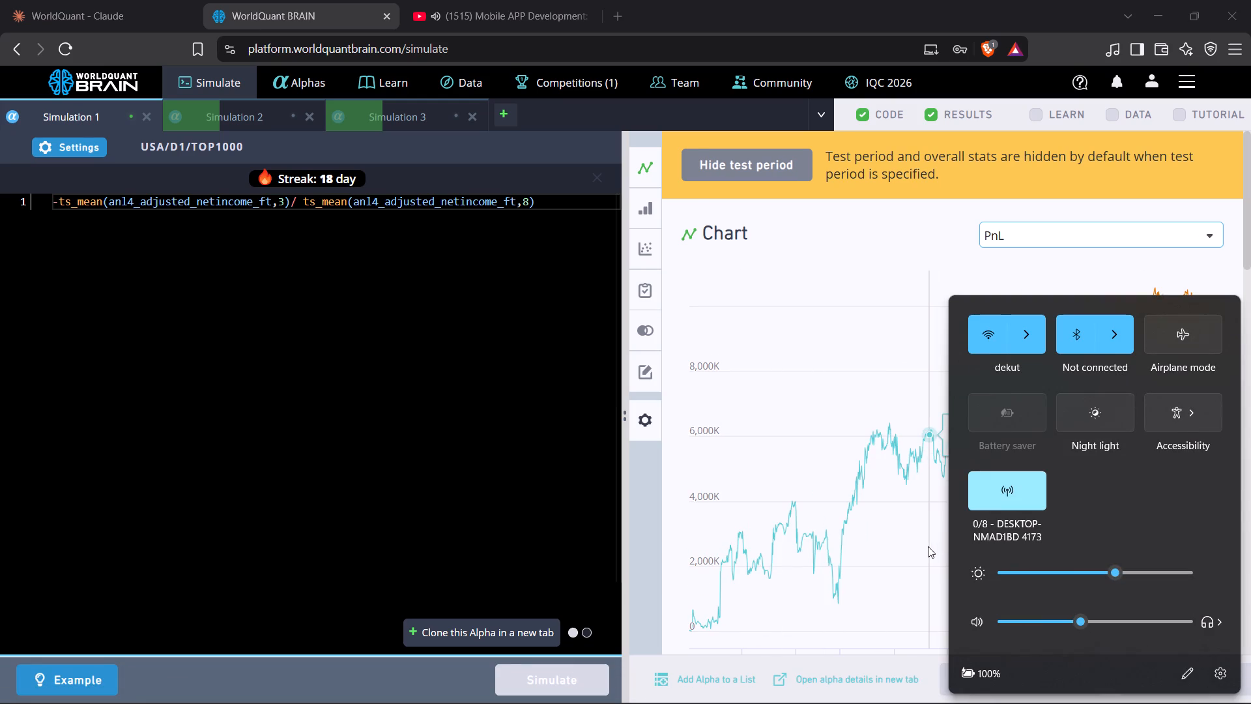
{"action": "left_click", "coordinate": [927, 546]}
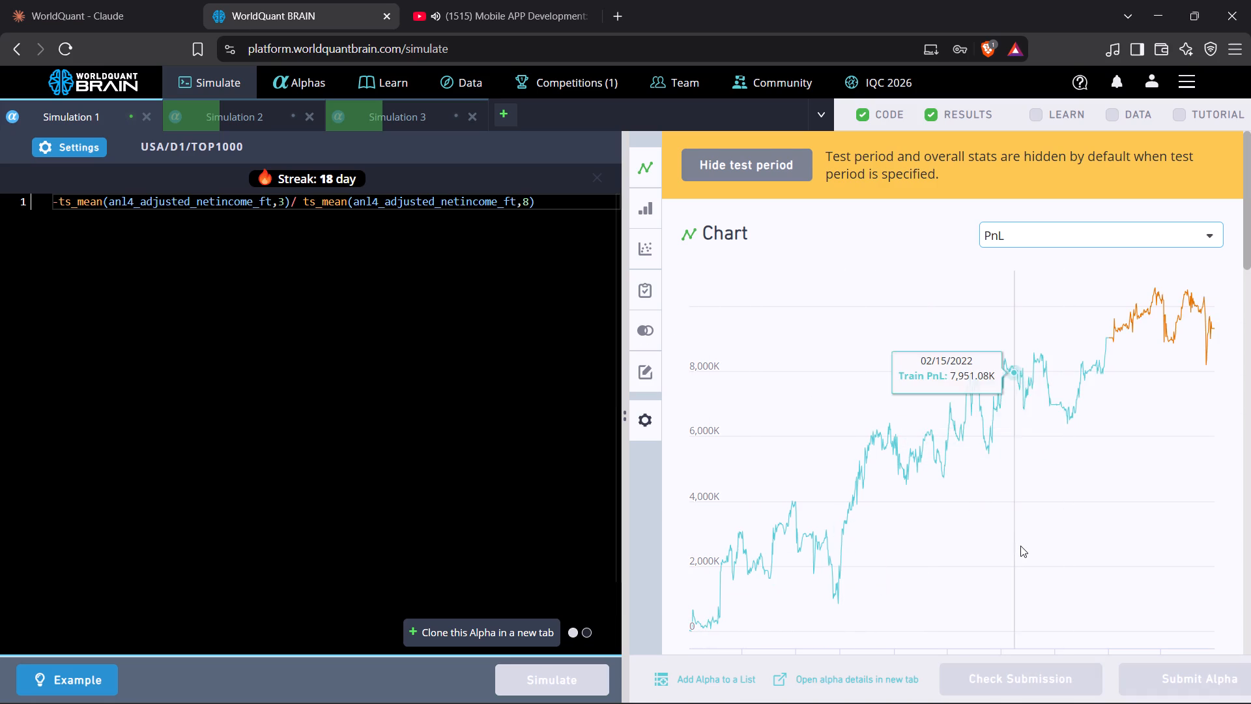
Review Simulation 1's yearly IS Summary and examine its failed checks under IS Testing Status.
{"action": "scroll", "coordinate": [1022, 546], "scroll_direction": "down", "scroll_amount": 5}
{"action": "scroll", "coordinate": [753, 475], "scroll_direction": "down", "scroll_amount": 4}
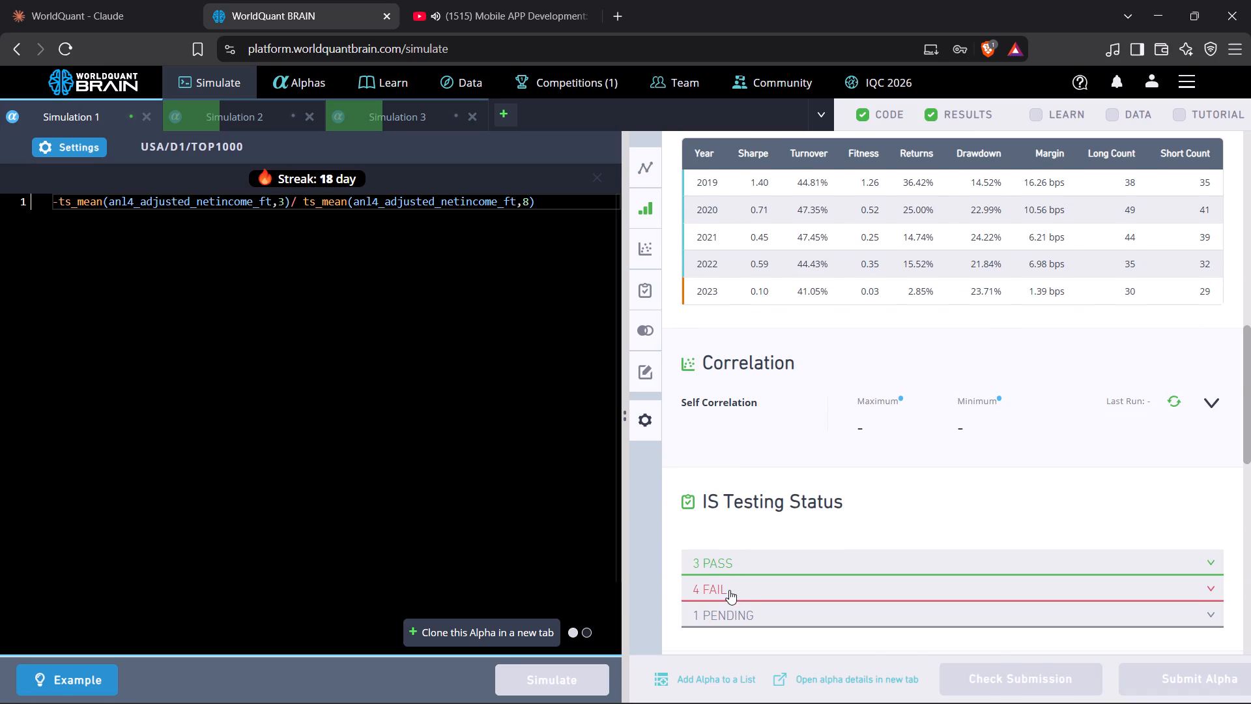
{"action": "left_click", "coordinate": [729, 590]}
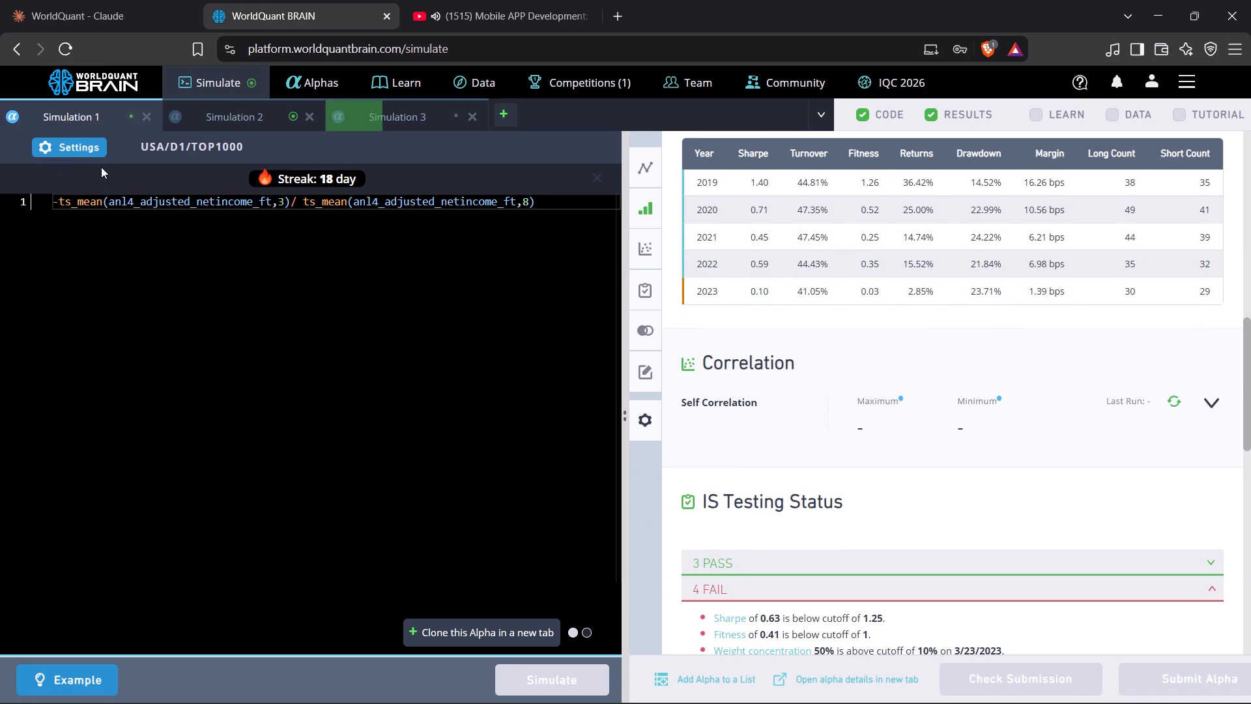
Set Simulation 1's universe to TOP3000 and neutralization to Market, apply the settings and run the simulation.
{"action": "left_click", "coordinate": [91, 153]}
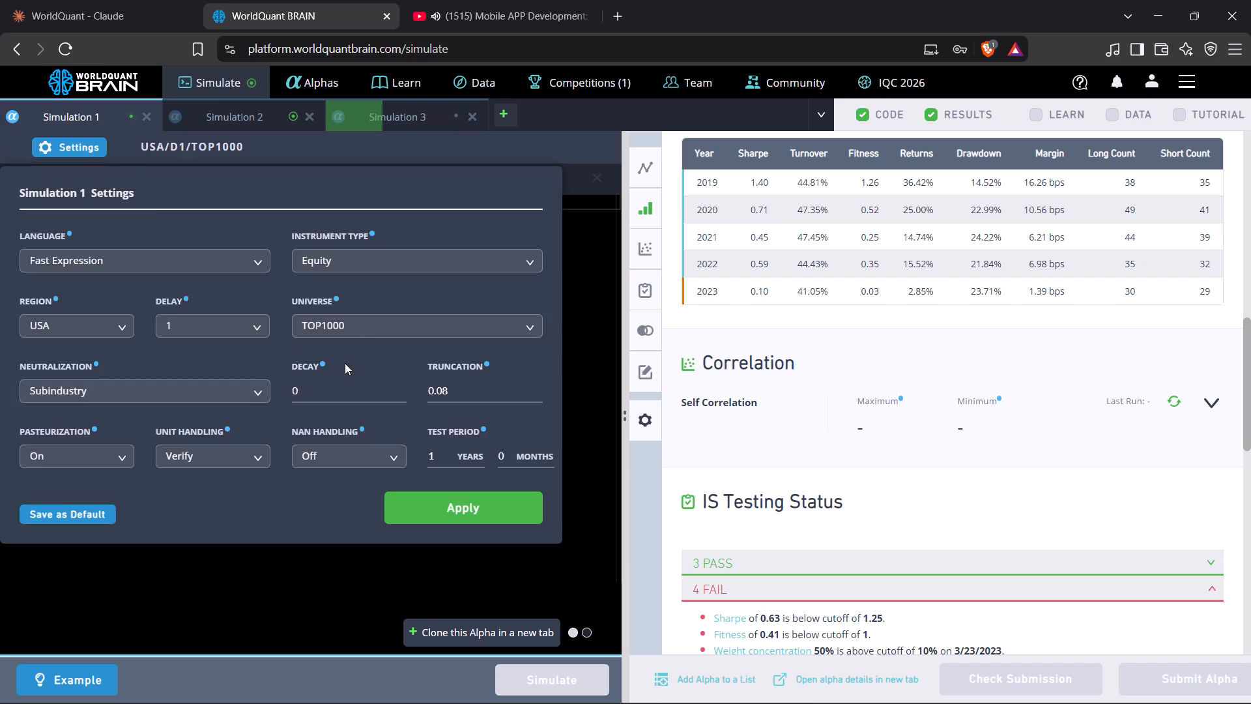
{"action": "left_click", "coordinate": [376, 329]}
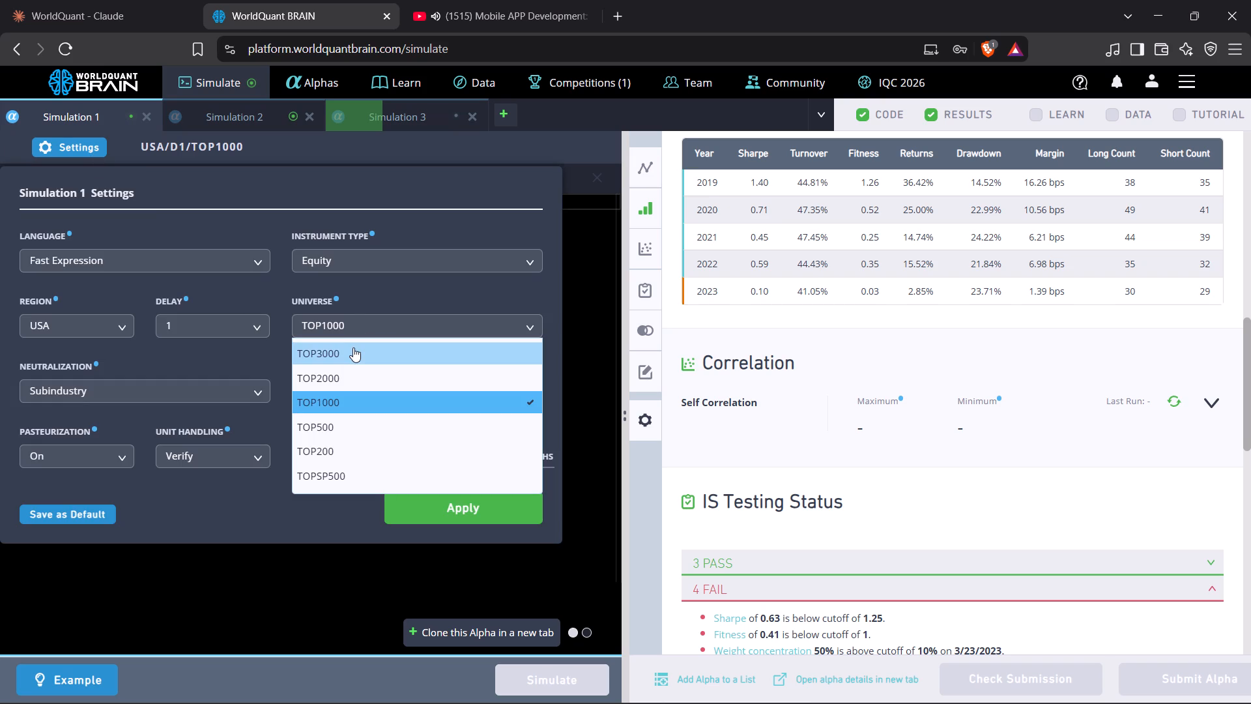
{"action": "left_click", "coordinate": [352, 351]}
{"action": "left_click", "coordinate": [246, 390]}
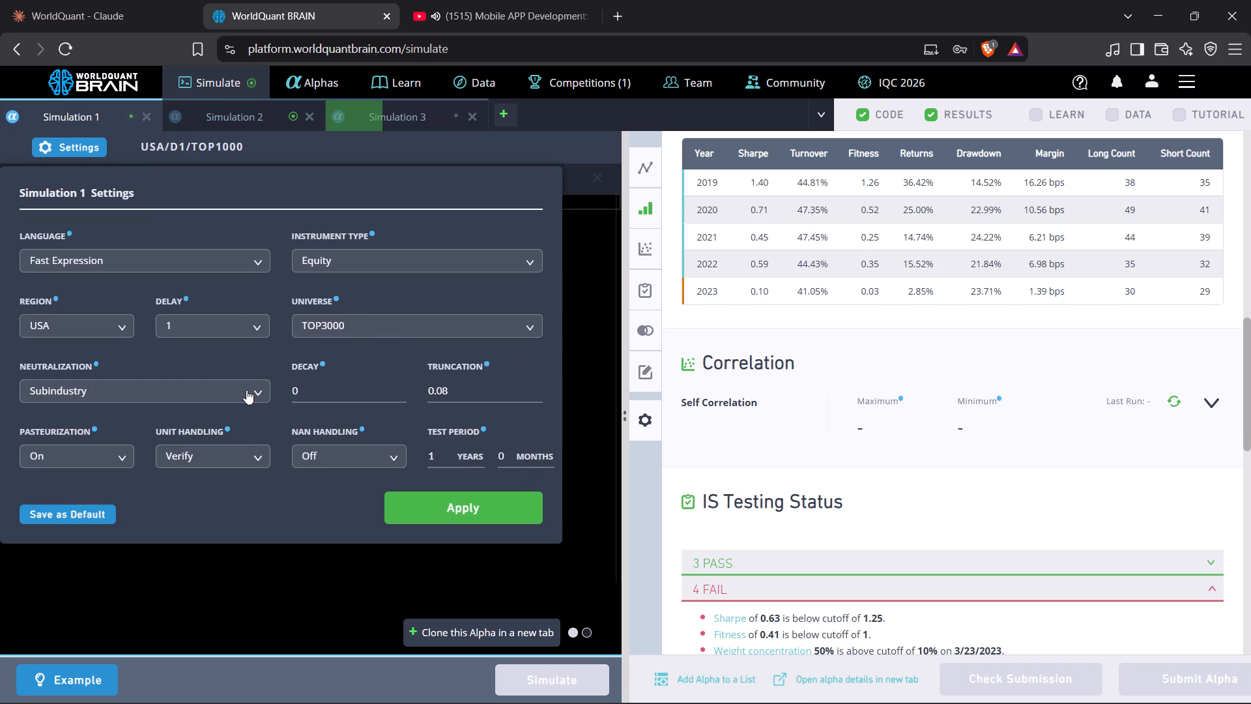
{"action": "left_click", "coordinate": [216, 436]}
{"action": "left_click", "coordinate": [478, 499]}
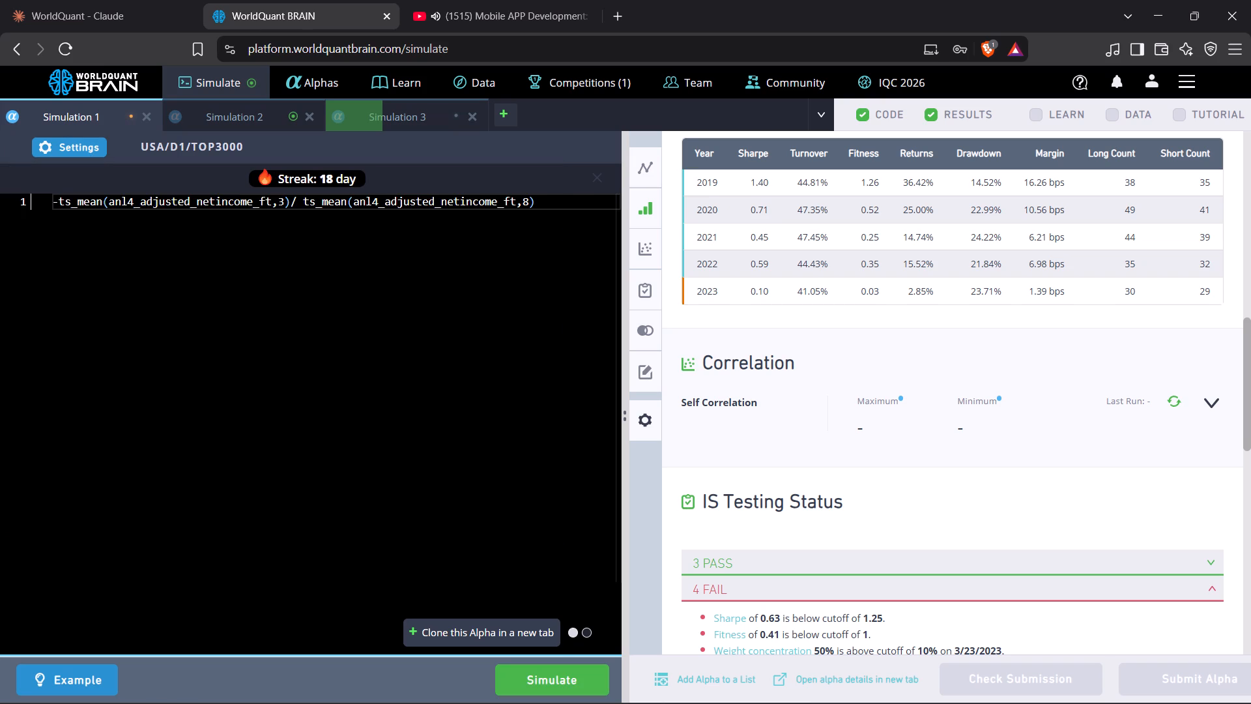
{"action": "left_click", "coordinate": [551, 677]}
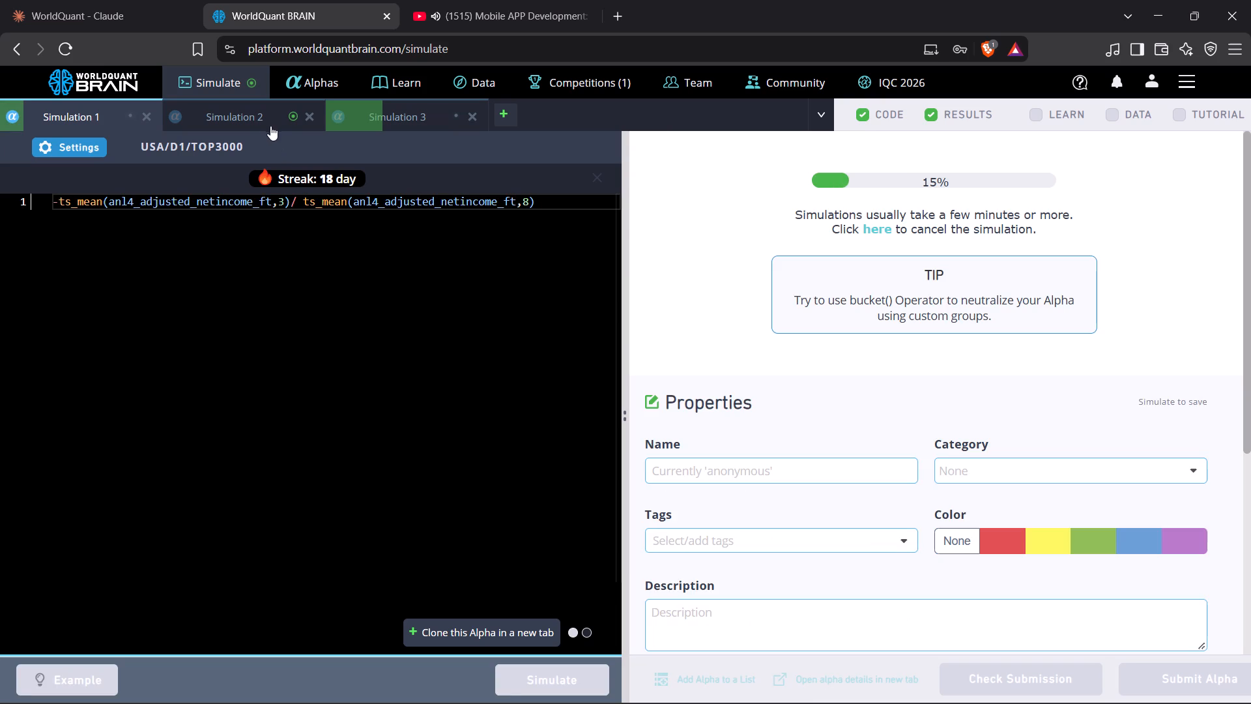
Show Simulation 2's test period results and review its IS Summary and IS Testing Status.
{"action": "left_click", "coordinate": [268, 113]}
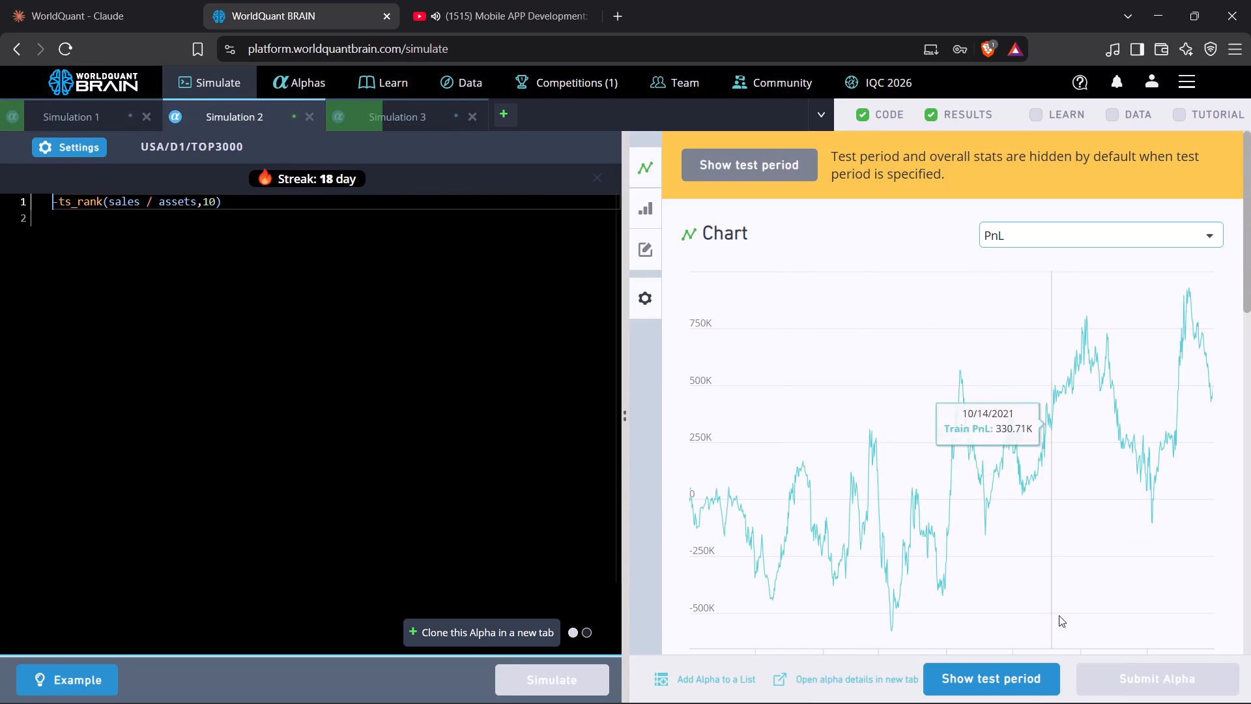
{"action": "left_click", "coordinate": [1031, 679]}
{"action": "scroll", "coordinate": [1031, 510], "scroll_direction": "down", "scroll_amount": 4}
{"action": "scroll", "coordinate": [1031, 510], "scroll_direction": "up", "scroll_amount": 1}
{"action": "scroll", "coordinate": [1031, 510], "scroll_direction": "down", "scroll_amount": 4}
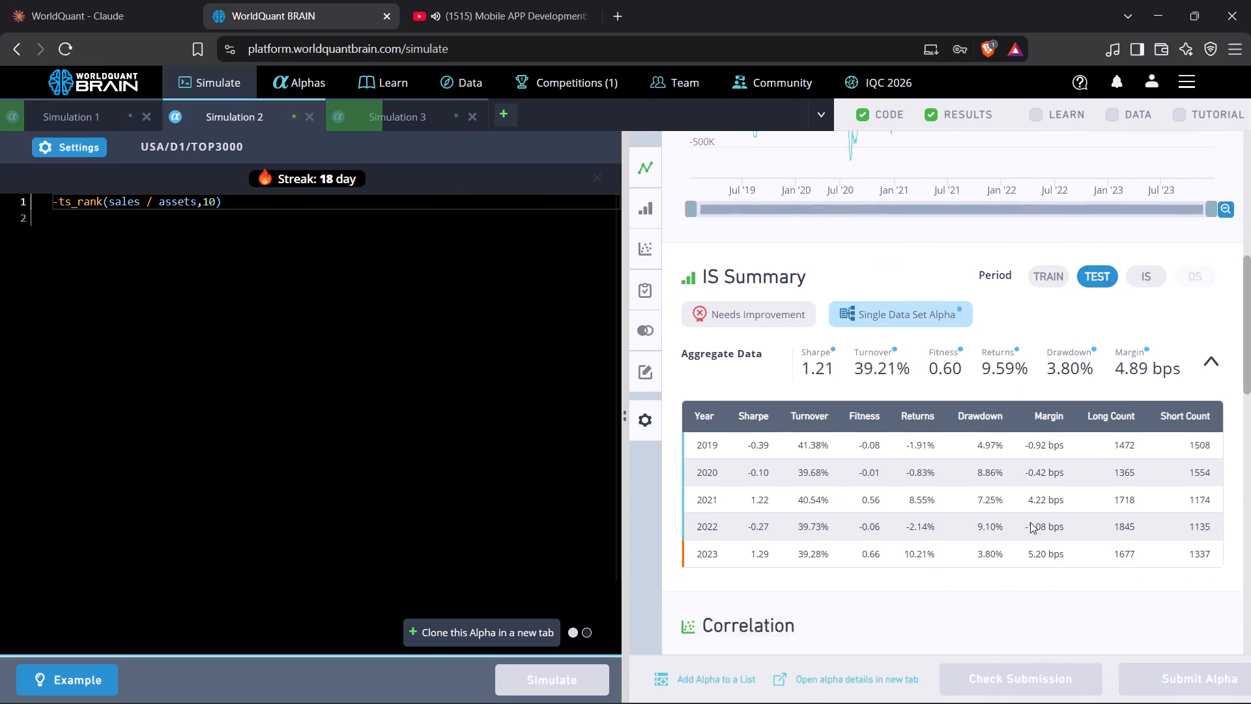
{"action": "scroll", "coordinate": [876, 520], "scroll_direction": "down", "scroll_amount": 4}
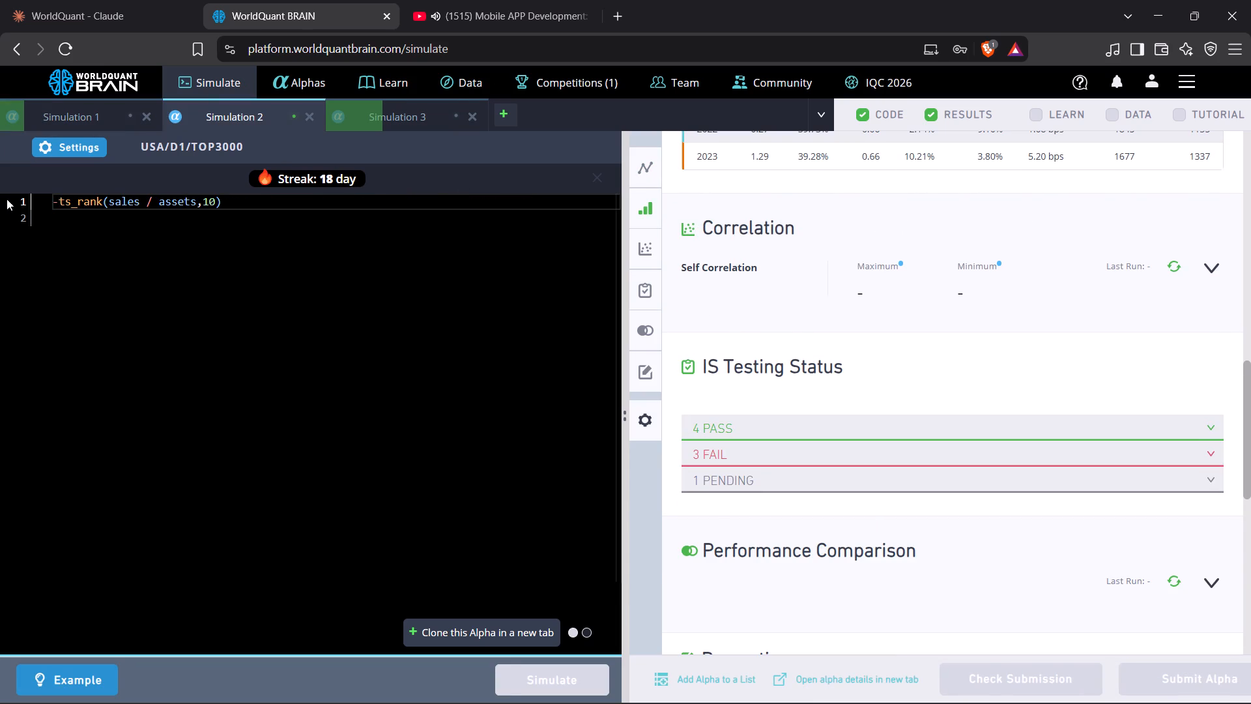
Set the ts_rank lookback in Simulation 2's expression to 4 and run the simulation.
{"action": "left_click", "coordinate": [213, 209]}
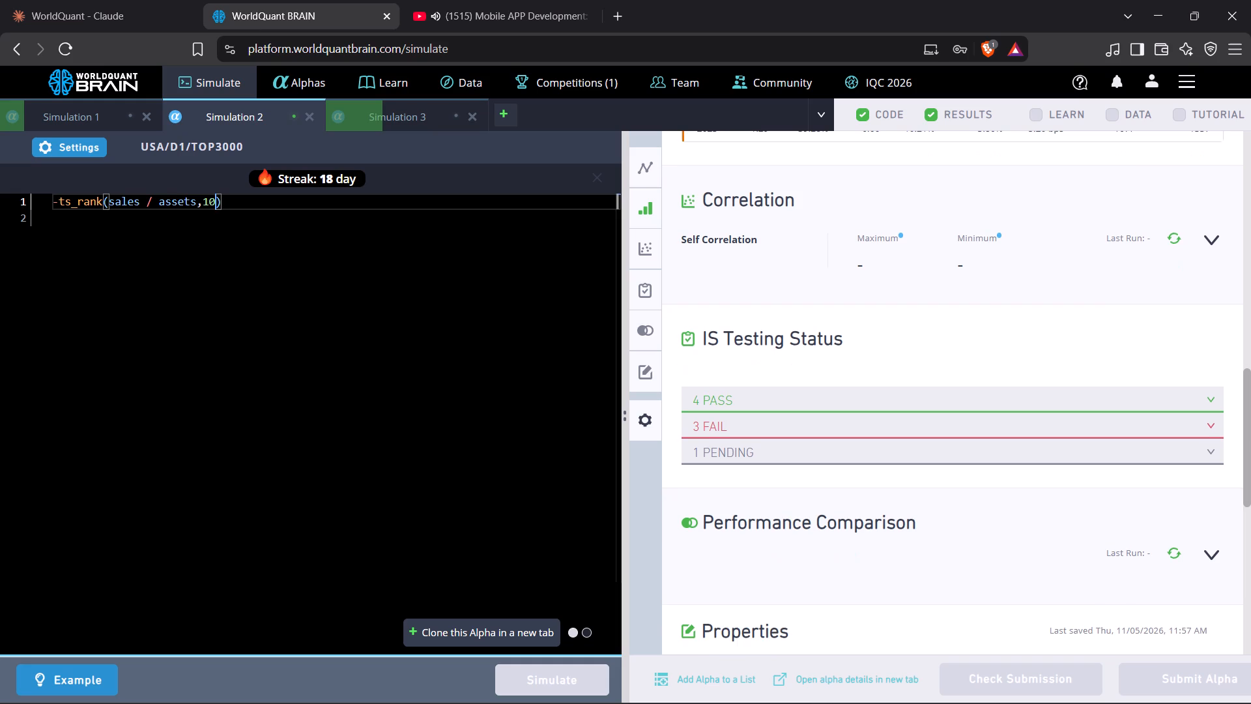
{"action": "key", "text": "BackSpace"}
{"action": "key", "text": "BackSpace"}
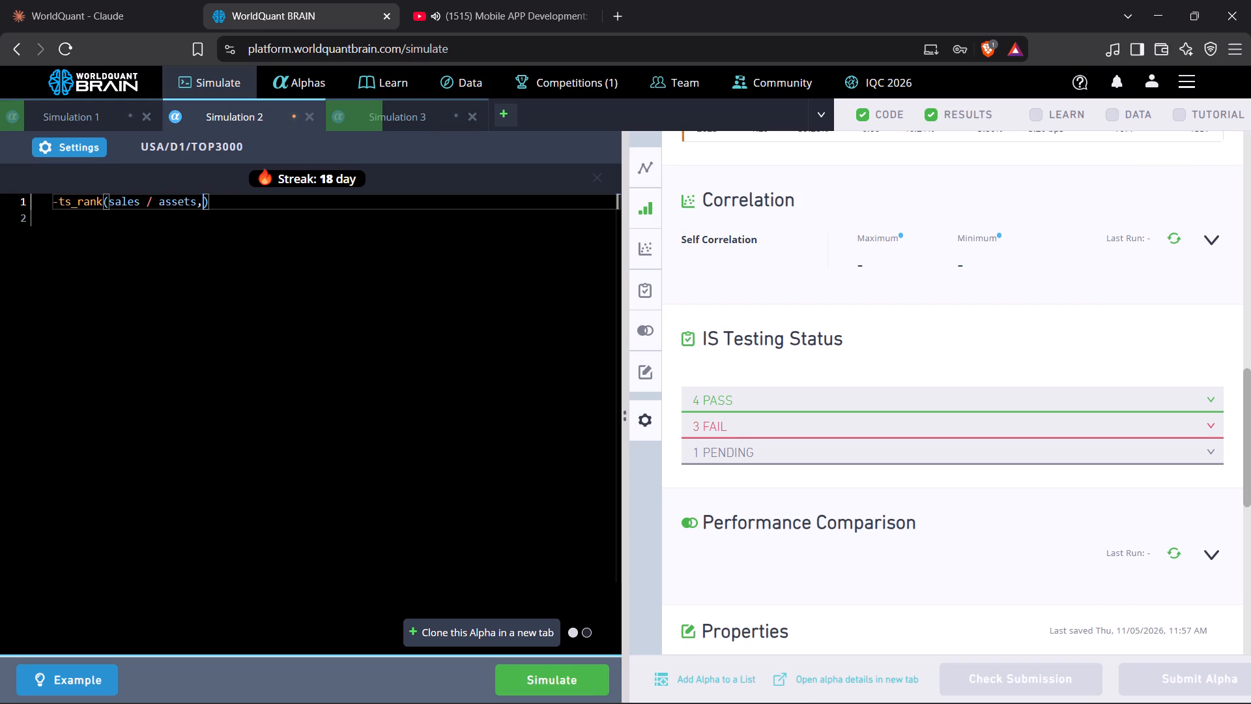
{"action": "key", "text": "4"}
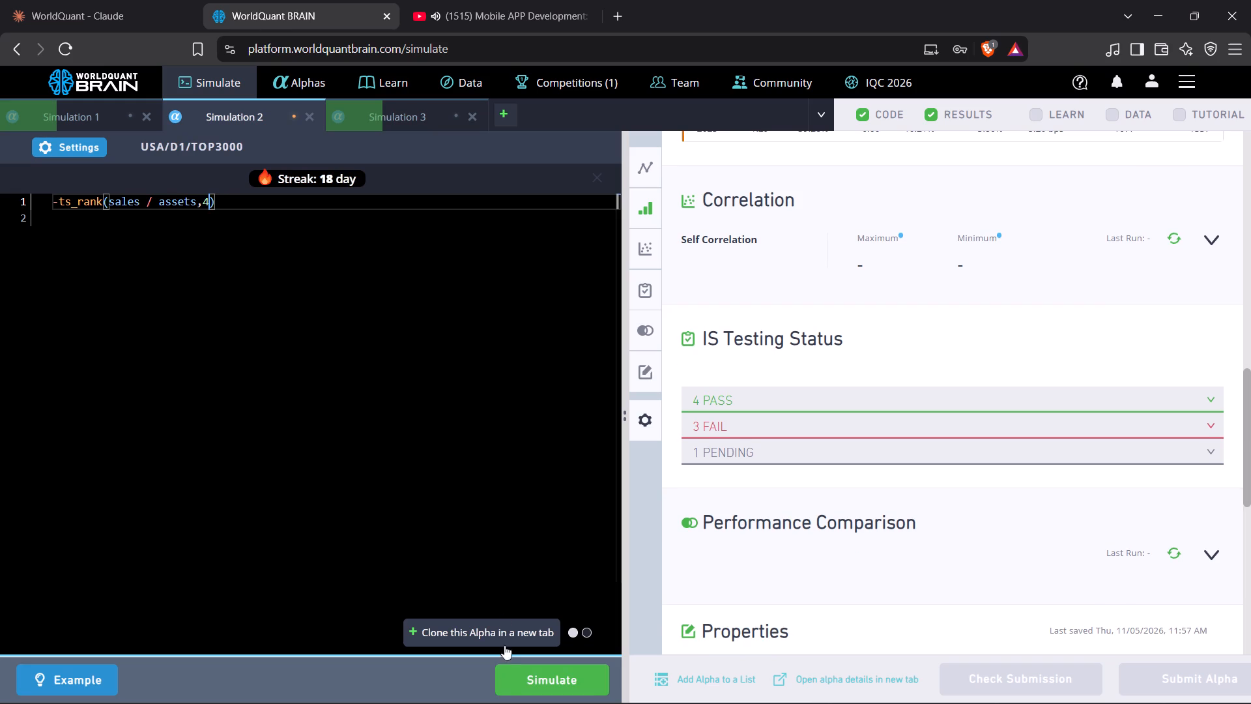
{"action": "left_click", "coordinate": [508, 681]}
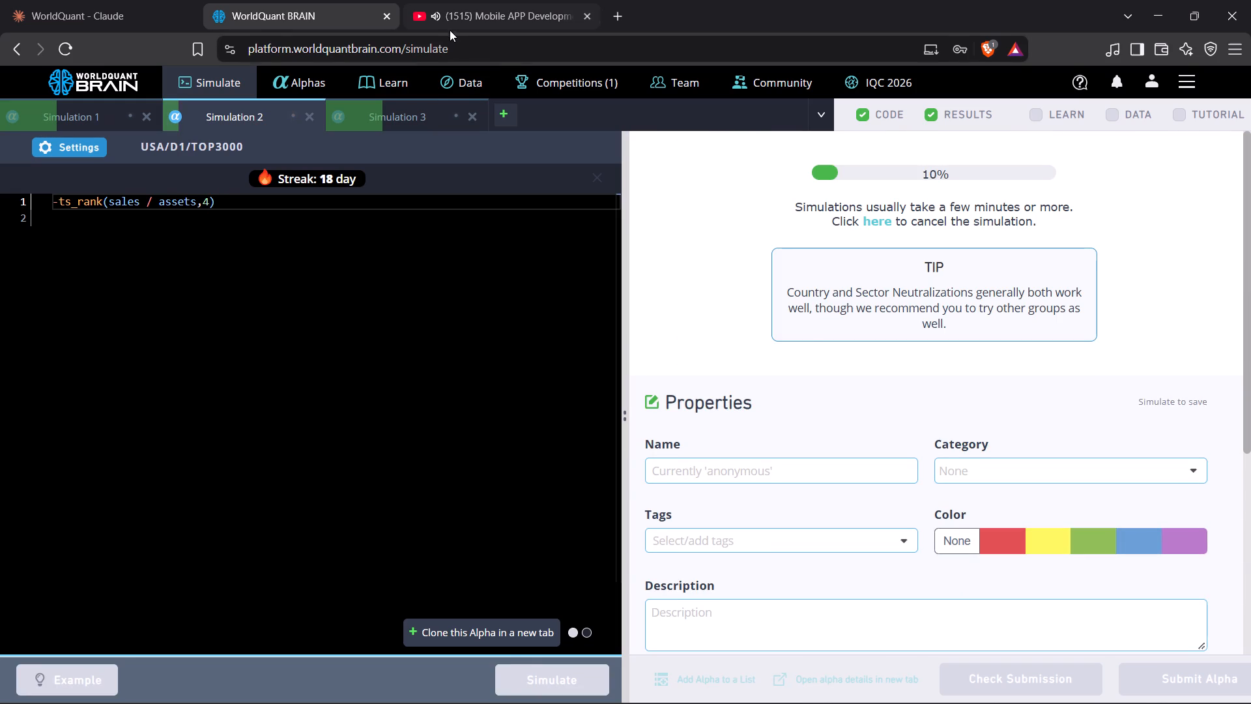
Pause the Mobile APP Development video on YouTube and return to WorldQuant BRAIN.
{"action": "left_click", "coordinate": [452, 25]}
{"action": "left_click", "coordinate": [387, 325]}
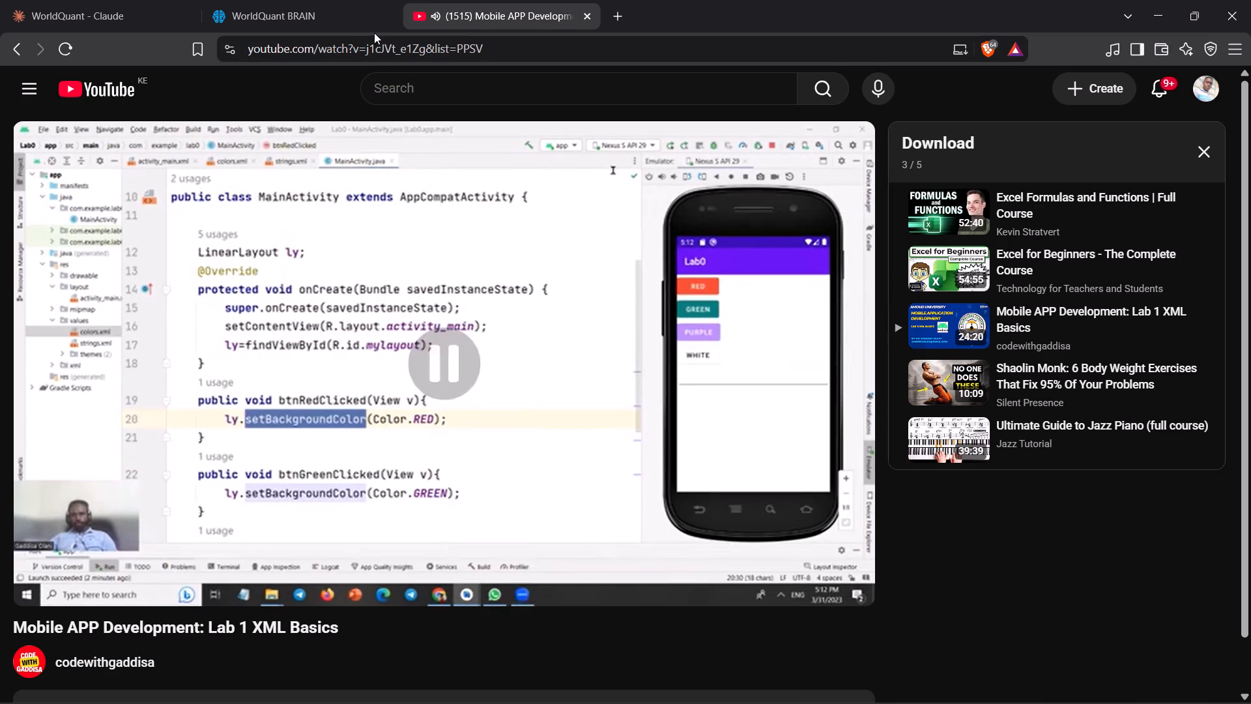
{"action": "left_click", "coordinate": [311, 21]}
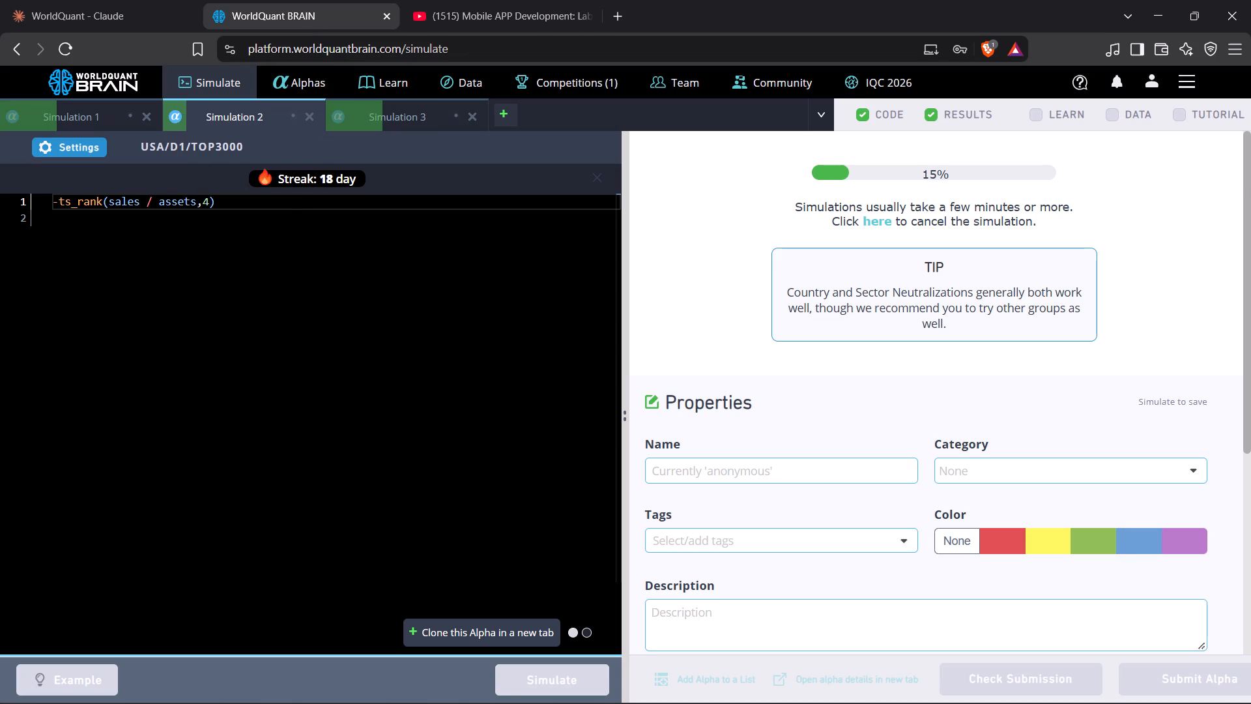
Show Simulation 3's test period results and examine its failed check under IS Testing Status.
{"action": "left_click", "coordinate": [407, 117]}
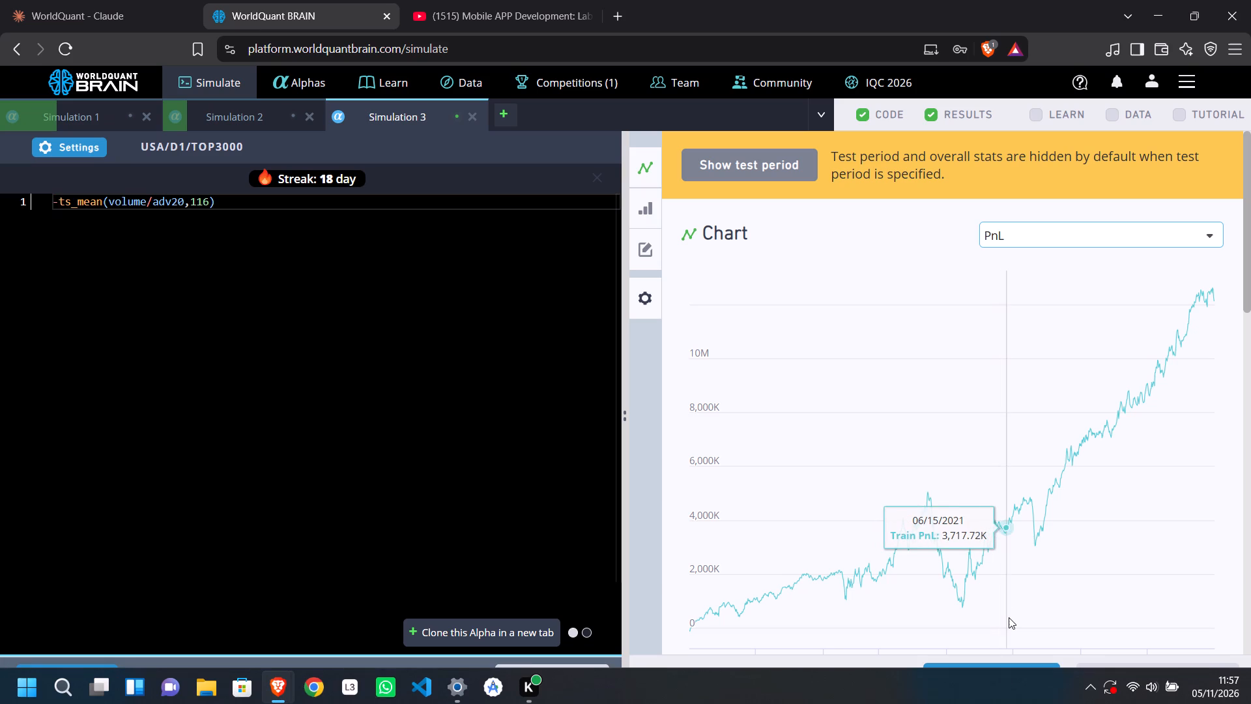
{"action": "left_click", "coordinate": [1005, 676]}
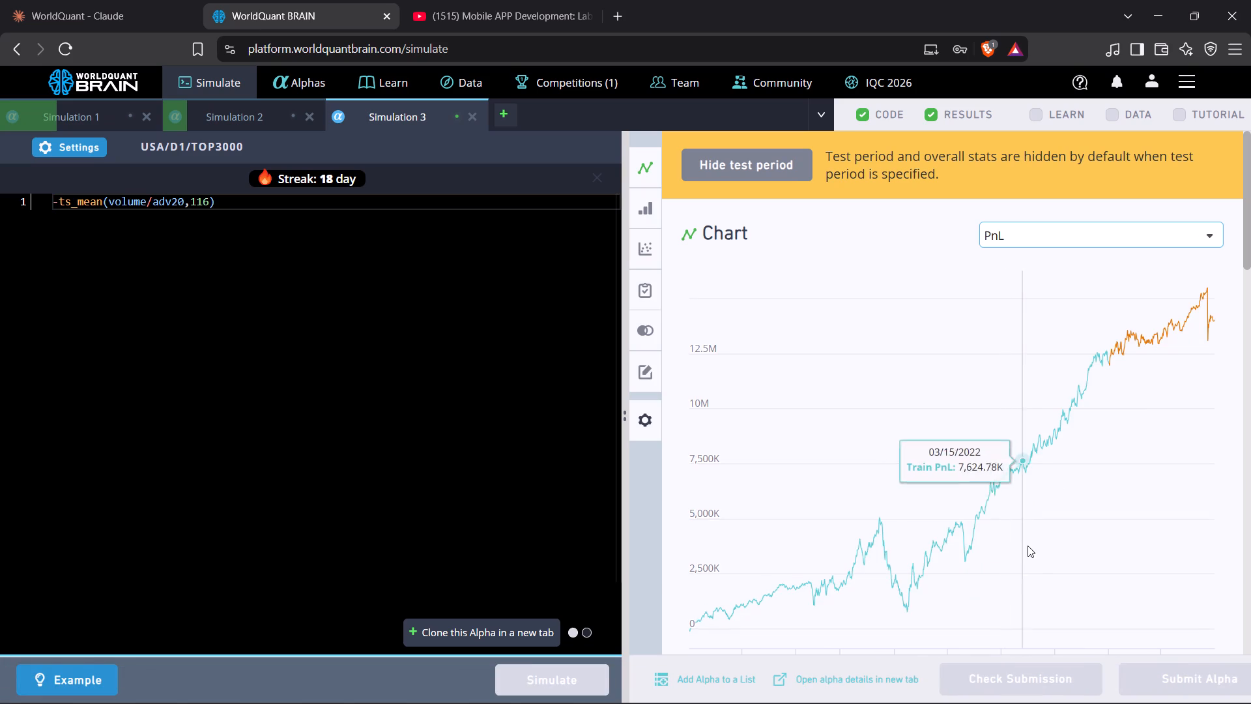
{"action": "scroll", "coordinate": [1029, 521], "scroll_direction": "down", "scroll_amount": 9}
{"action": "left_click", "coordinate": [835, 589]}
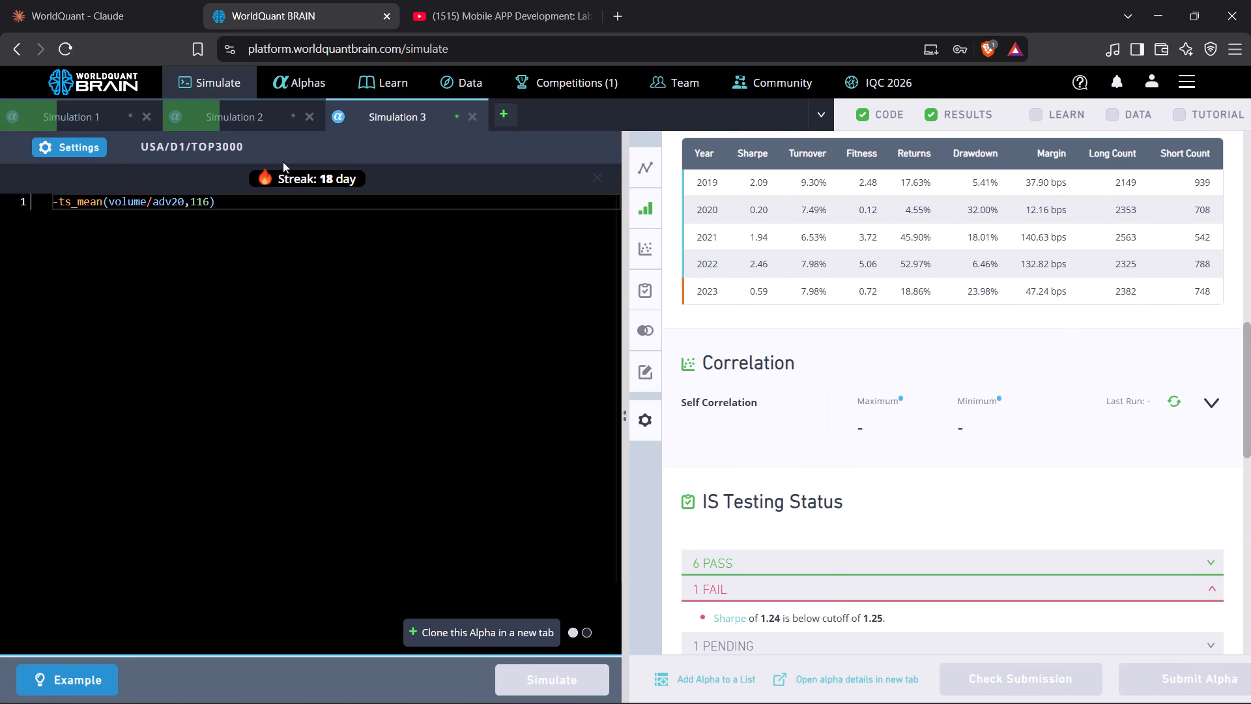
Set the ts_mean lookback in Simulation 3's expression to 114 and run the simulation.
{"action": "left_click", "coordinate": [210, 203]}
{"action": "key", "text": "BackSpace"}
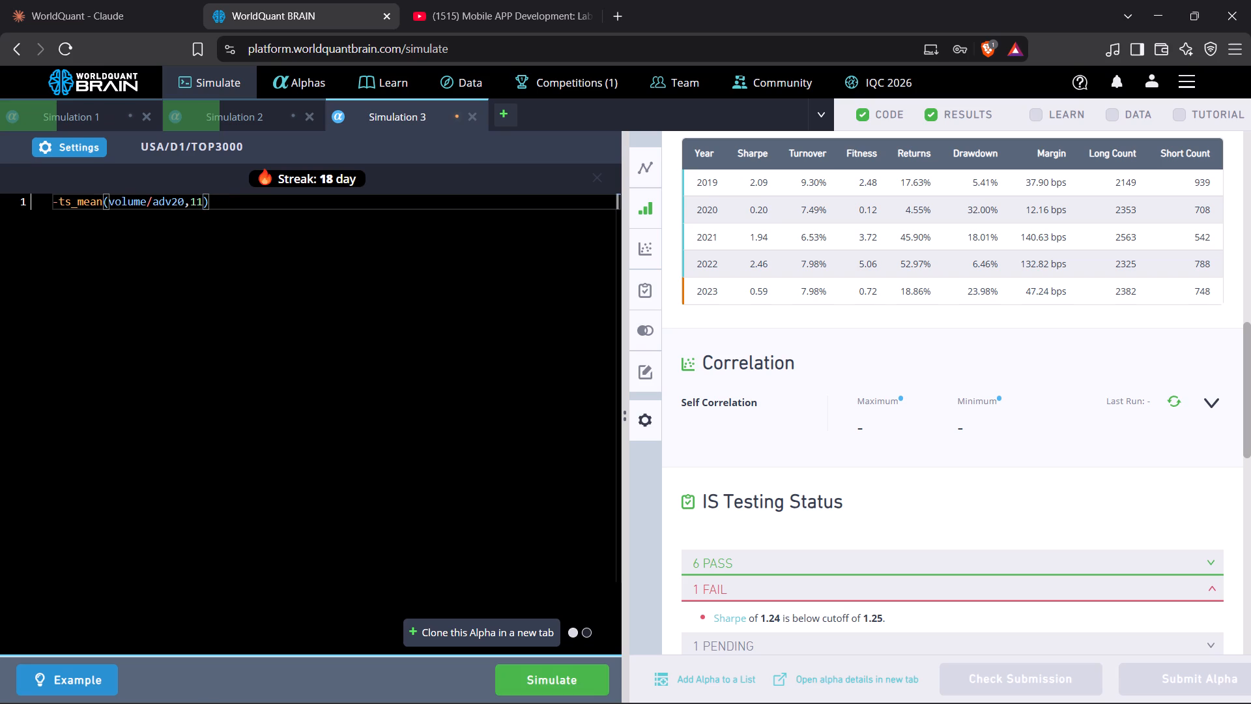
{"action": "key", "text": "4"}
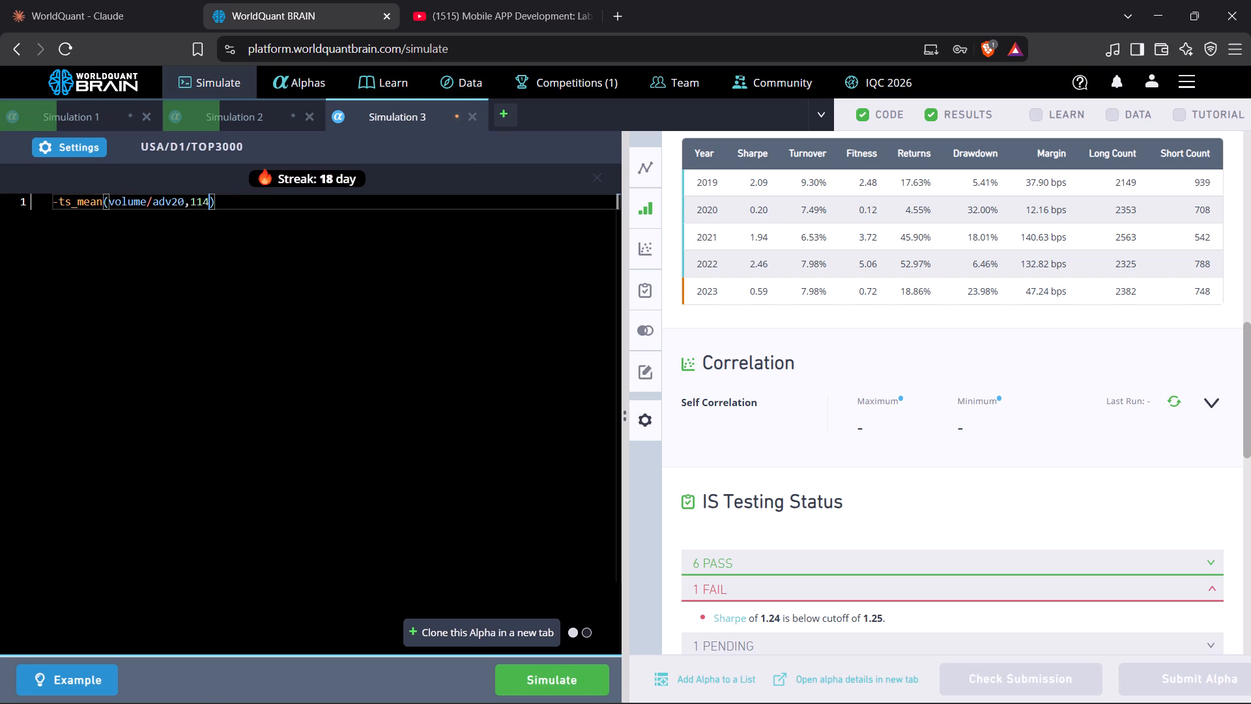
{"action": "left_click", "coordinate": [570, 677]}
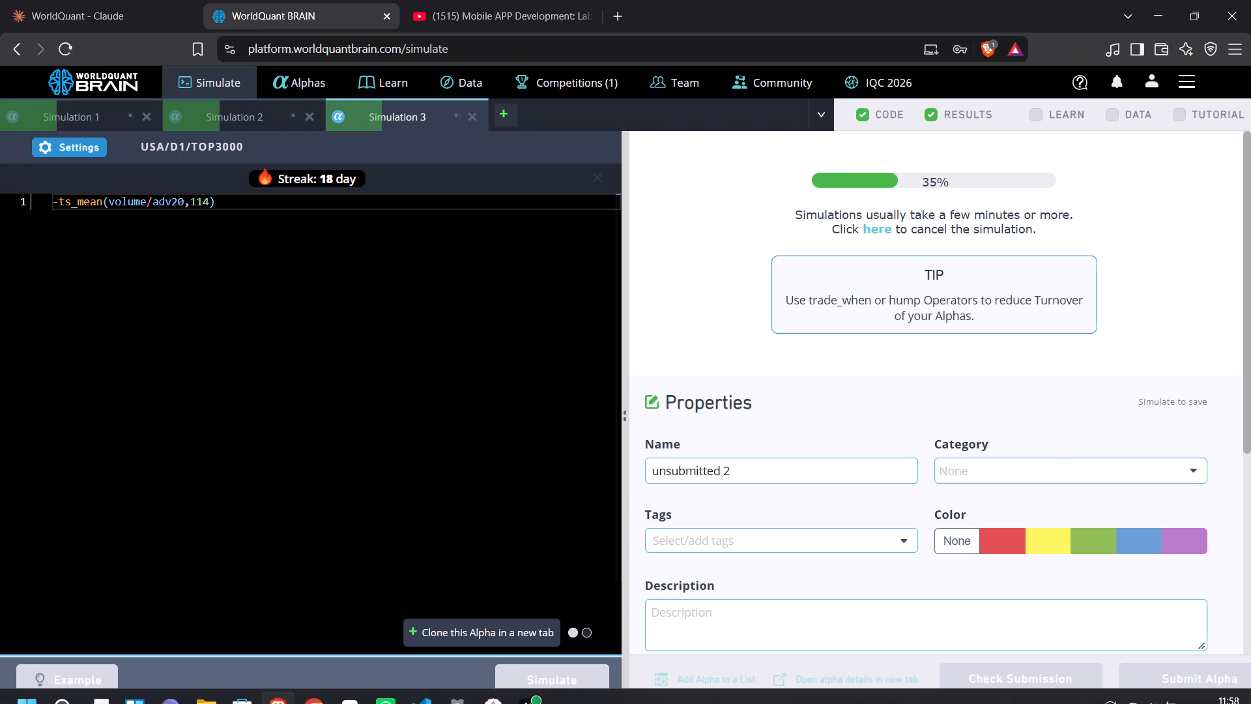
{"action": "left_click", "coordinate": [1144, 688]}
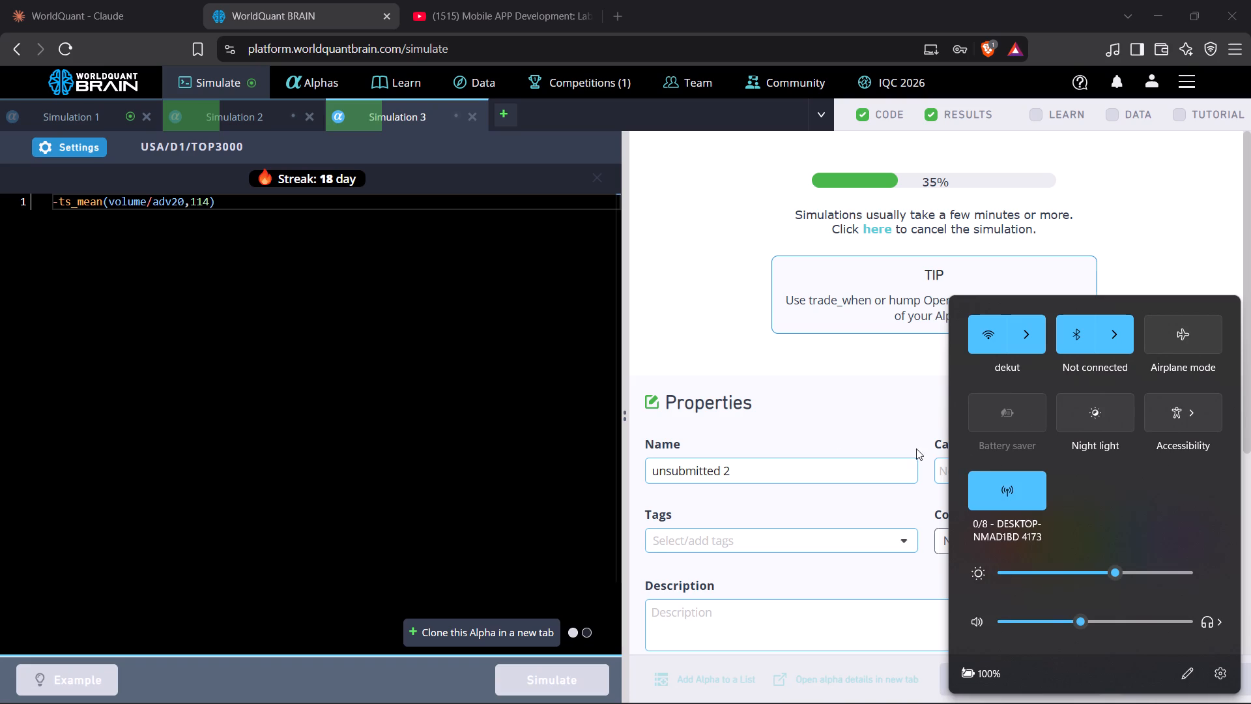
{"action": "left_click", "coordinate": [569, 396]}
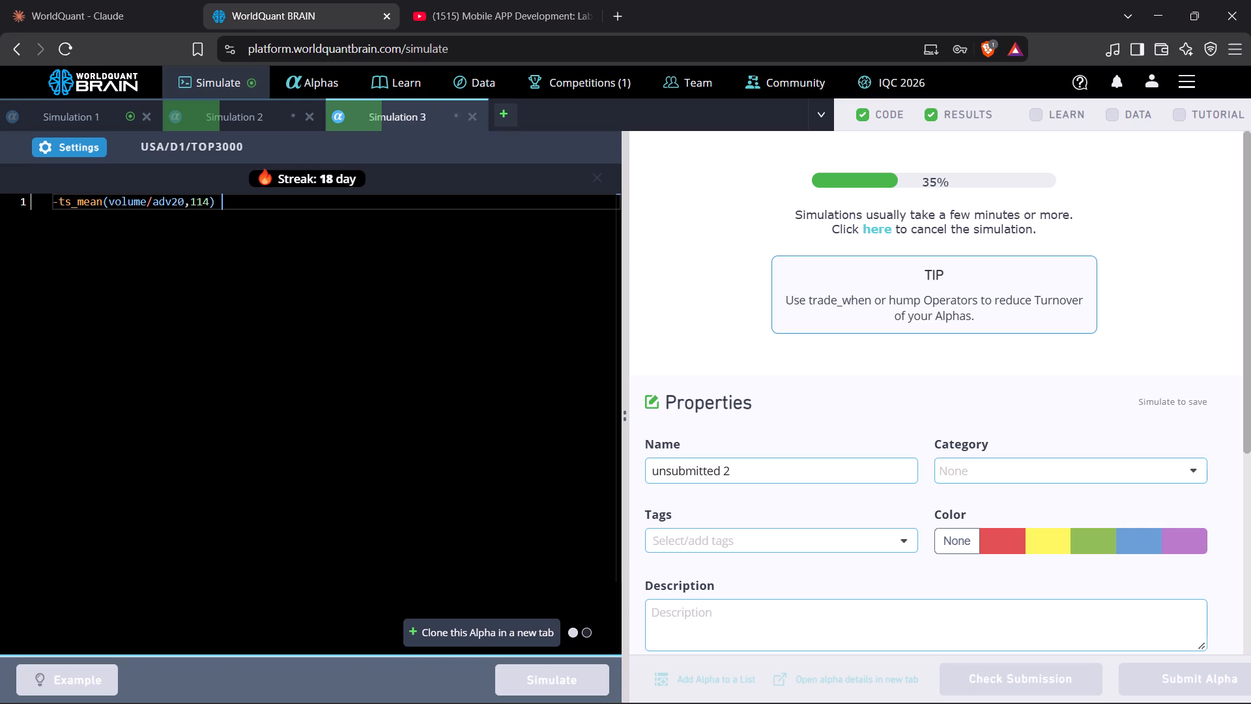
Return to Simulation 1 and show its test period results on the PnL chart.
{"action": "left_click", "coordinate": [97, 121]}
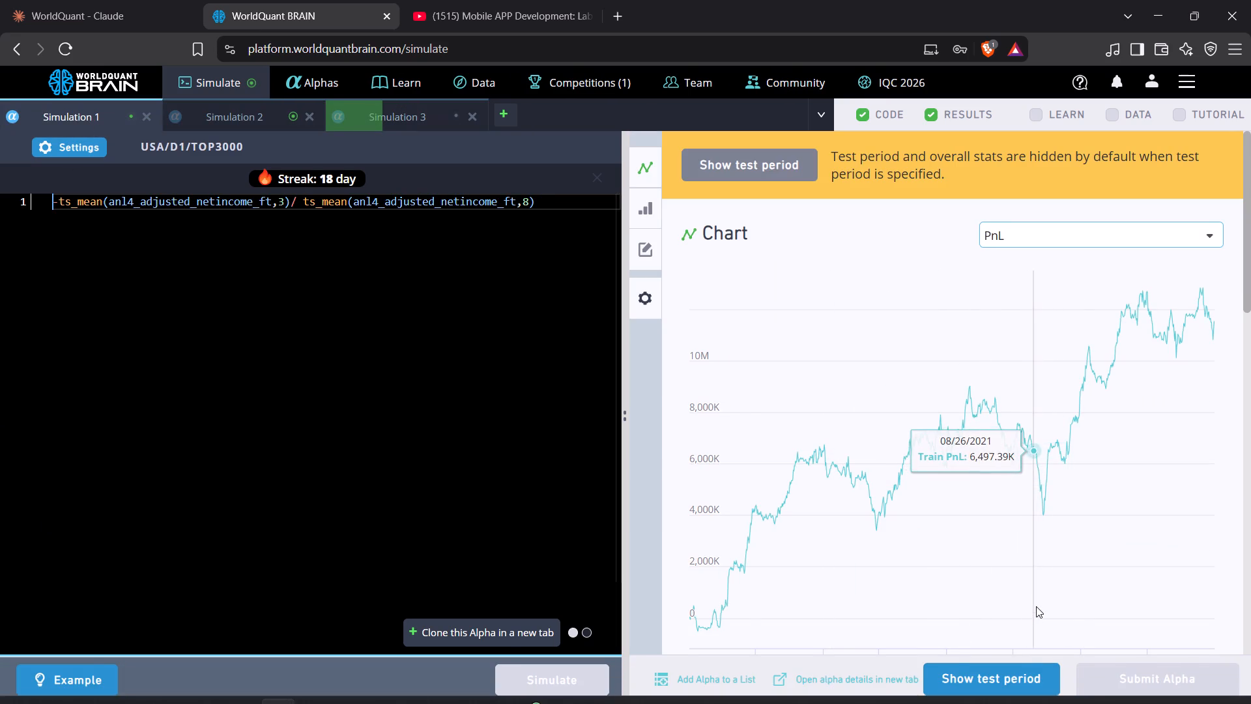
{"action": "left_click", "coordinate": [1016, 682]}
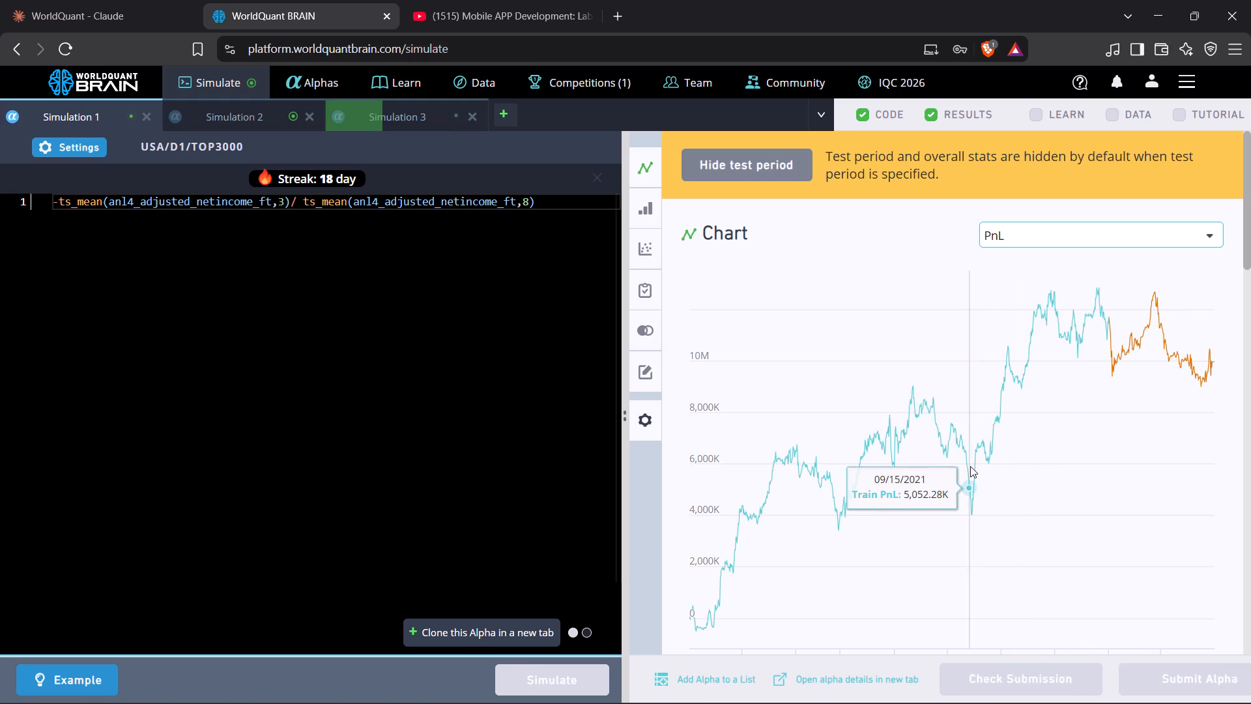
Review Simulation 1's new results down to its IS Testing Status.
{"action": "scroll", "coordinate": [970, 462], "scroll_direction": "down", "scroll_amount": 11}
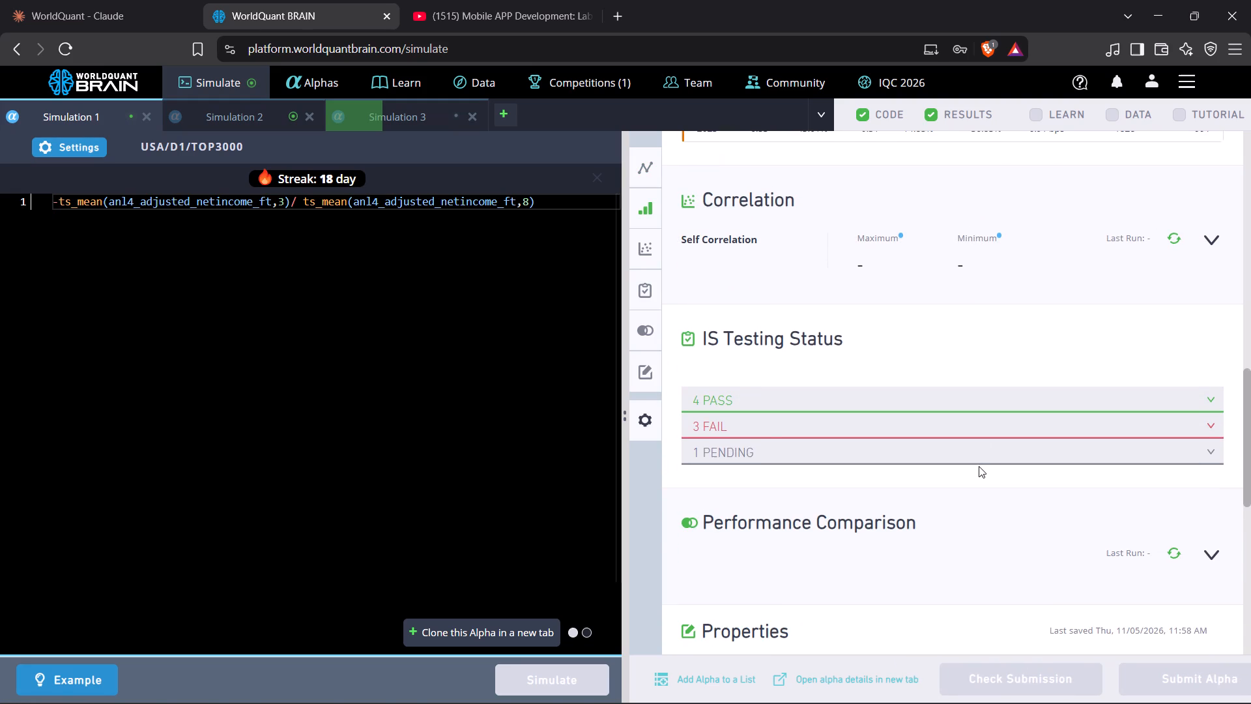
Set Simulation 1's neutralization to Sector, apply the settings and run the simulation.
{"action": "left_click", "coordinate": [65, 153]}
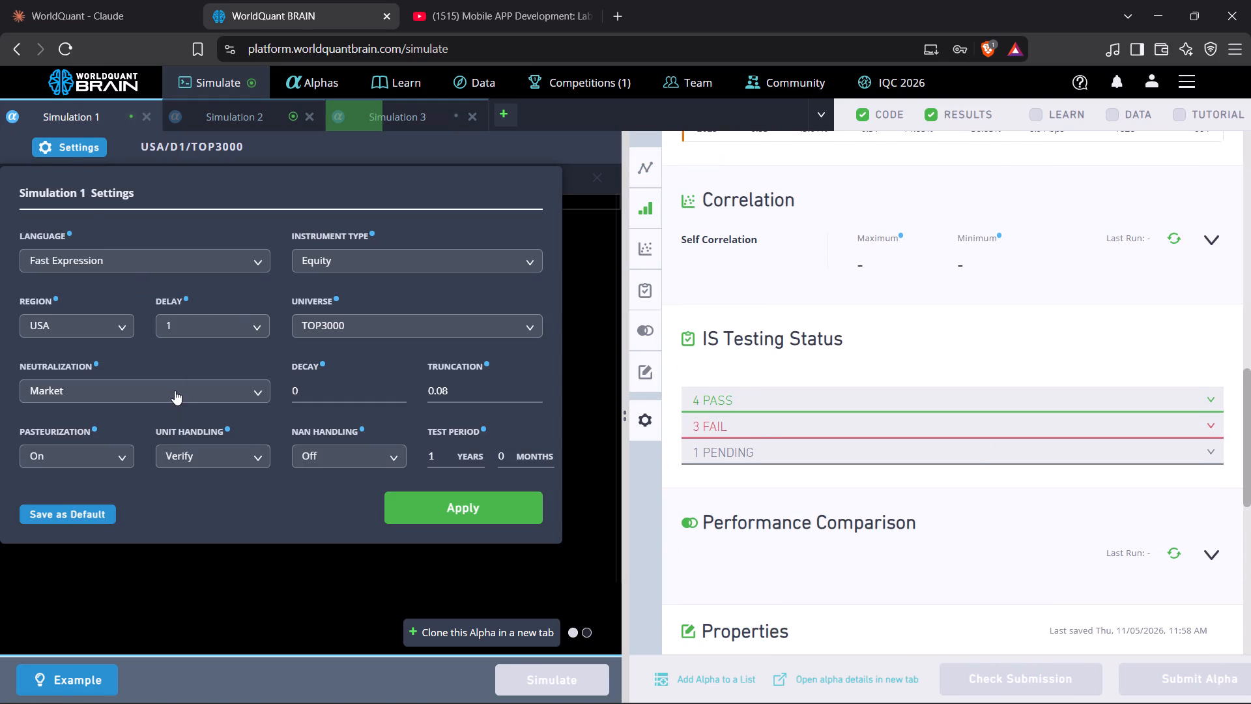
{"action": "left_click", "coordinate": [175, 390]}
{"action": "left_click_drag", "start_coordinate": [138, 463], "coordinate": [154, 469]}
{"action": "left_click", "coordinate": [446, 514]}
{"action": "left_click", "coordinate": [539, 675]}
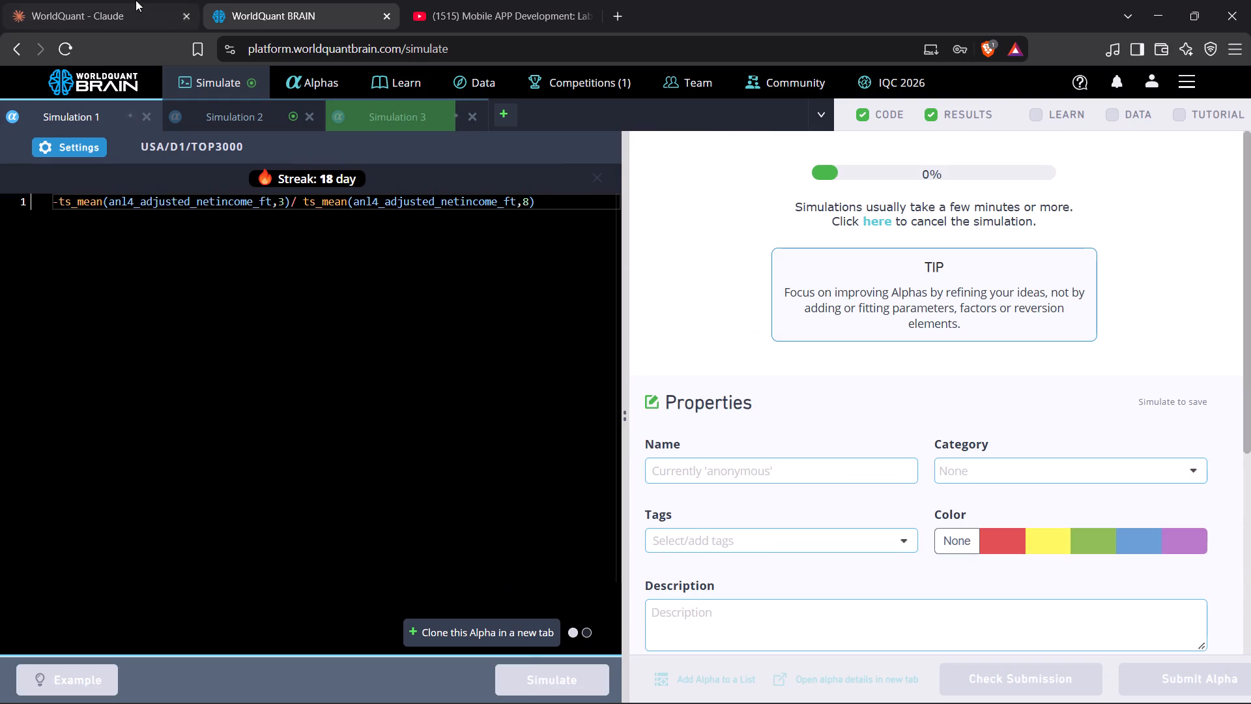
Show Simulation 3's test period results and examine its failed check under IS Testing Status.
{"action": "left_click", "coordinate": [231, 123]}
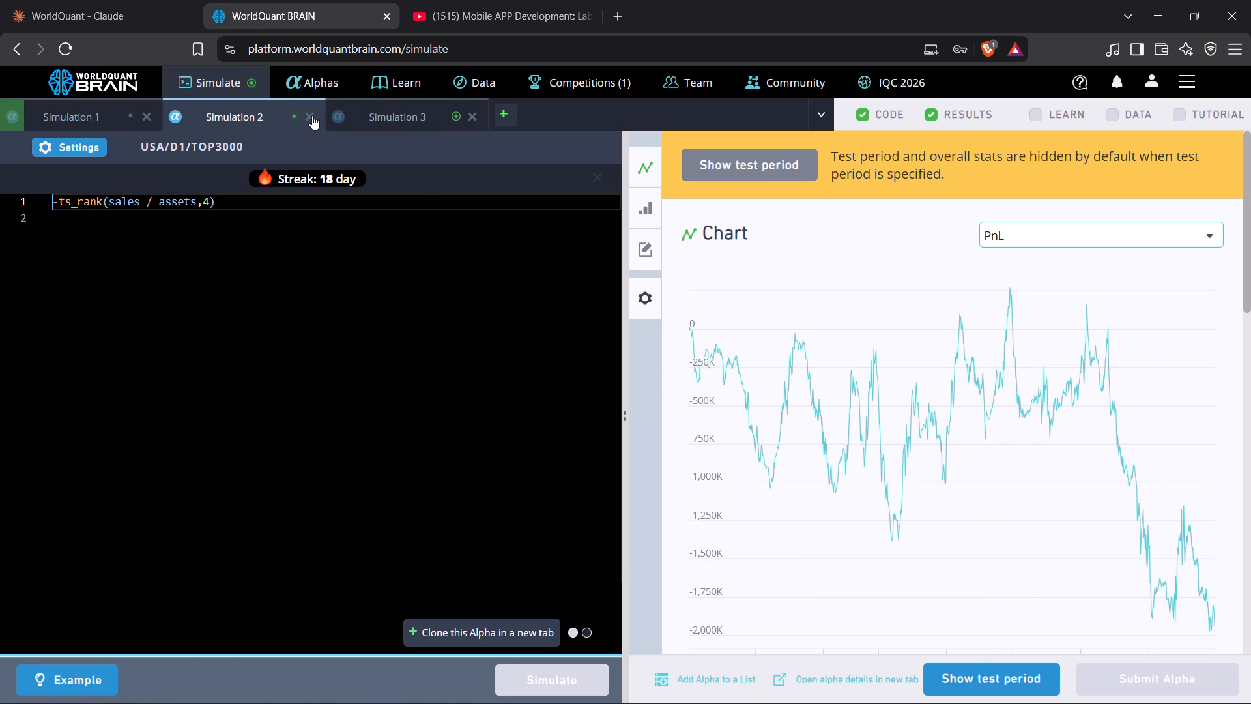
{"action": "left_click", "coordinate": [398, 121]}
{"action": "left_click", "coordinate": [970, 684]}
{"action": "scroll", "coordinate": [991, 479], "scroll_direction": "down", "scroll_amount": 8}
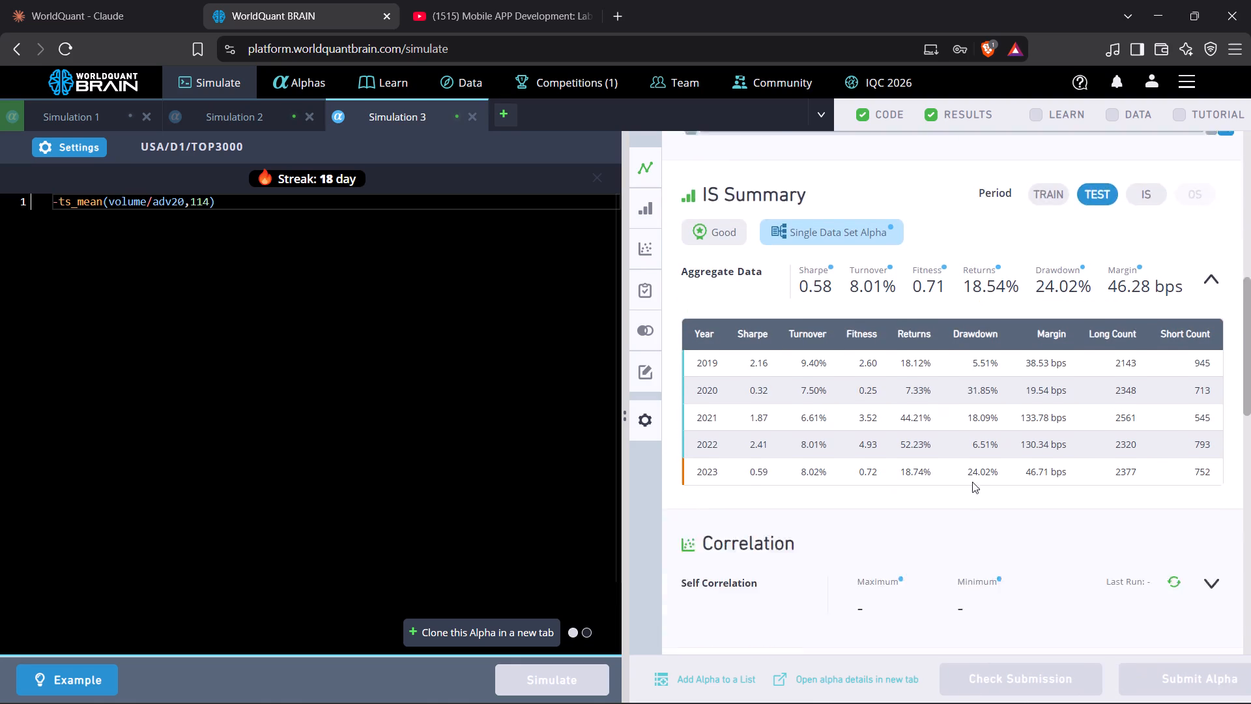
{"action": "scroll", "coordinate": [890, 527], "scroll_direction": "down", "scroll_amount": 2}
{"action": "left_click", "coordinate": [864, 500]}
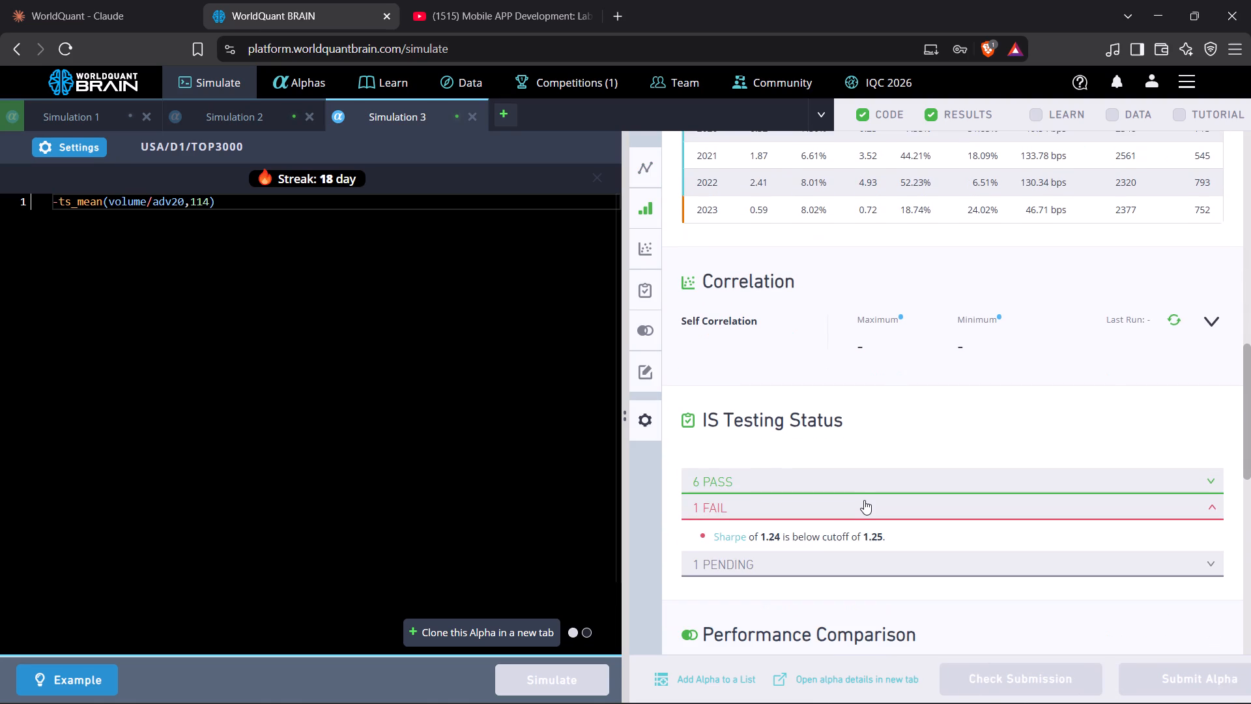
Set the ts_mean lookback in Simulation 3's expression to 112 and run the simulation.
{"action": "left_click", "coordinate": [208, 199]}
{"action": "key", "text": "BackSpace"}
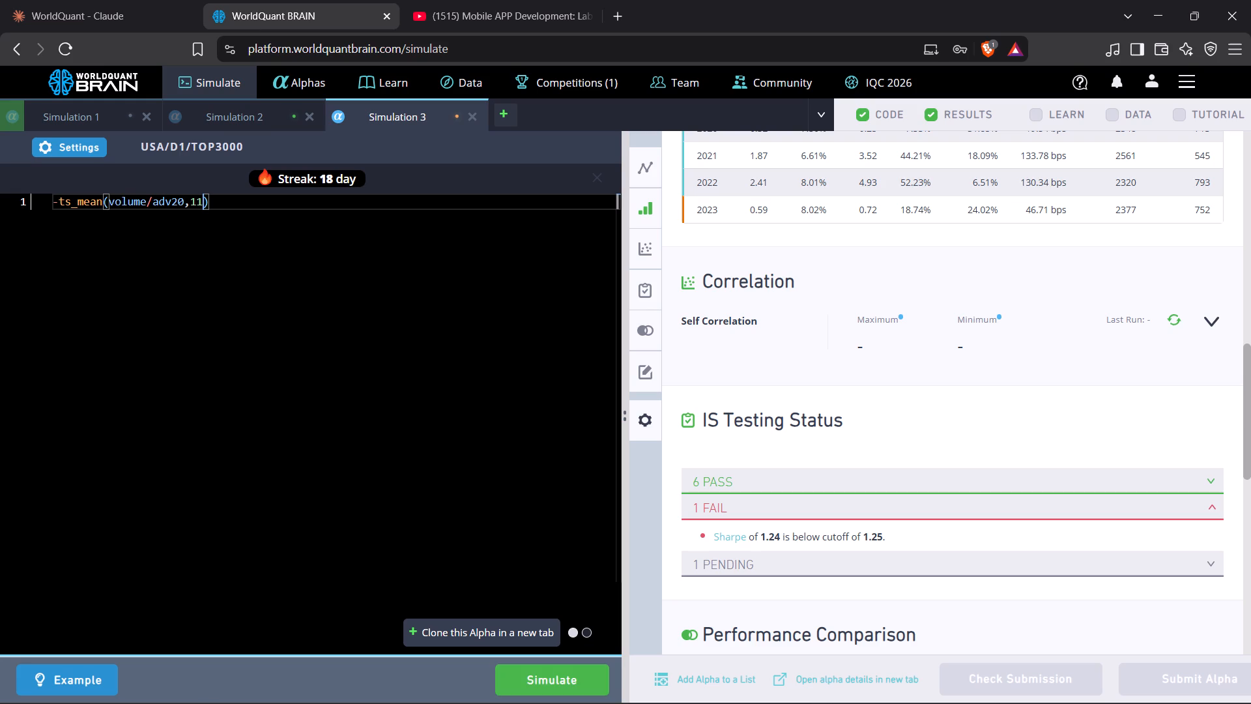
{"action": "key", "text": "0"}
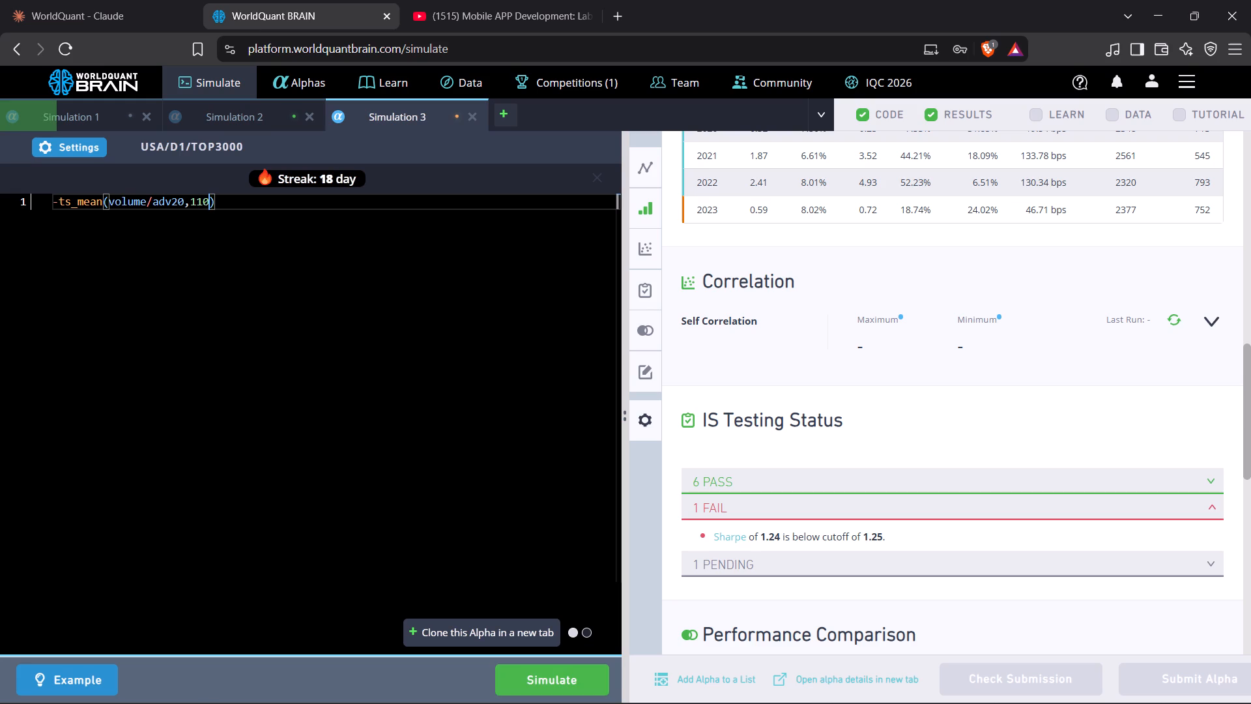
{"action": "key", "text": "BackSpace"}
{"action": "key", "text": "2"}
{"action": "left_click", "coordinate": [571, 671]}
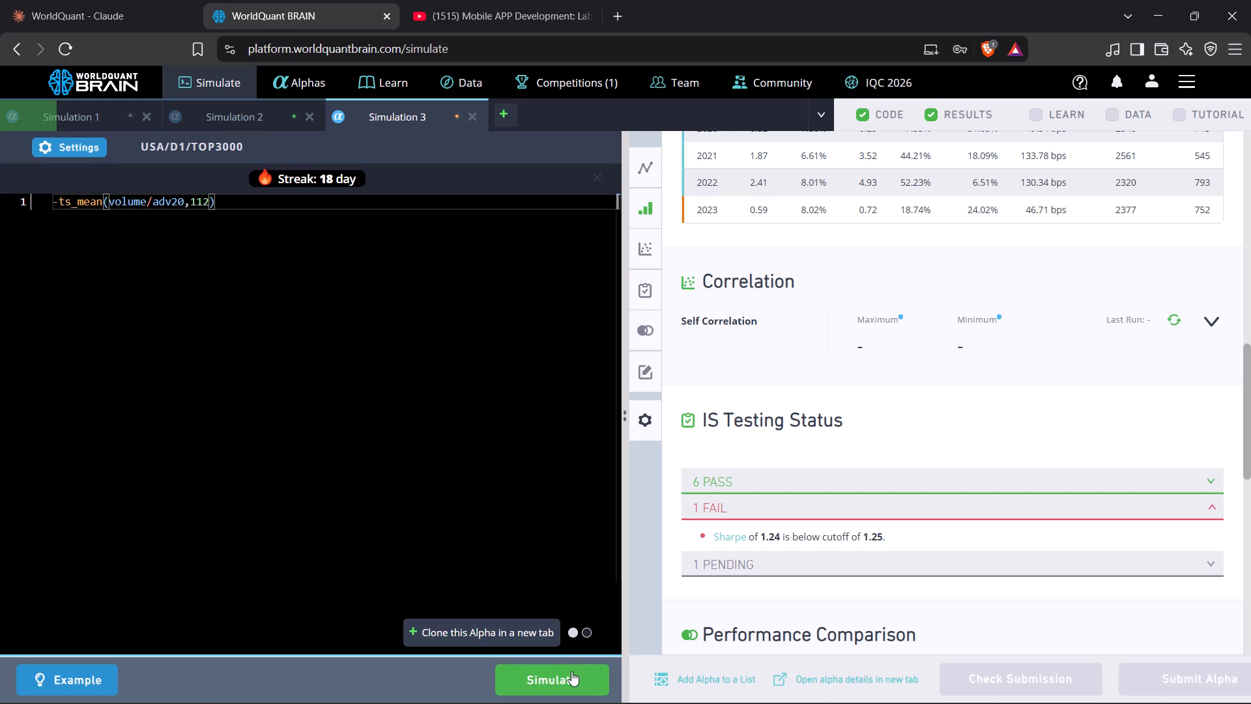
Replace the division with multiplication in Simulation 2's expression, giving -ts_rank(sales * assets,4), and run the simulation.
{"action": "left_click", "coordinate": [266, 113]}
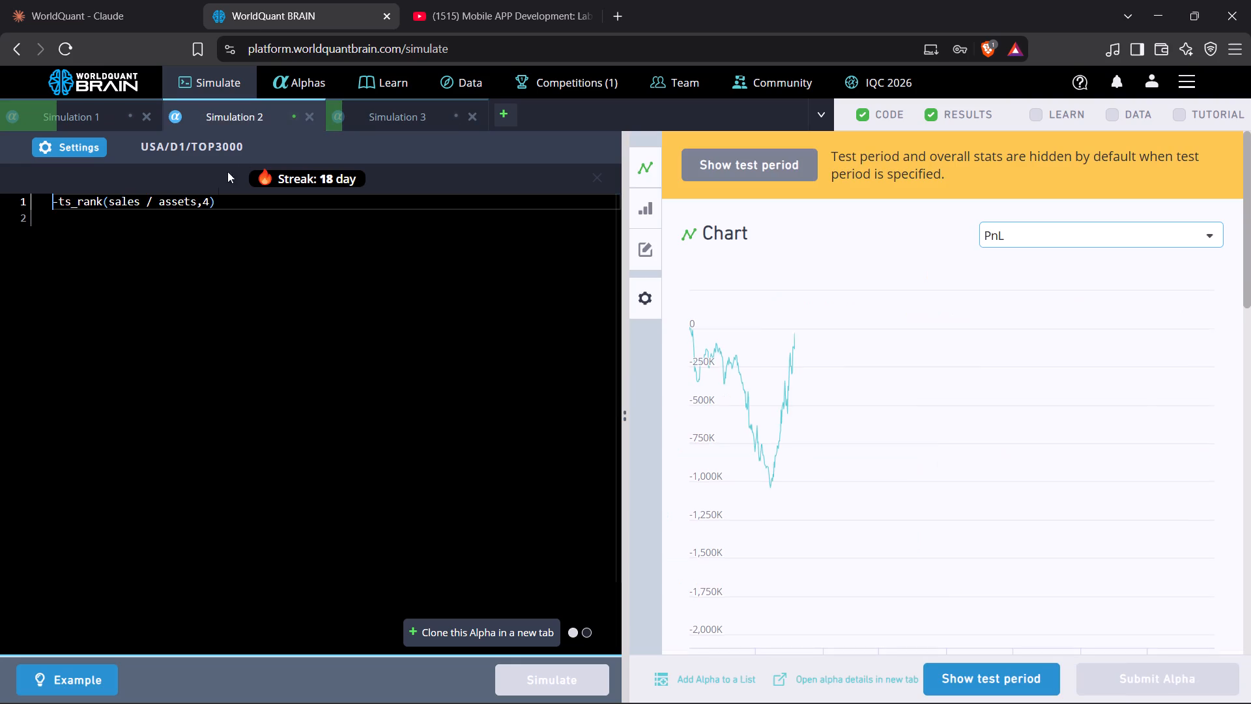
{"action": "left_click", "coordinate": [154, 202]}
{"action": "key", "text": "BackSpace"}
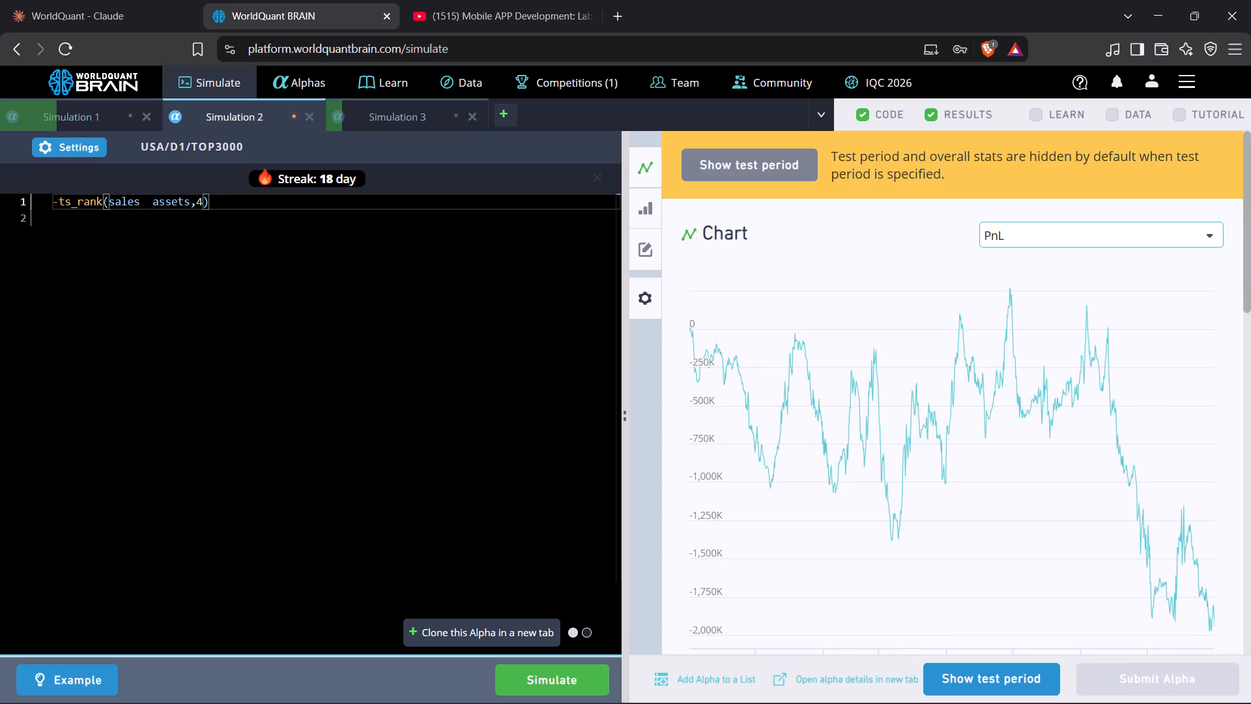
{"action": "key", "text": "shift+asterisk"}
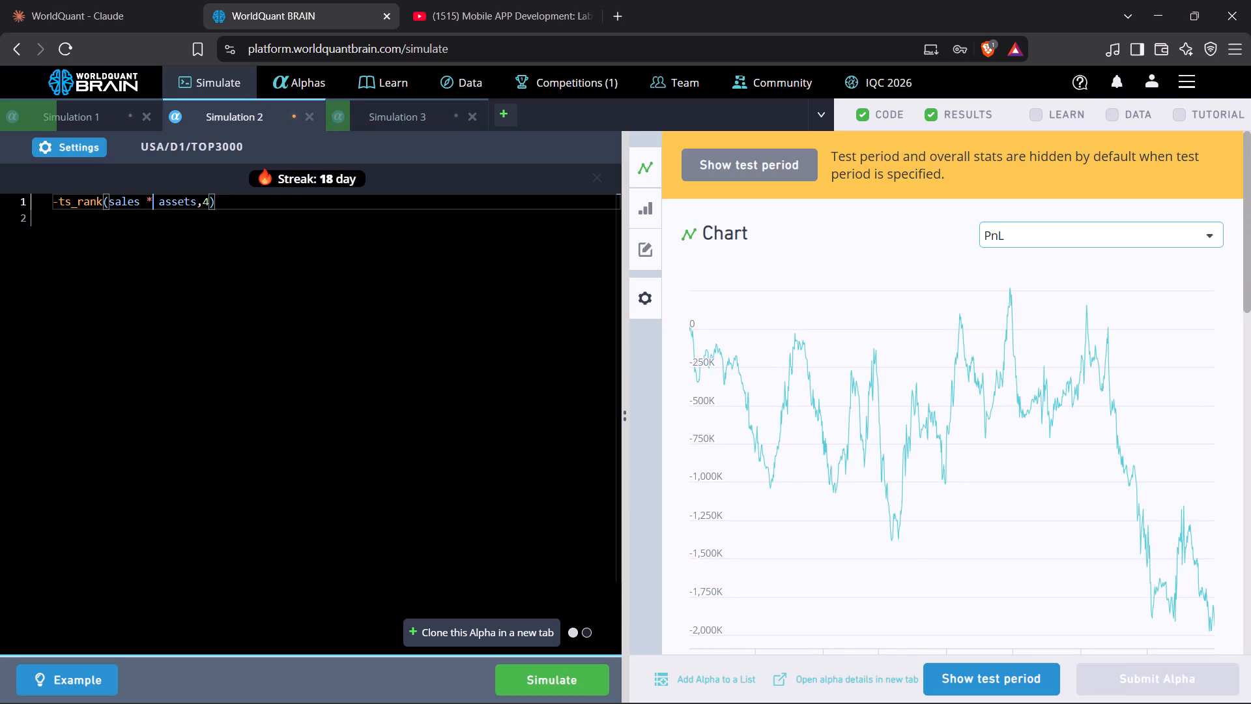
{"action": "left_click", "coordinate": [562, 676]}
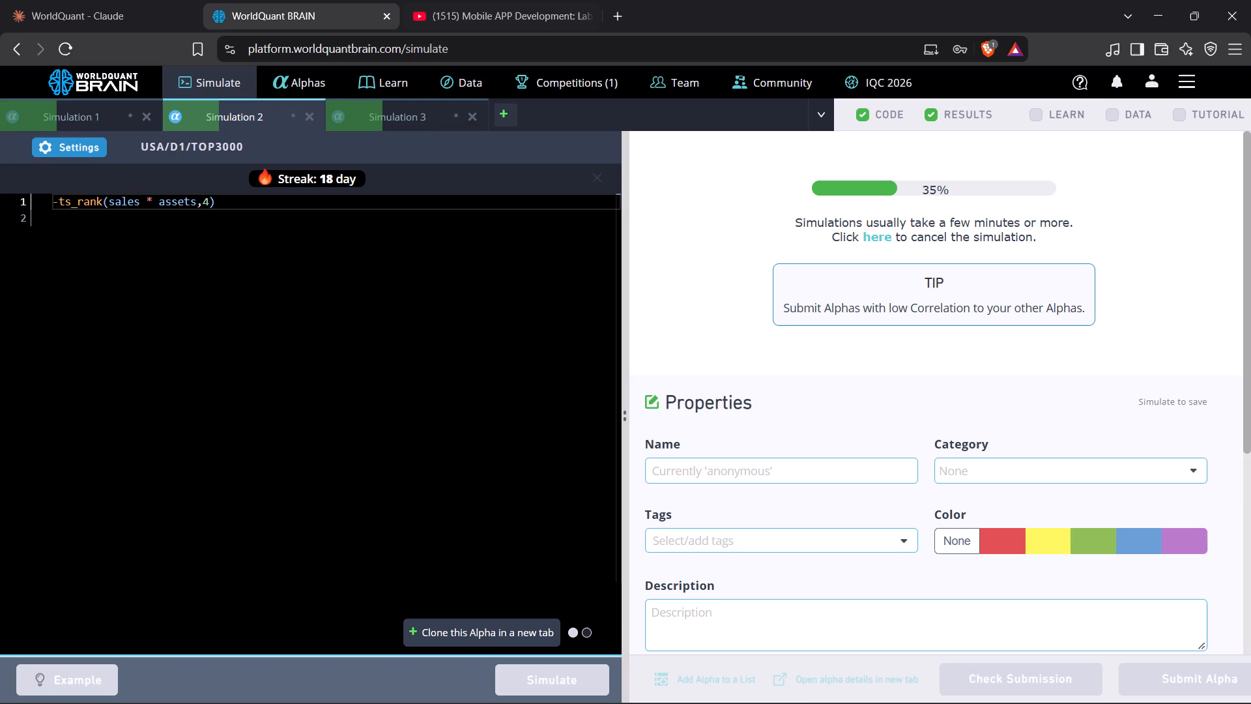
{"action": "left_click", "coordinate": [224, 207]}
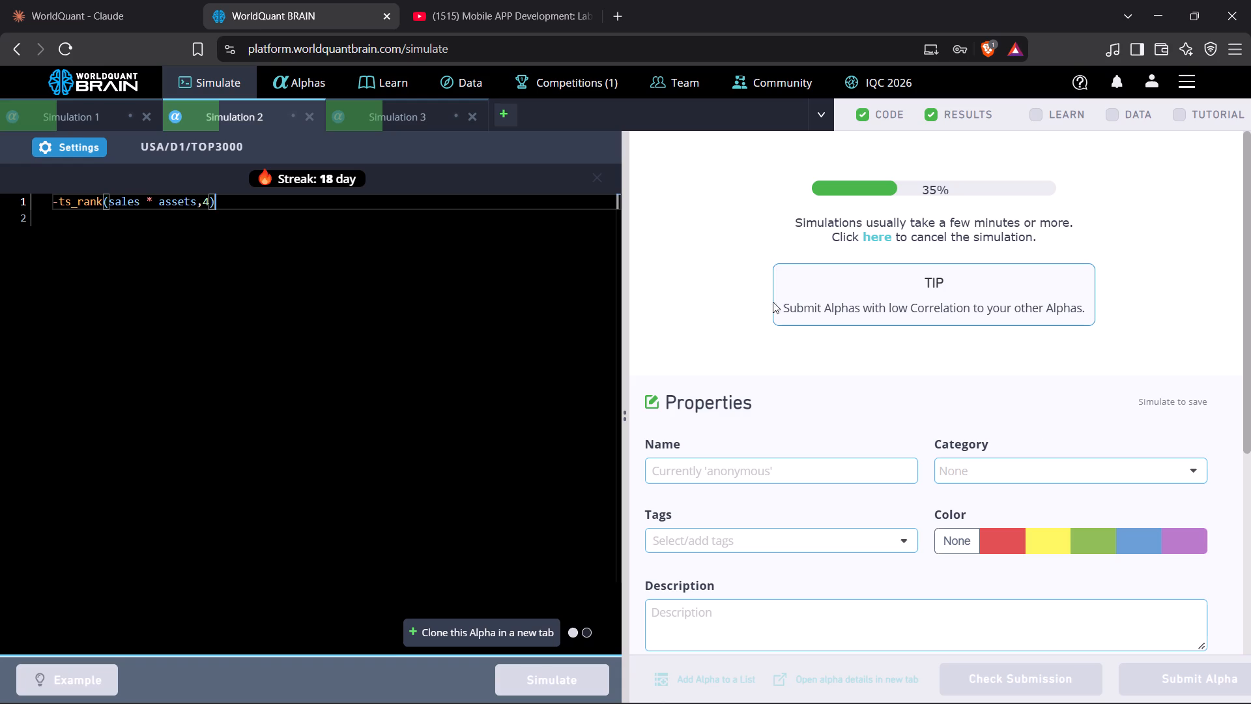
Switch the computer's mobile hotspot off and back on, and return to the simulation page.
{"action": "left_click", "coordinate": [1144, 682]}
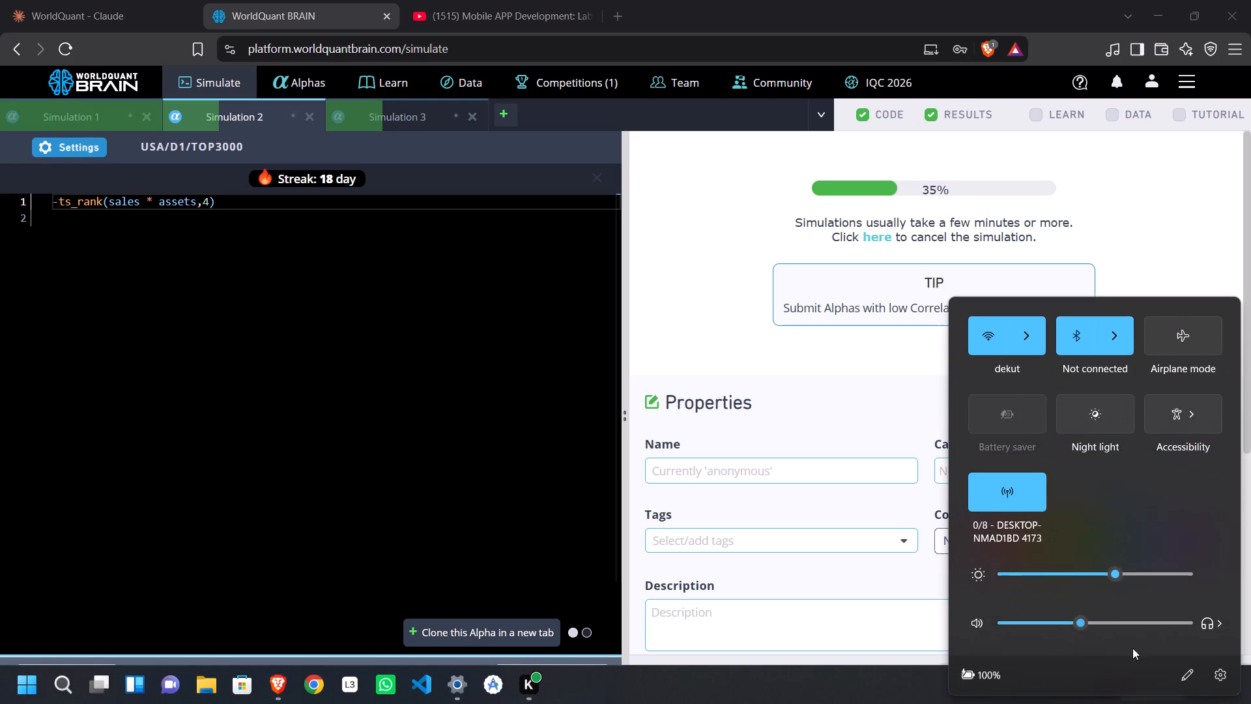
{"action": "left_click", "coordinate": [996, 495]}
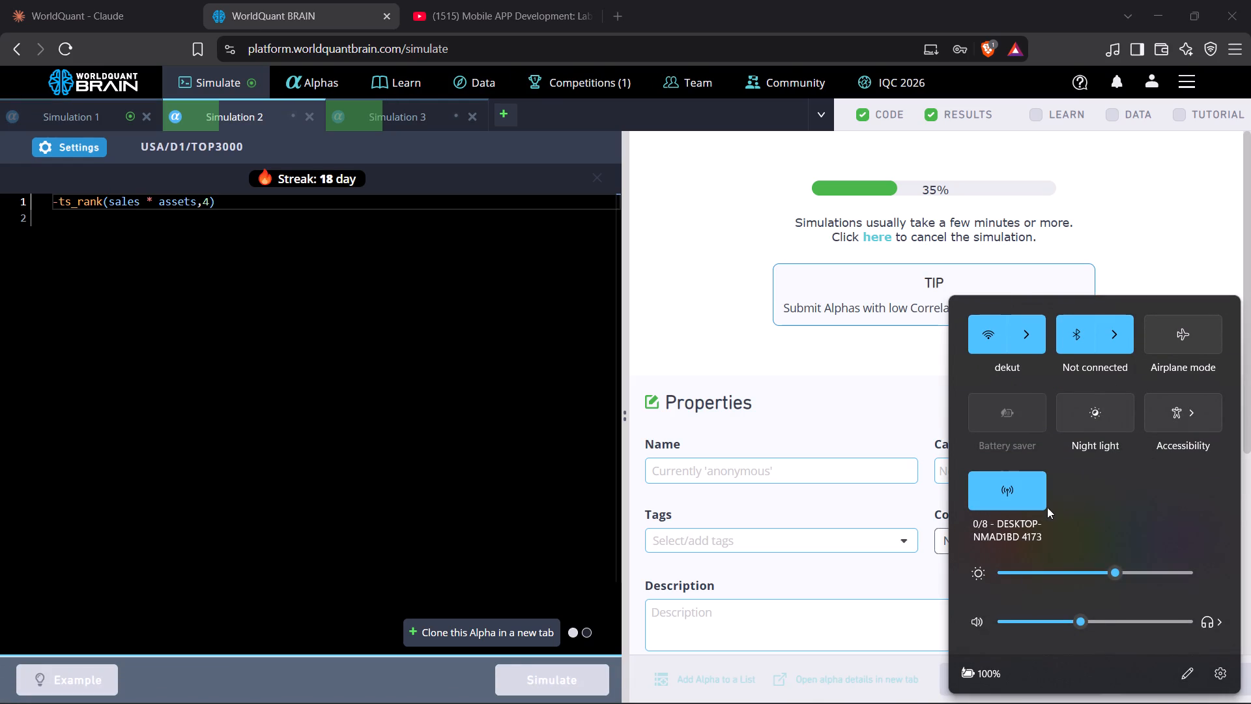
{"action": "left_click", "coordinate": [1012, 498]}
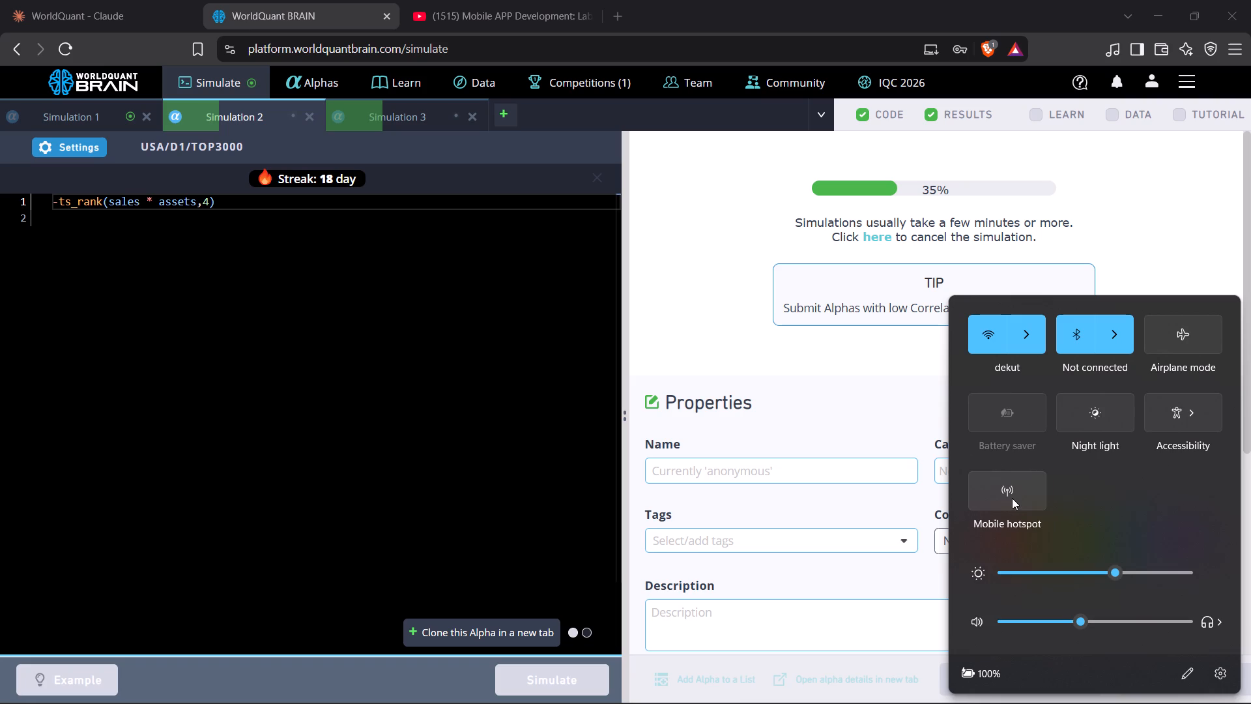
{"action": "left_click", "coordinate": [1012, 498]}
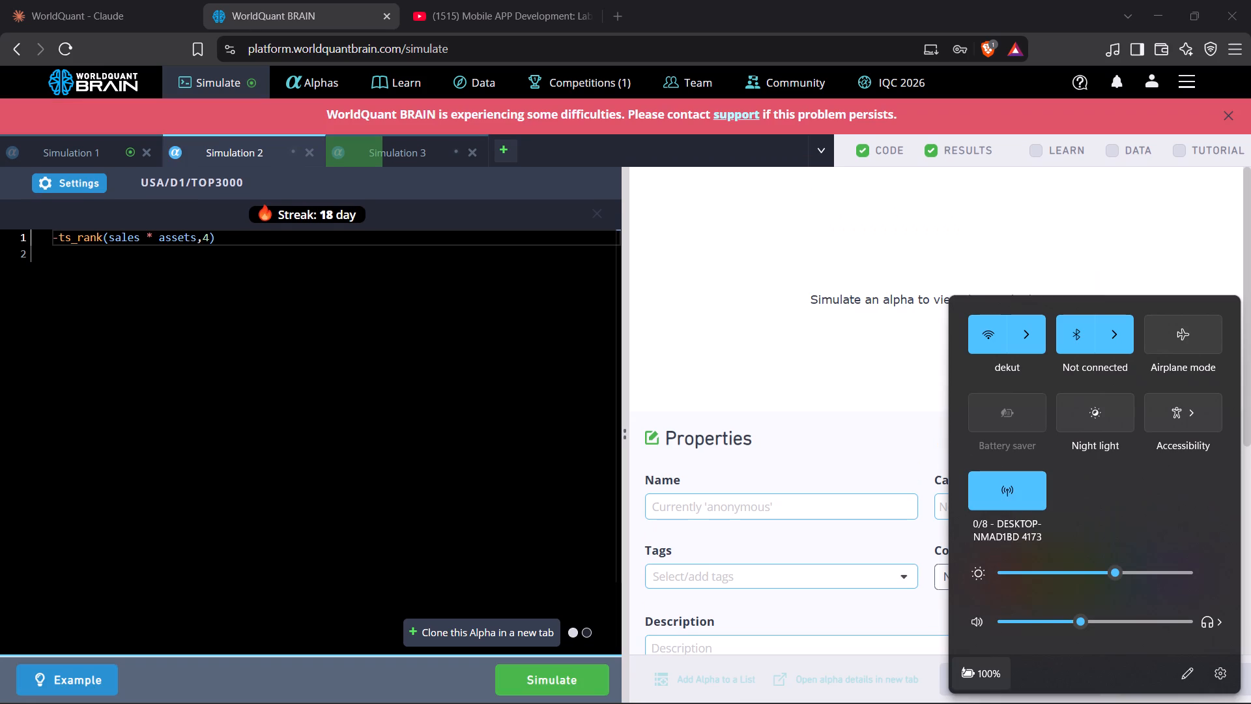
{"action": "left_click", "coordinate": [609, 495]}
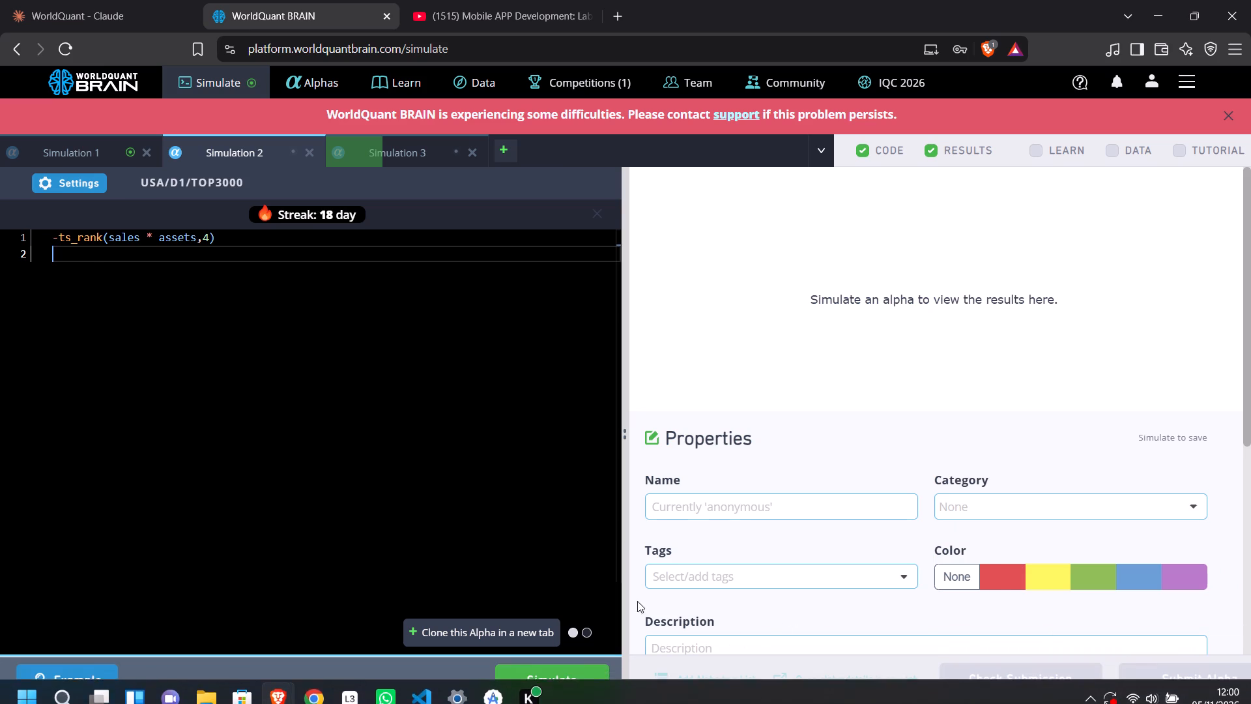
Show the test period results for Simulation 1.
{"action": "left_click", "coordinate": [91, 146]}
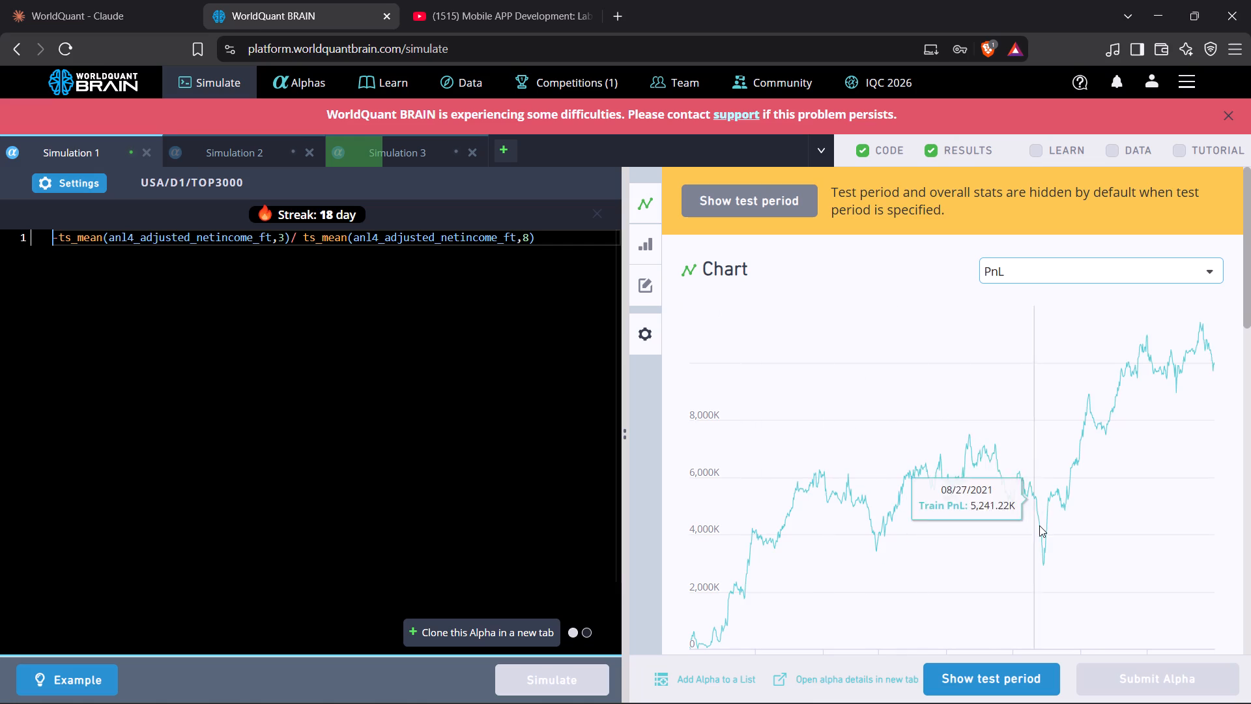
{"action": "left_click", "coordinate": [1012, 675]}
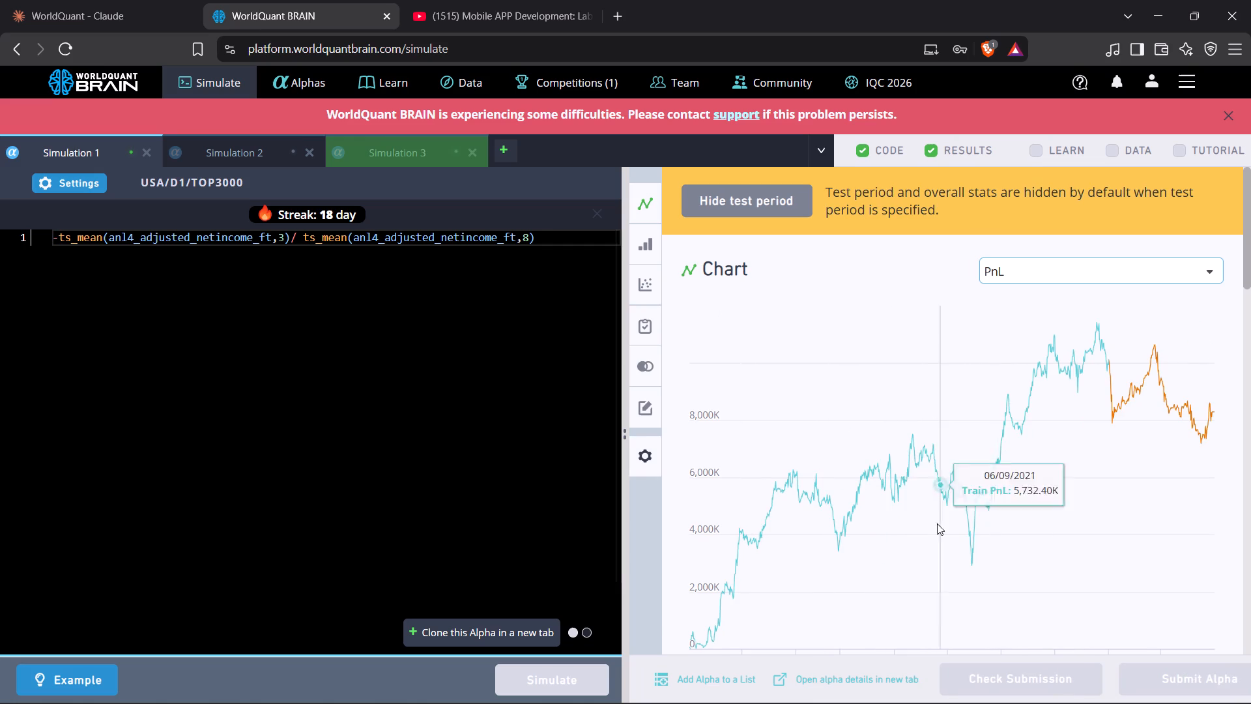
Review Simulation 1's new yearly results and its failed checks under IS Testing Status.
{"action": "scroll", "coordinate": [932, 490], "scroll_direction": "down", "scroll_amount": 7}
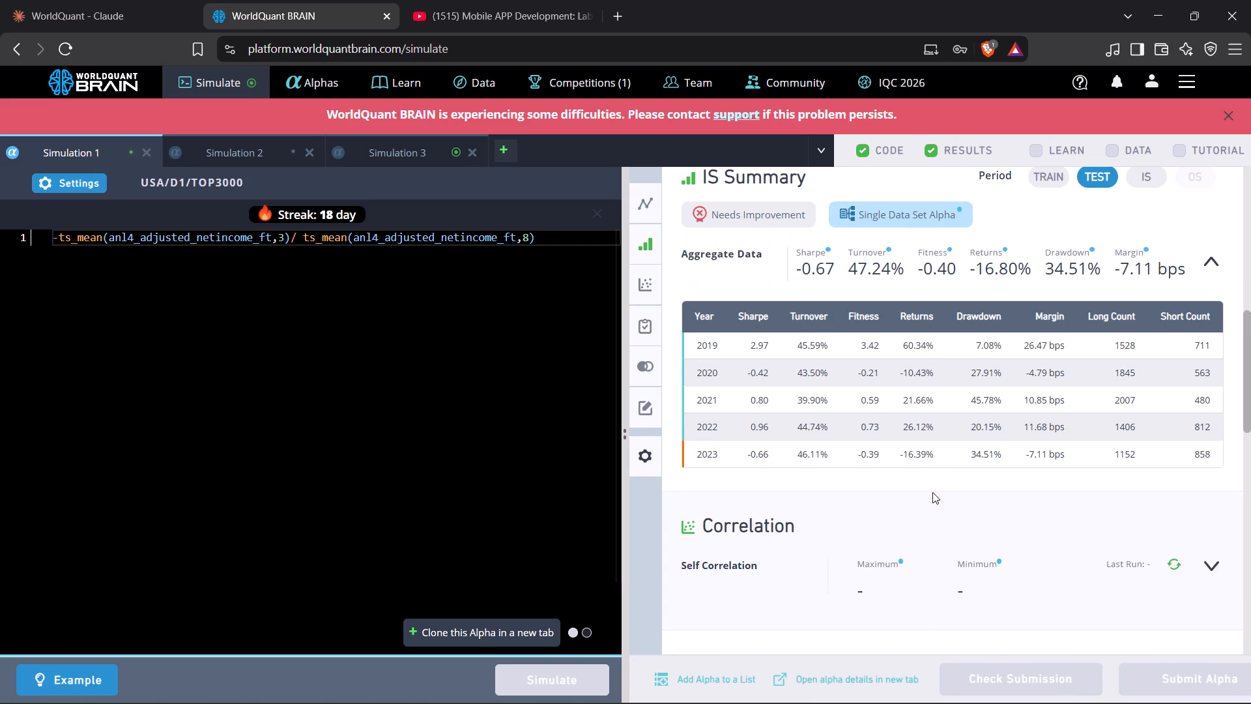
{"action": "scroll", "coordinate": [932, 492], "scroll_direction": "down", "scroll_amount": 3}
{"action": "left_click", "coordinate": [842, 512]}
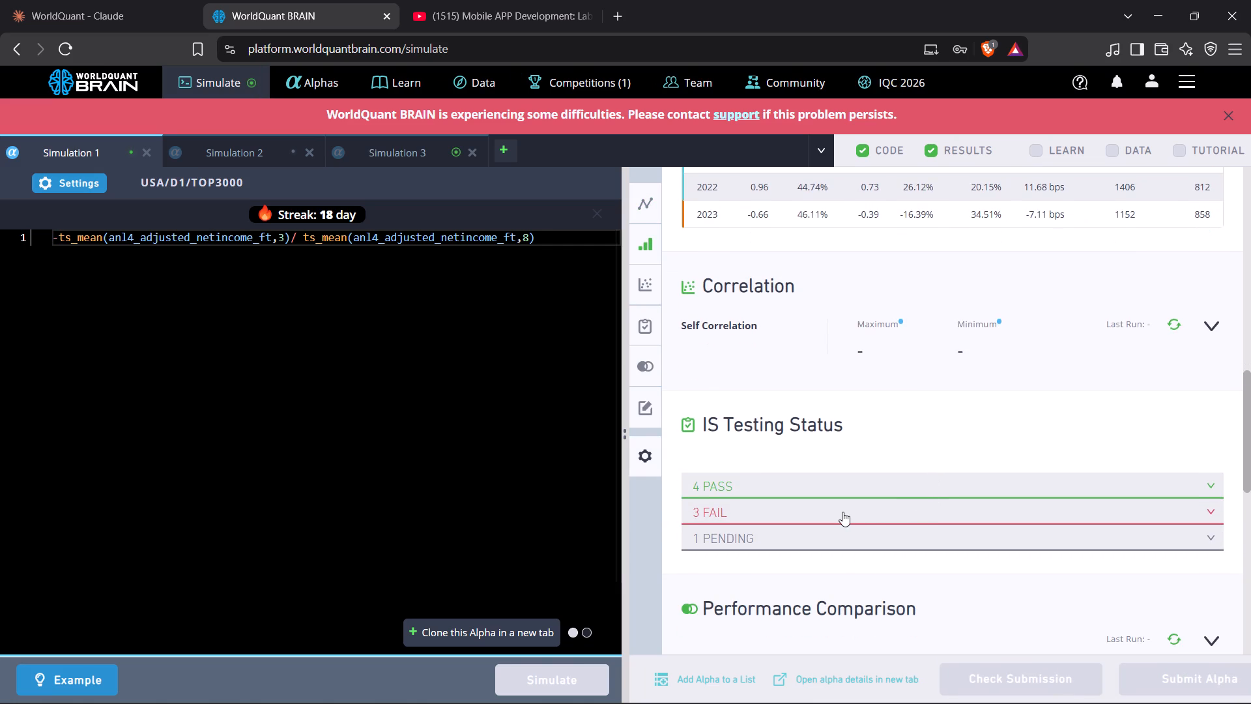
{"action": "left_click", "coordinate": [842, 512]}
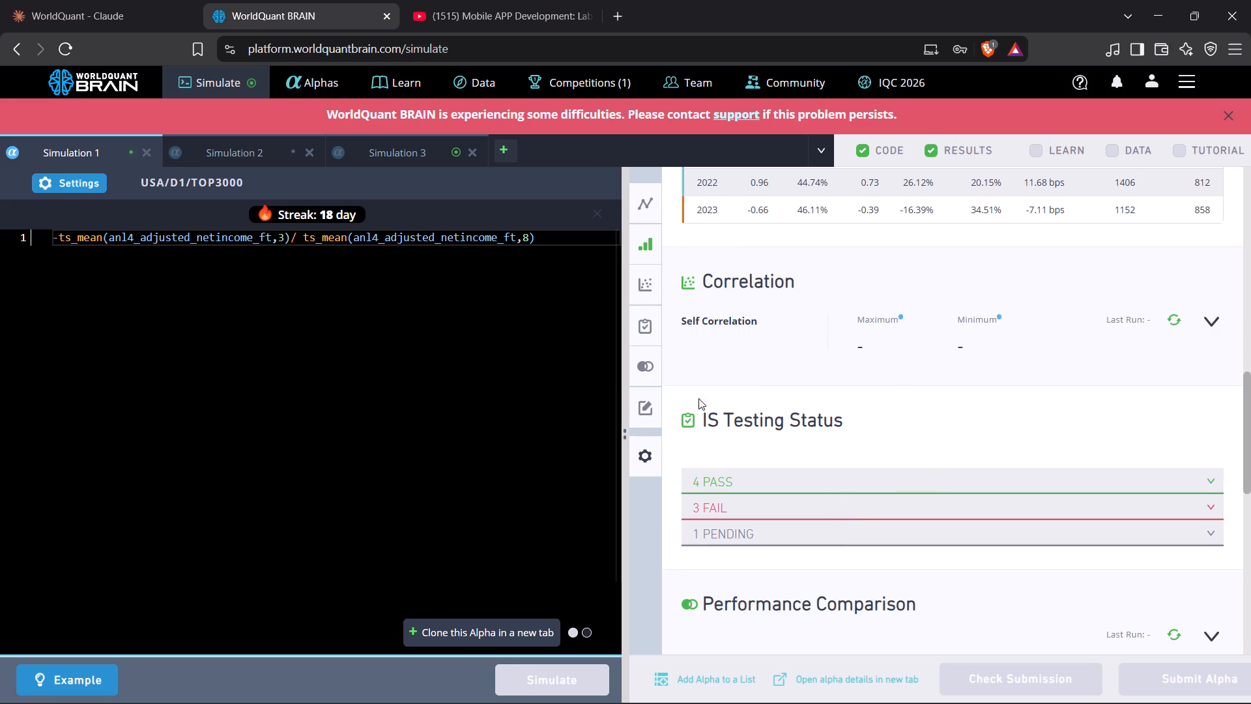
Replace the division between Simulation 1's two ts_mean terms with subtraction and run the simulation.
{"action": "left_click", "coordinate": [292, 239]}
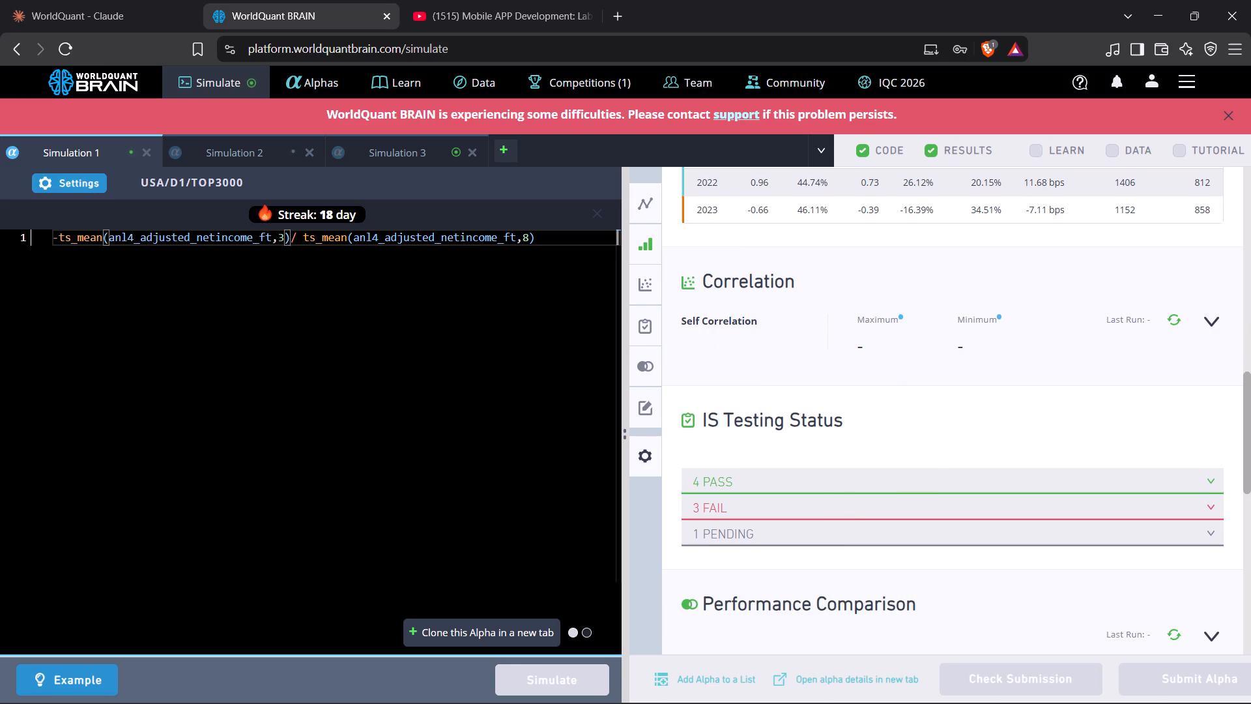
{"action": "key", "text": "space"}
{"action": "left_click", "coordinate": [306, 241]}
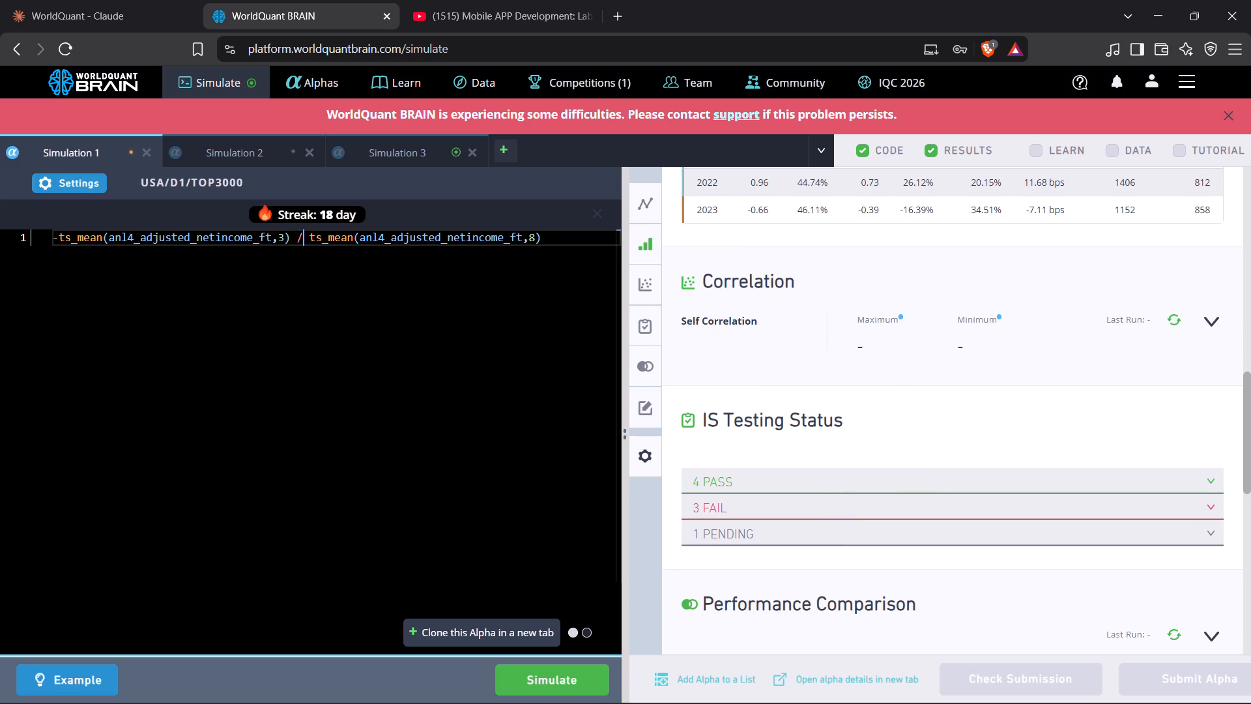
{"action": "key", "text": "Return"}
{"action": "key", "text": "minus"}
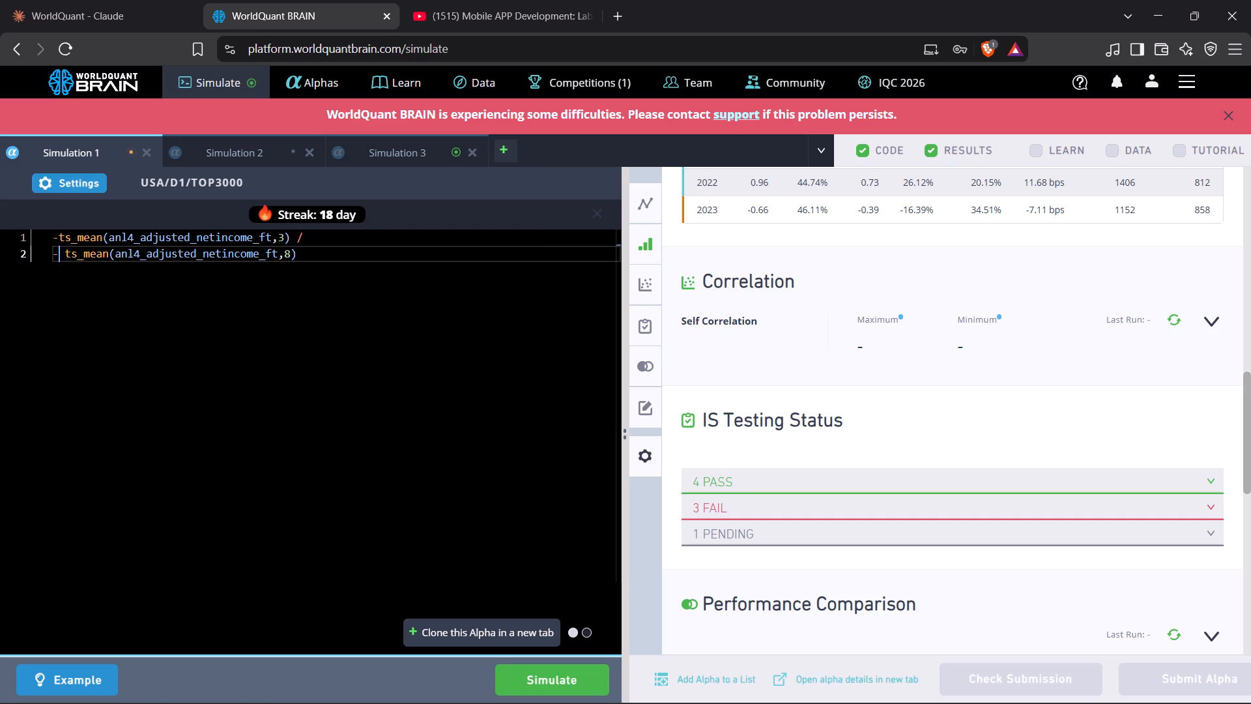
{"action": "key", "text": "BackSpace"}
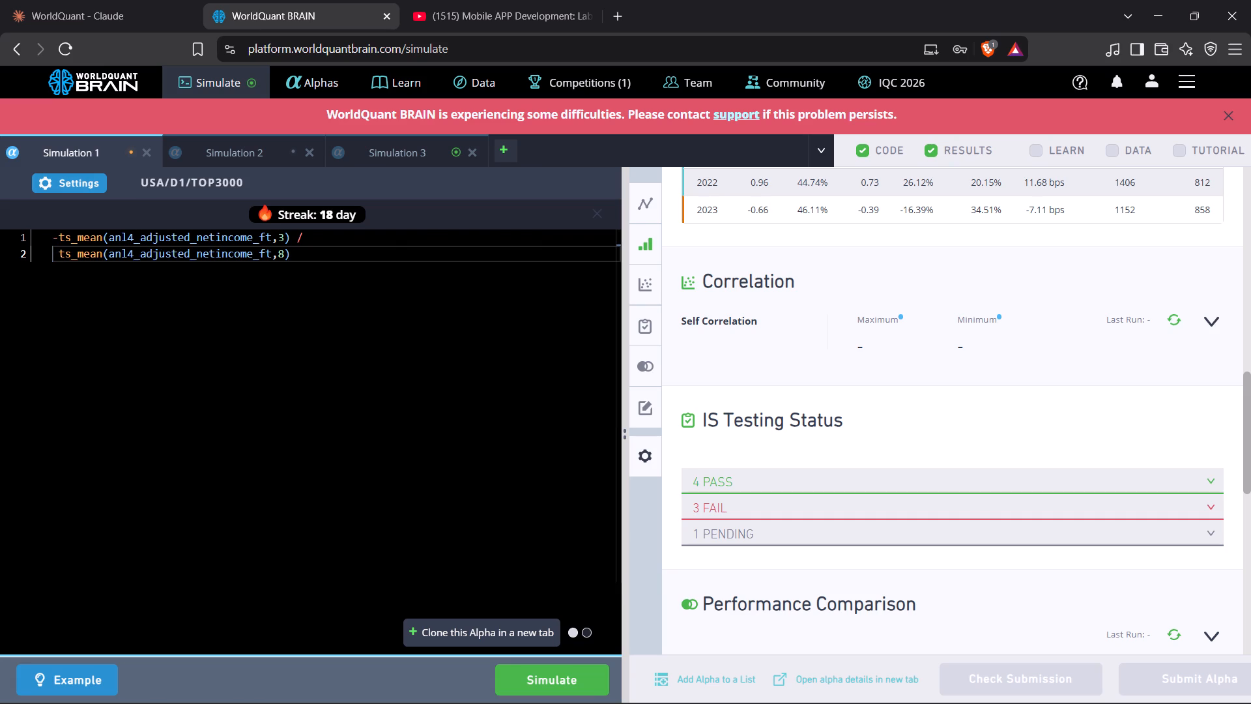
{"action": "key", "text": "BackSpace"}
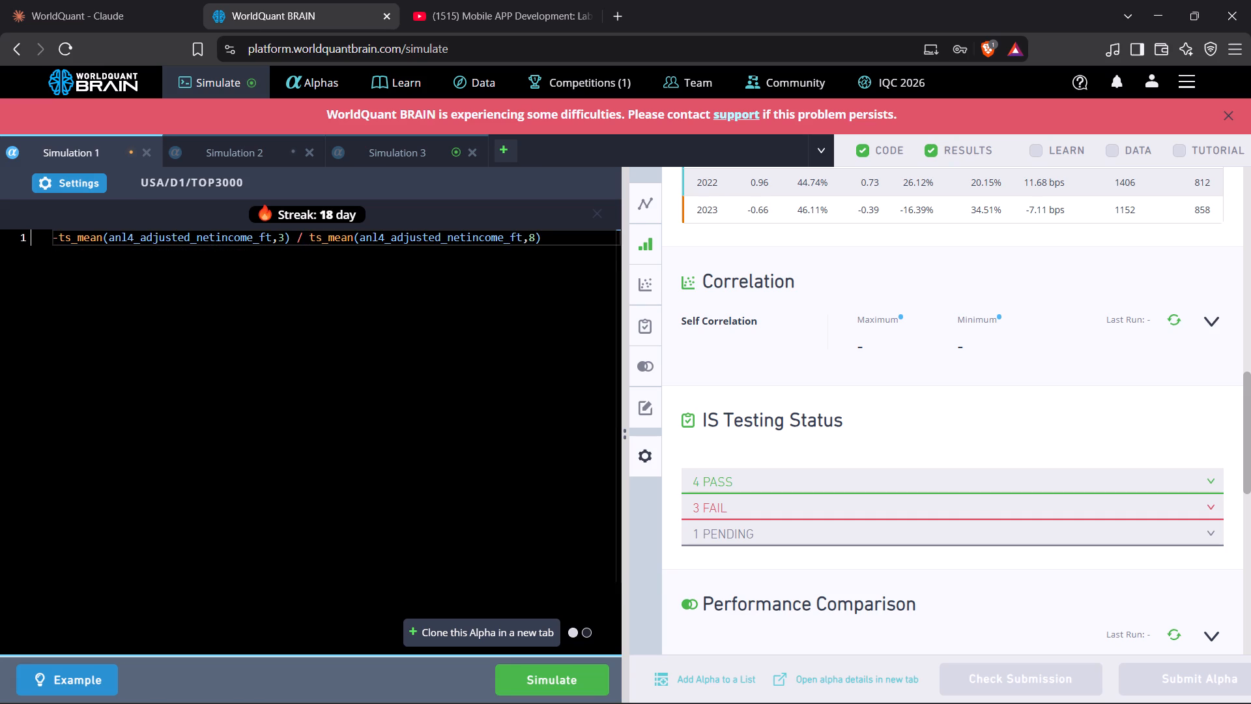
{"action": "key", "text": "BackSpace"}
{"action": "key", "text": "minus"}
{"action": "left_click_drag", "start_coordinate": [515, 668], "coordinate": [521, 668]}
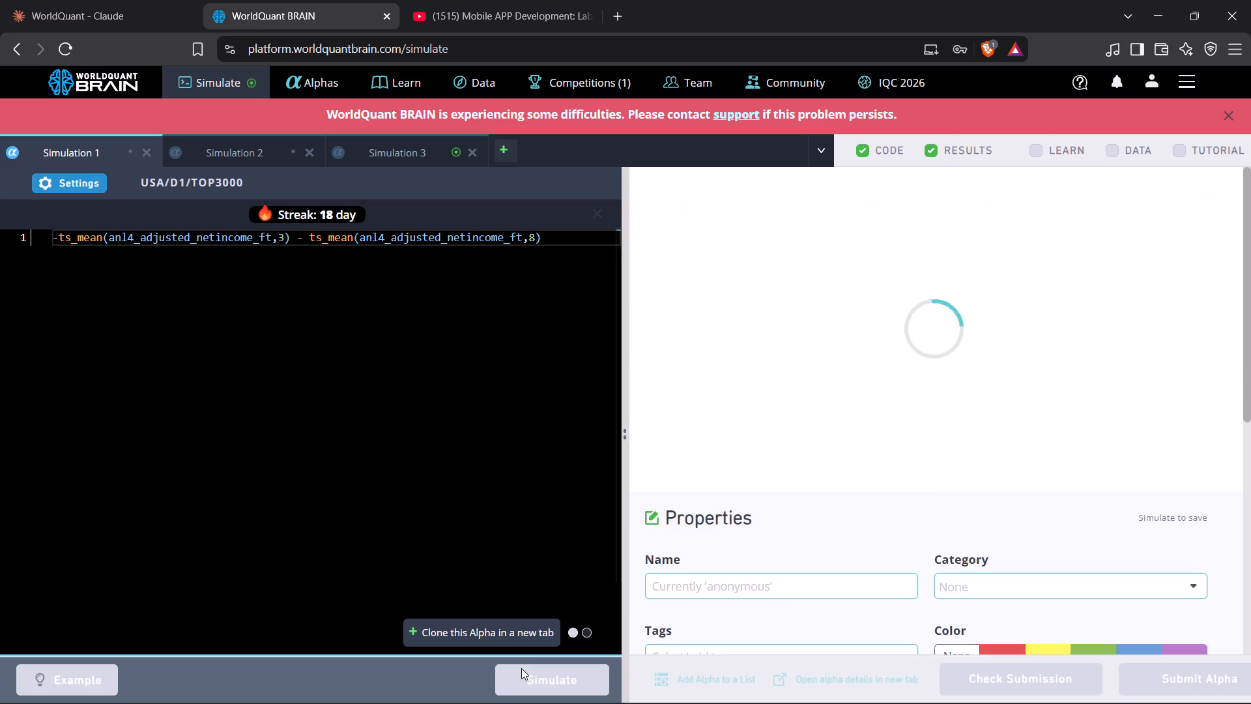
Show Simulation 3's test period results and examine its failed check under IS Testing Status.
{"action": "left_click", "coordinate": [416, 151]}
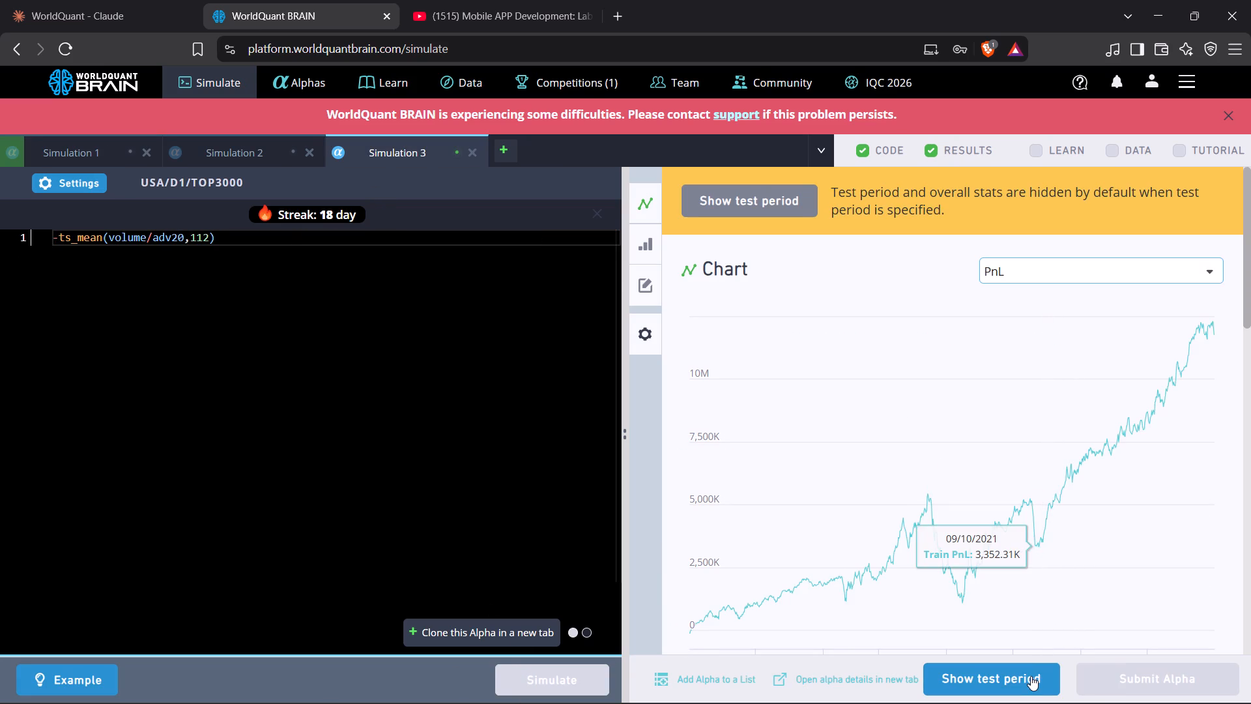
{"action": "left_click", "coordinate": [1031, 676]}
{"action": "scroll", "coordinate": [1052, 552], "scroll_direction": "down", "scroll_amount": 9}
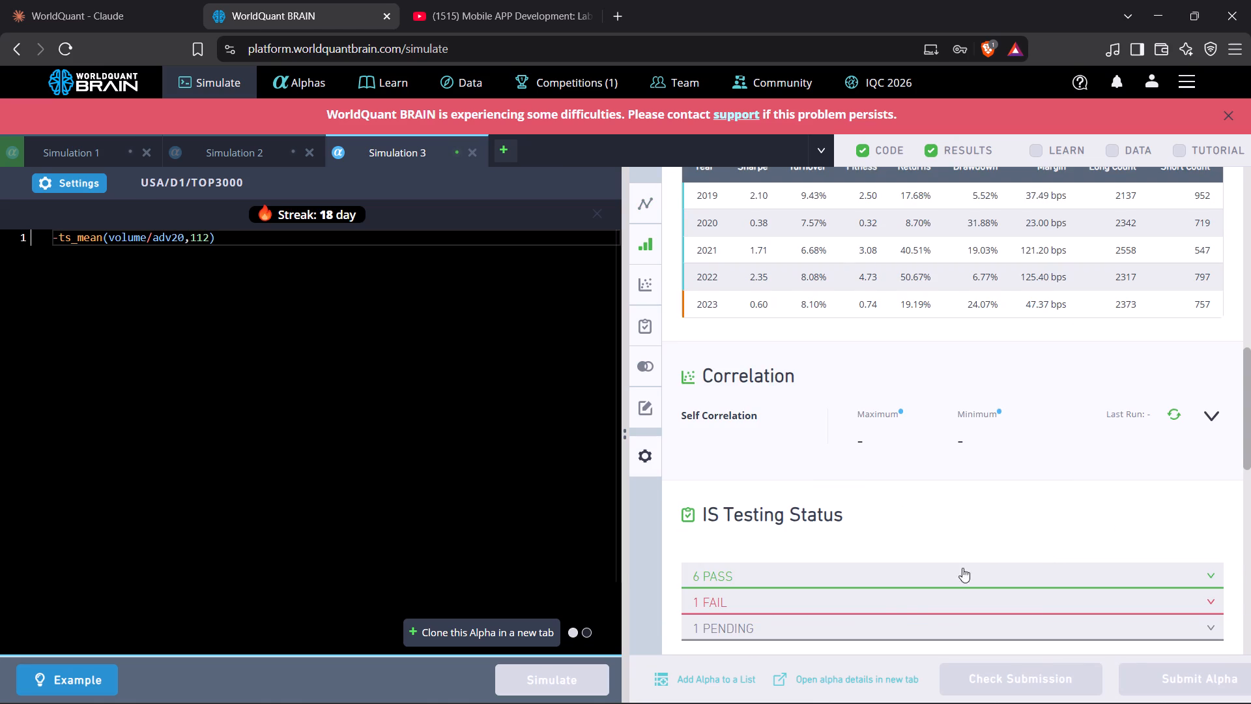
{"action": "left_click", "coordinate": [908, 591]}
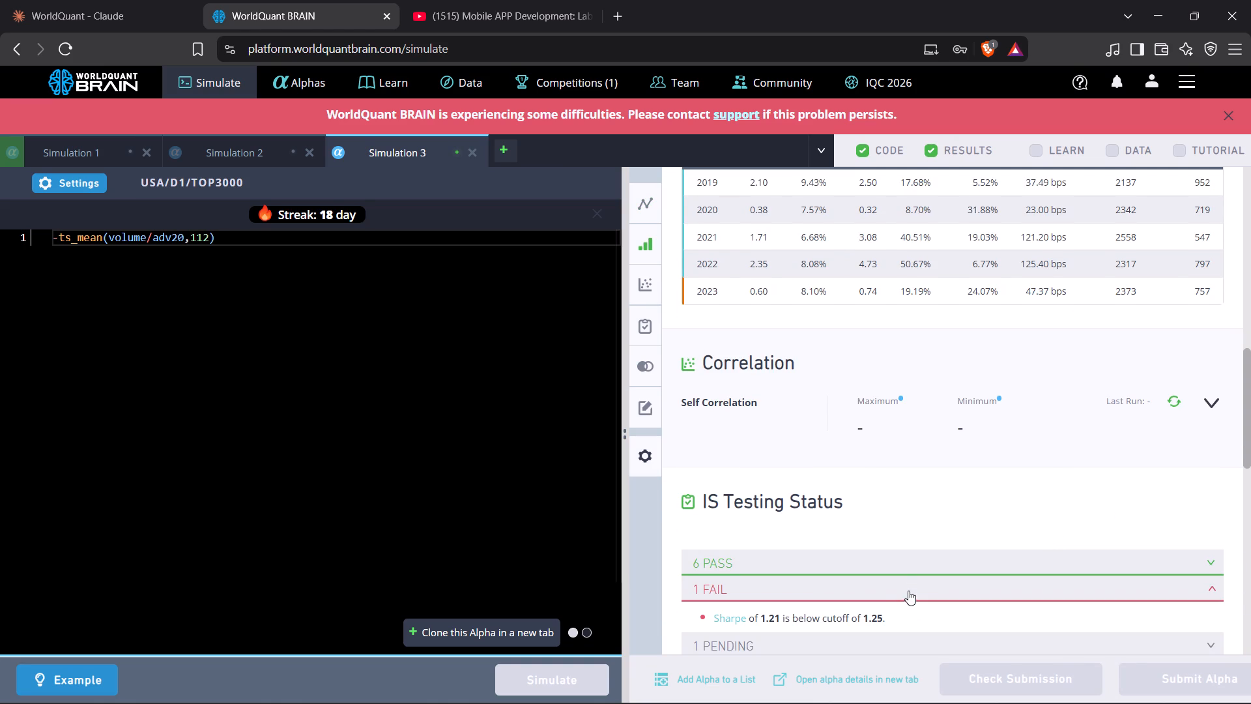
Set the ts_mean lookback in Simulation 3's expression to 113 and run the simulation.
{"action": "left_click", "coordinate": [207, 237]}
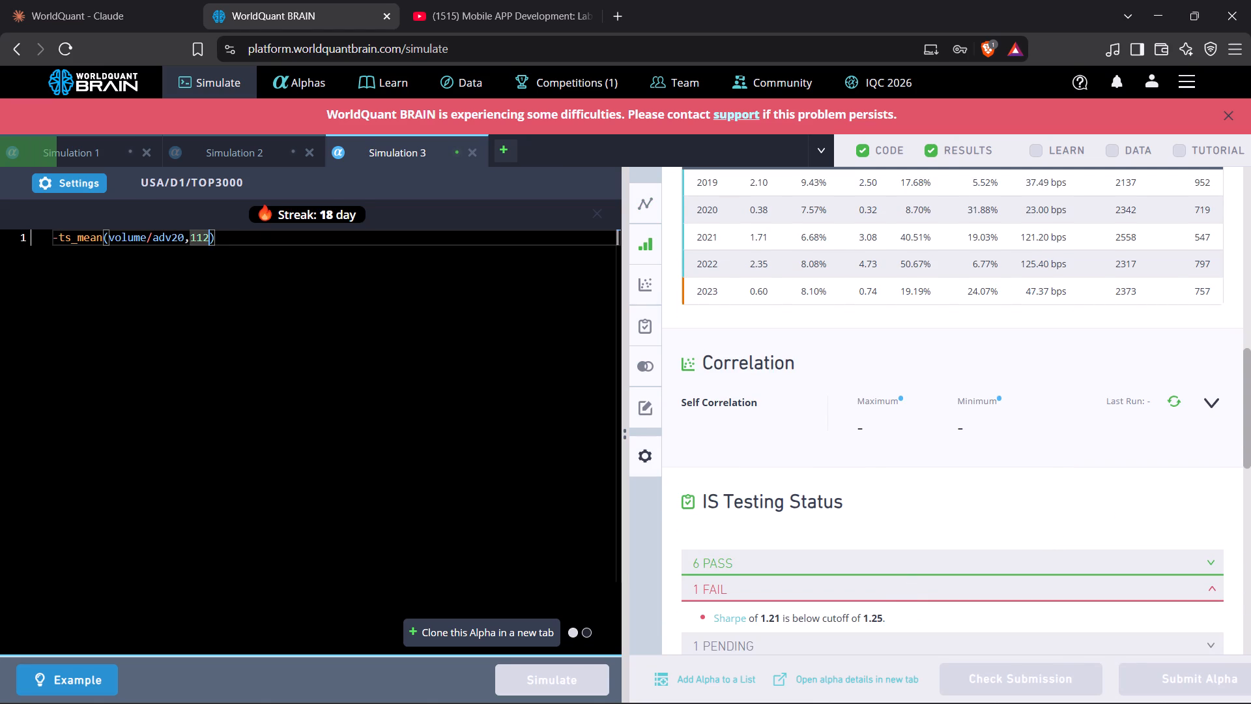
{"action": "key", "text": "BackSpace"}
{"action": "key", "text": "3"}
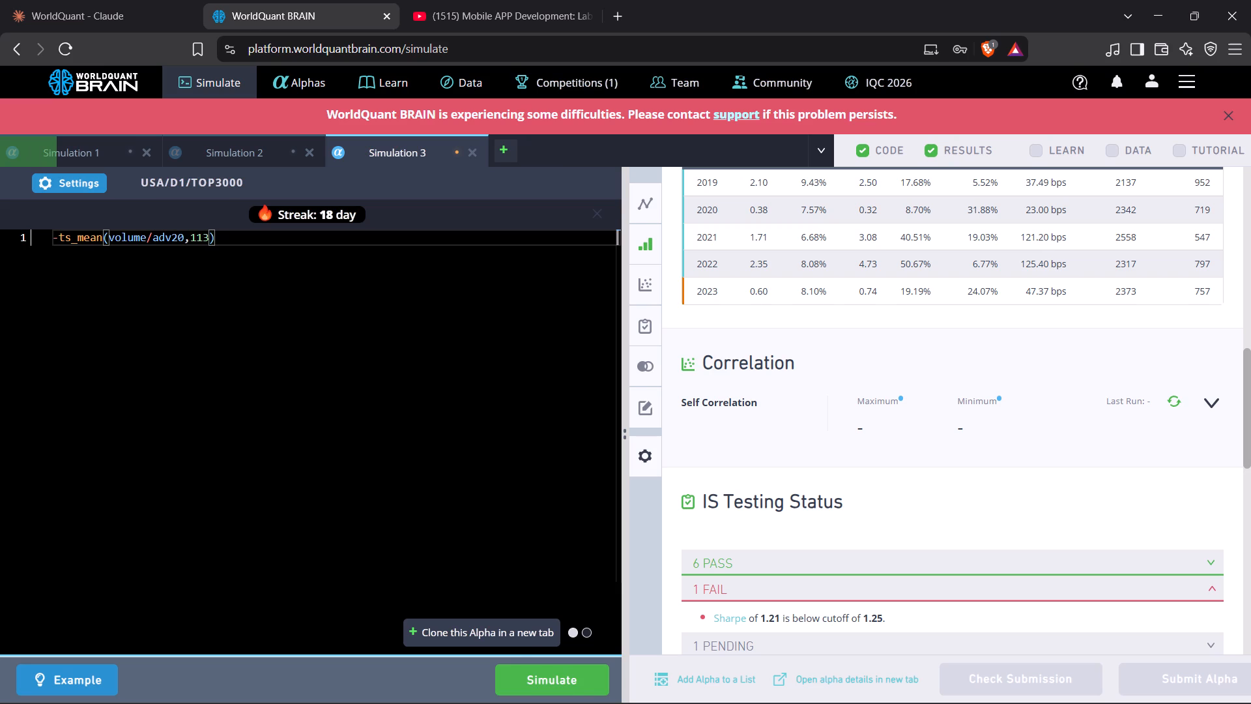
{"action": "left_click", "coordinate": [566, 682]}
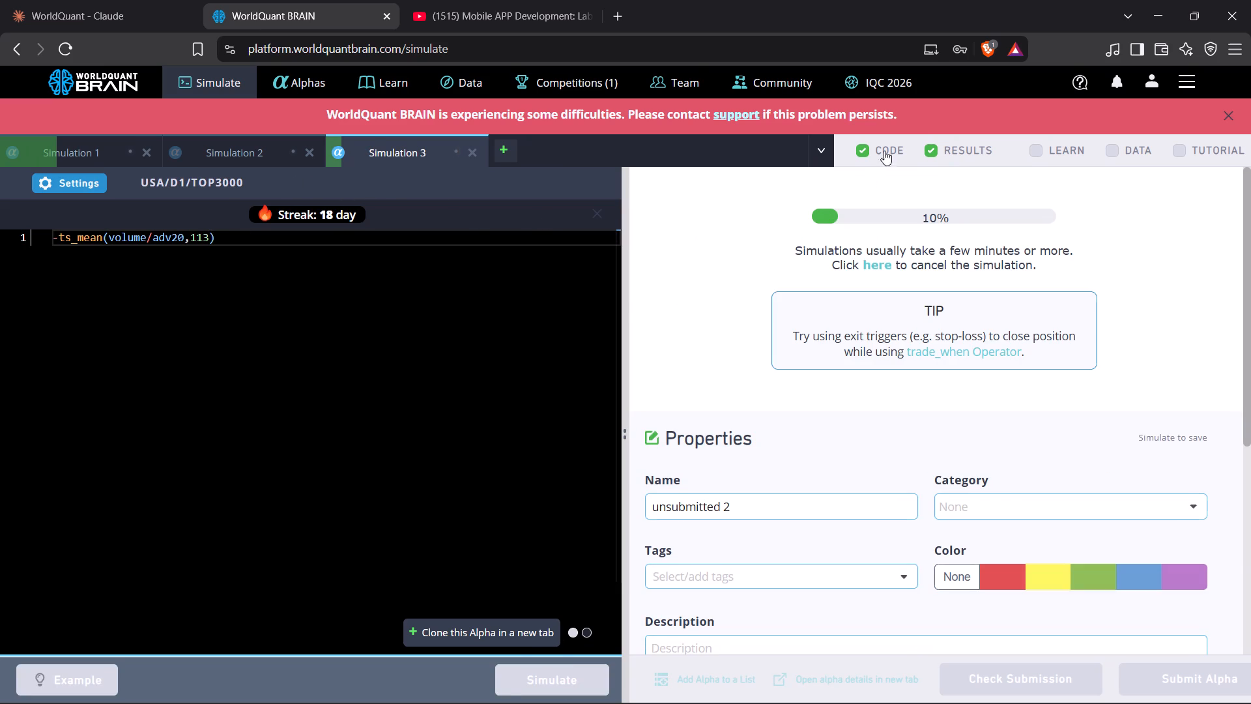
Dismiss the service difficulties banner and run Simulation 2 again with -ts_rank(sales * assets,4).
{"action": "left_click", "coordinate": [1227, 117]}
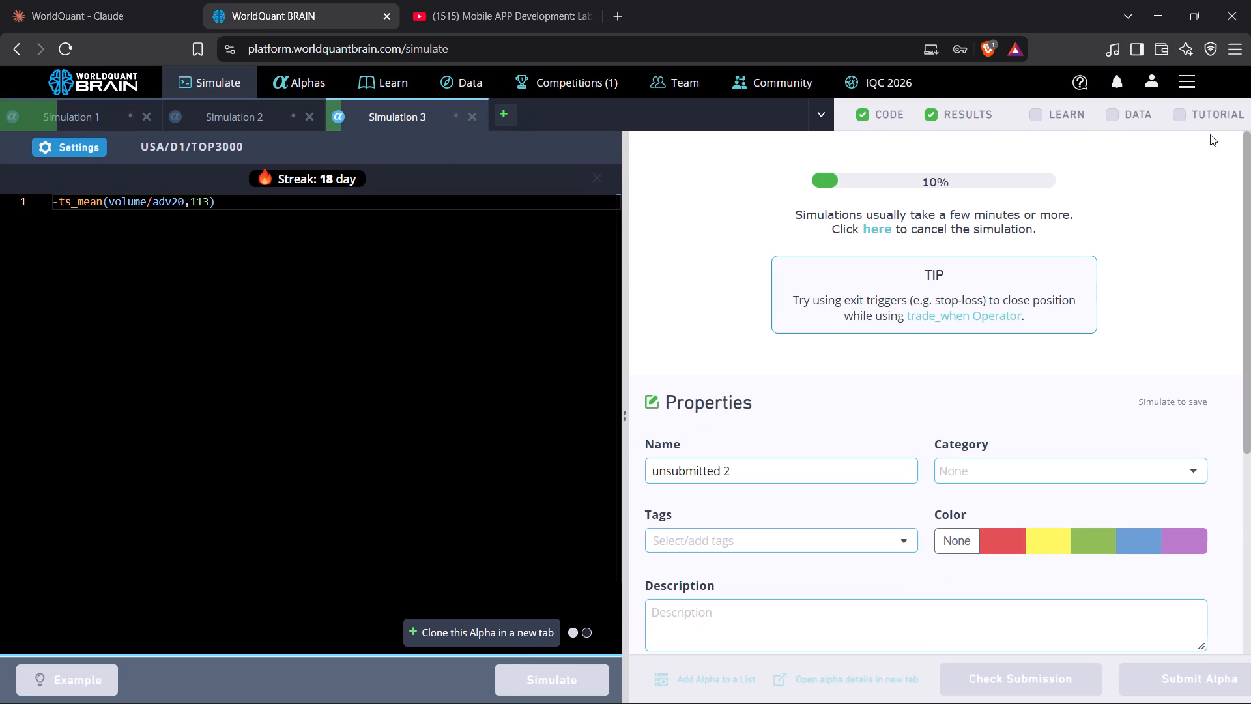
{"action": "left_click", "coordinate": [243, 119]}
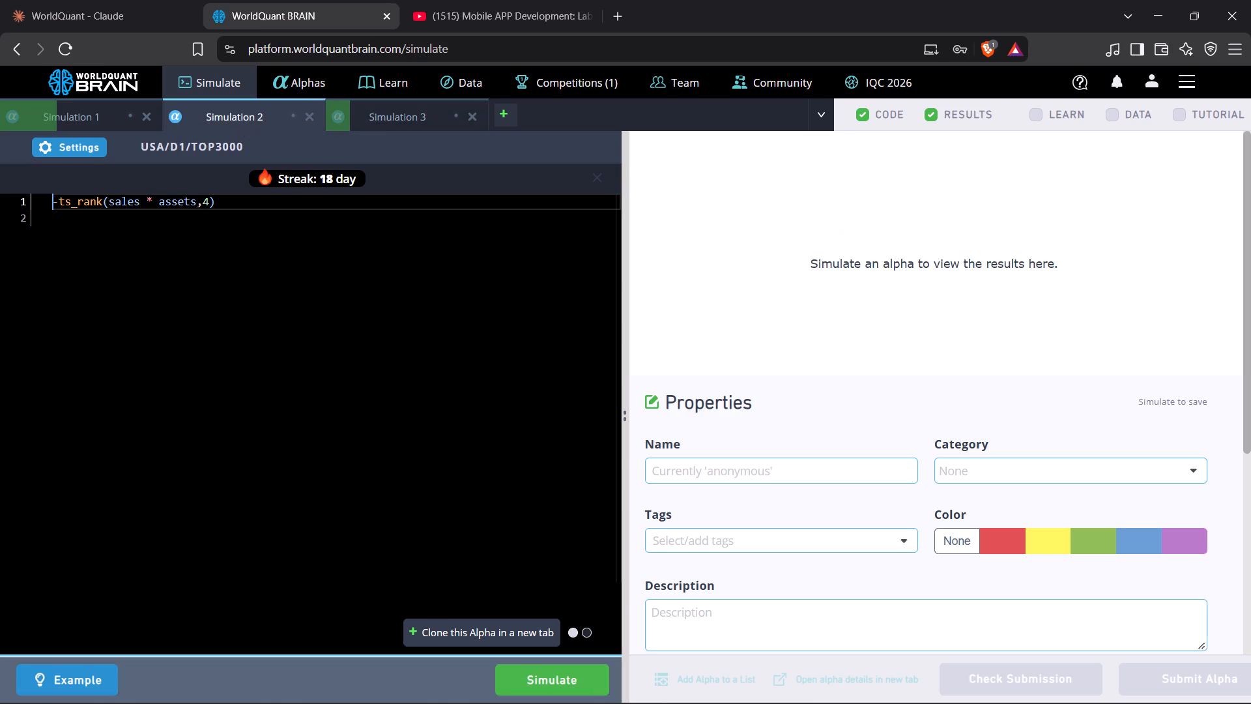
{"action": "left_click", "coordinate": [558, 686]}
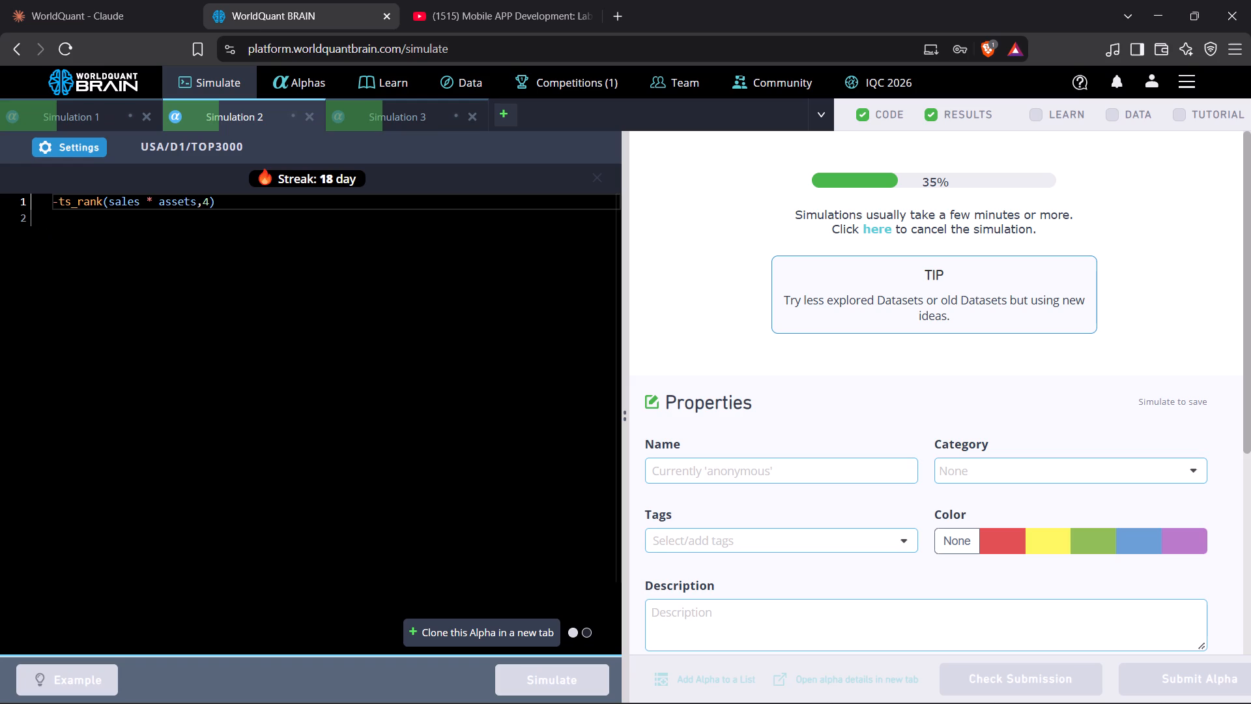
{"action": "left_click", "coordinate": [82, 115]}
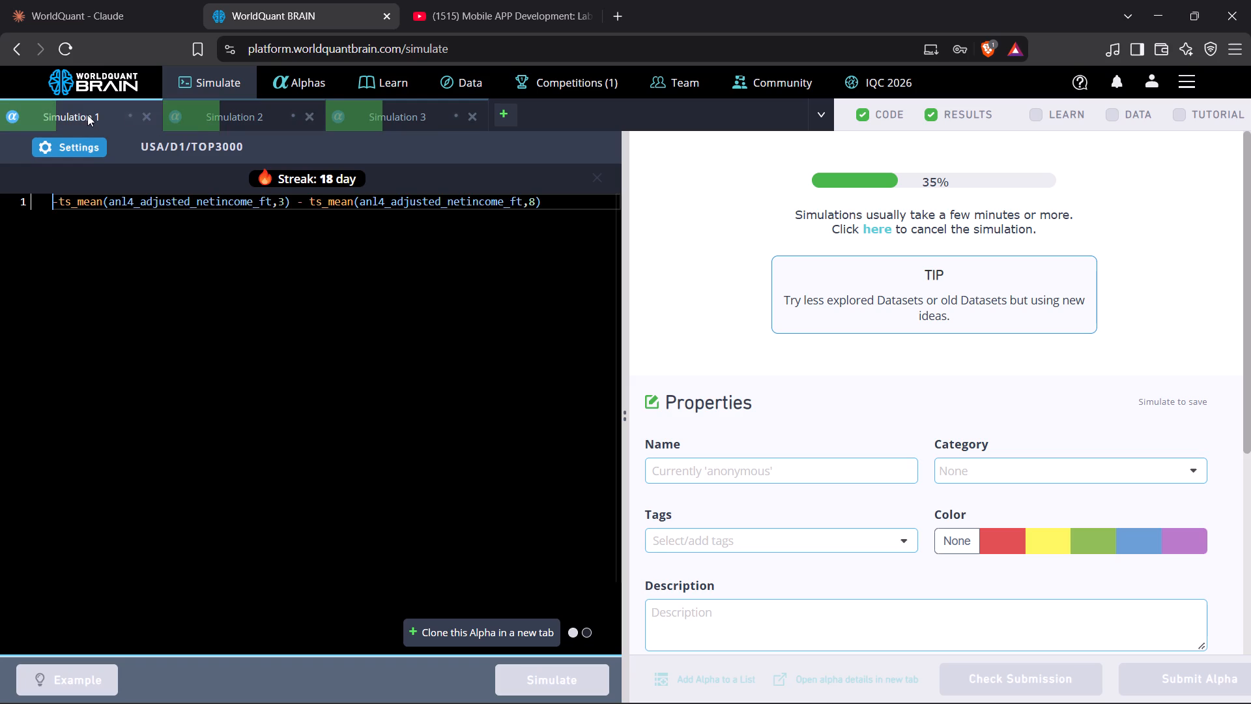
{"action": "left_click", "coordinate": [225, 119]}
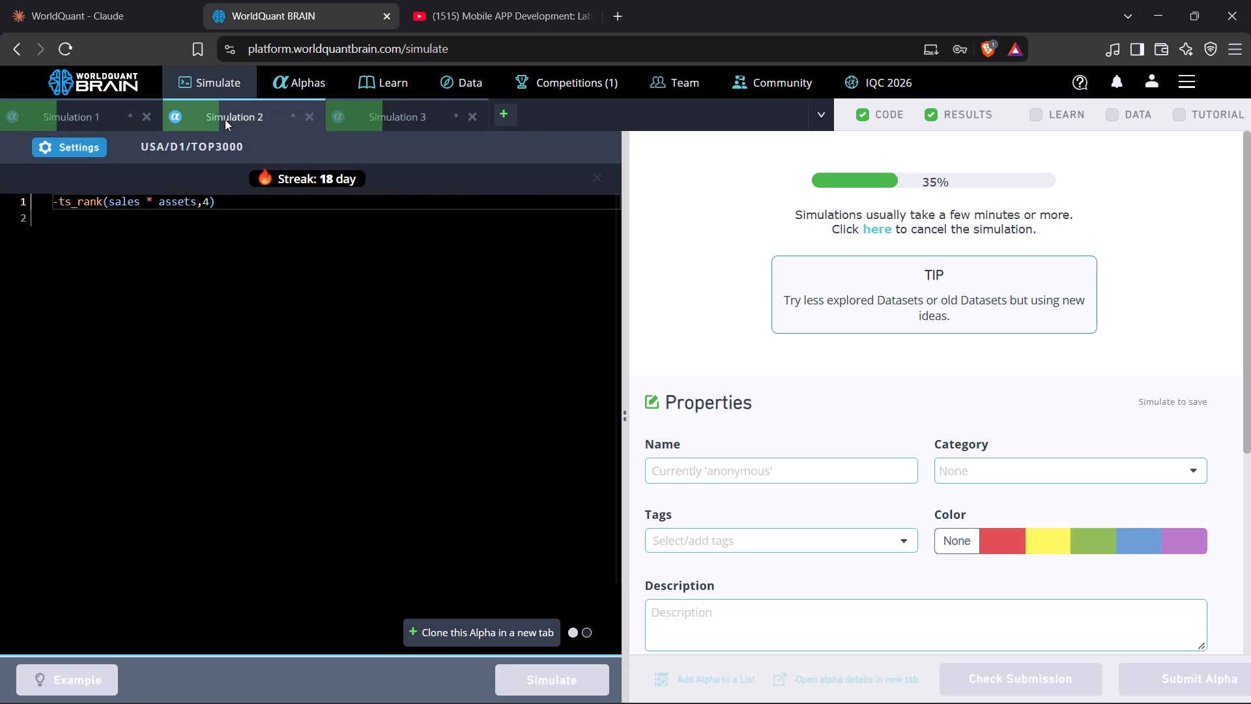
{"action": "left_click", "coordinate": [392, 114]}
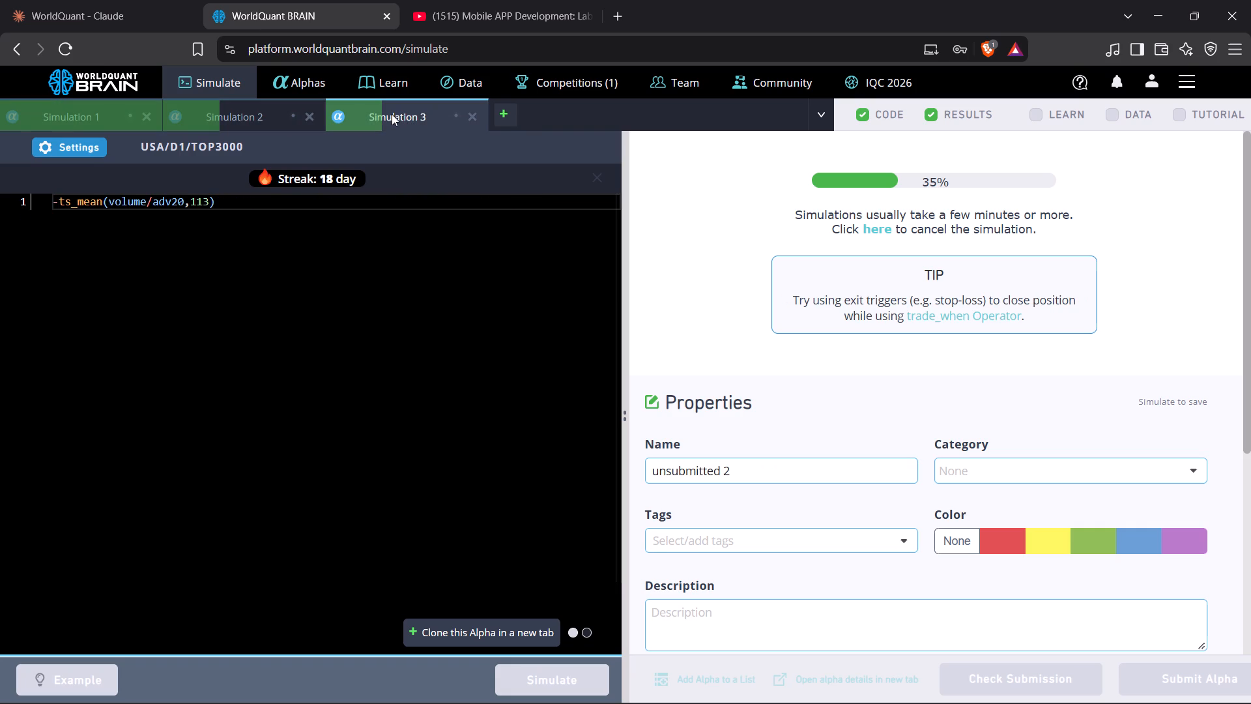
Show the test period results for Simulation 1.
{"action": "left_click", "coordinate": [109, 110]}
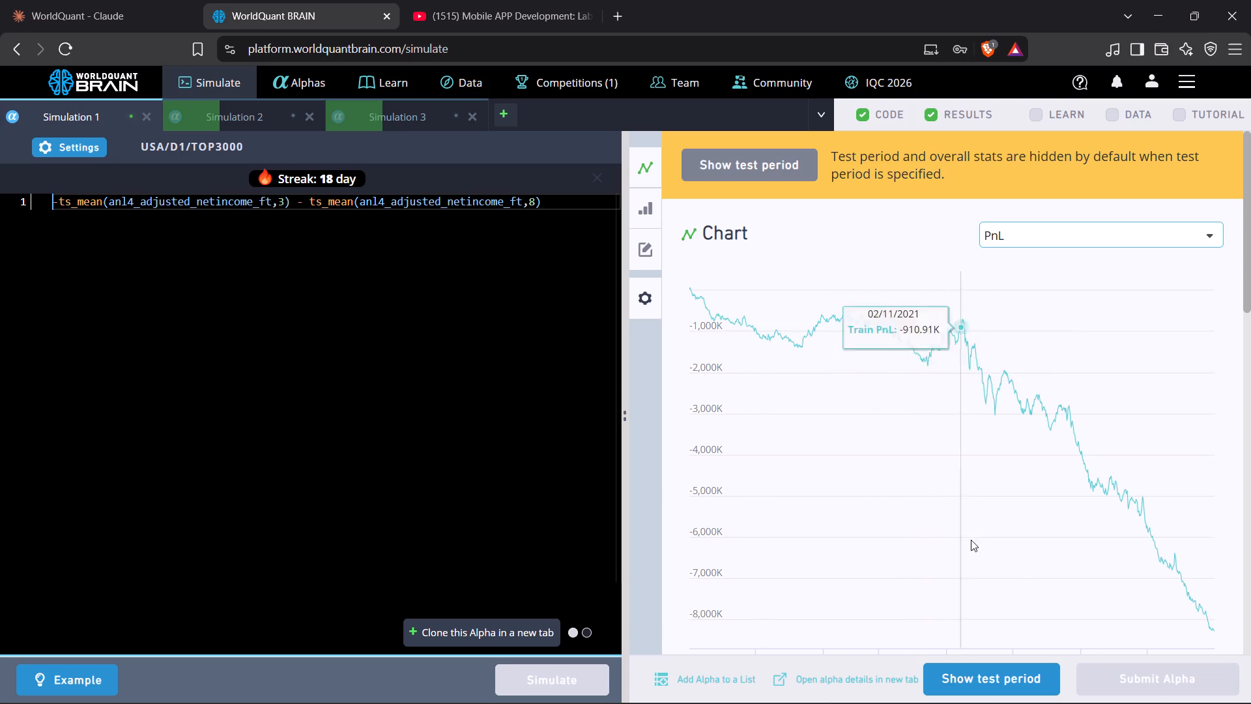
{"action": "left_click", "coordinate": [1012, 666]}
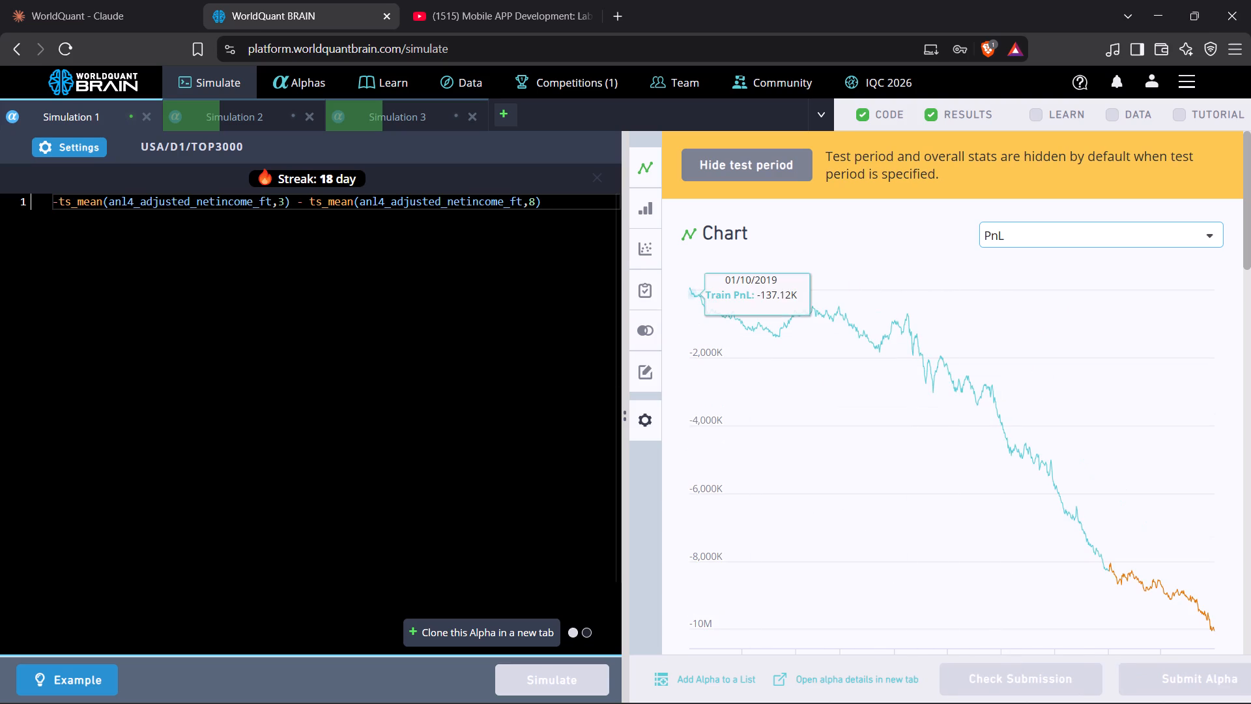
Remove the leading minus sign from Simulation 1's expression and run the simulation.
{"action": "left_click", "coordinate": [58, 201]}
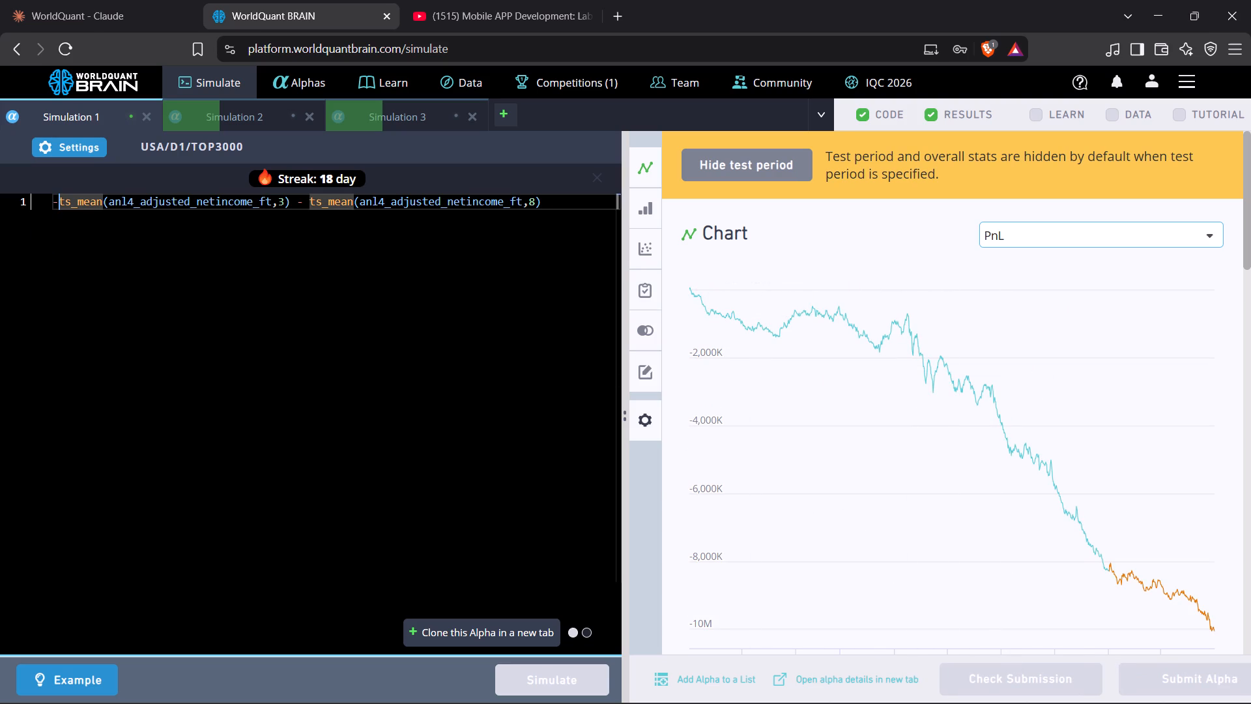
{"action": "key", "text": "BackSpace"}
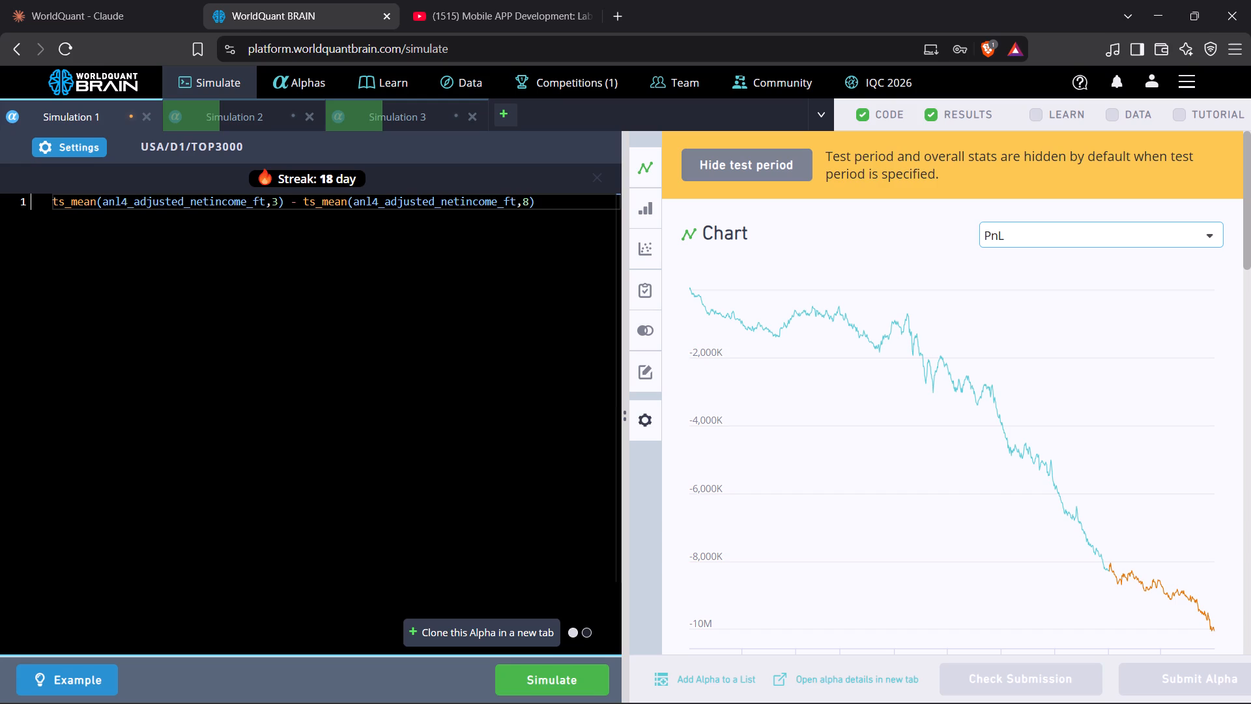
{"action": "left_click", "coordinate": [551, 681]}
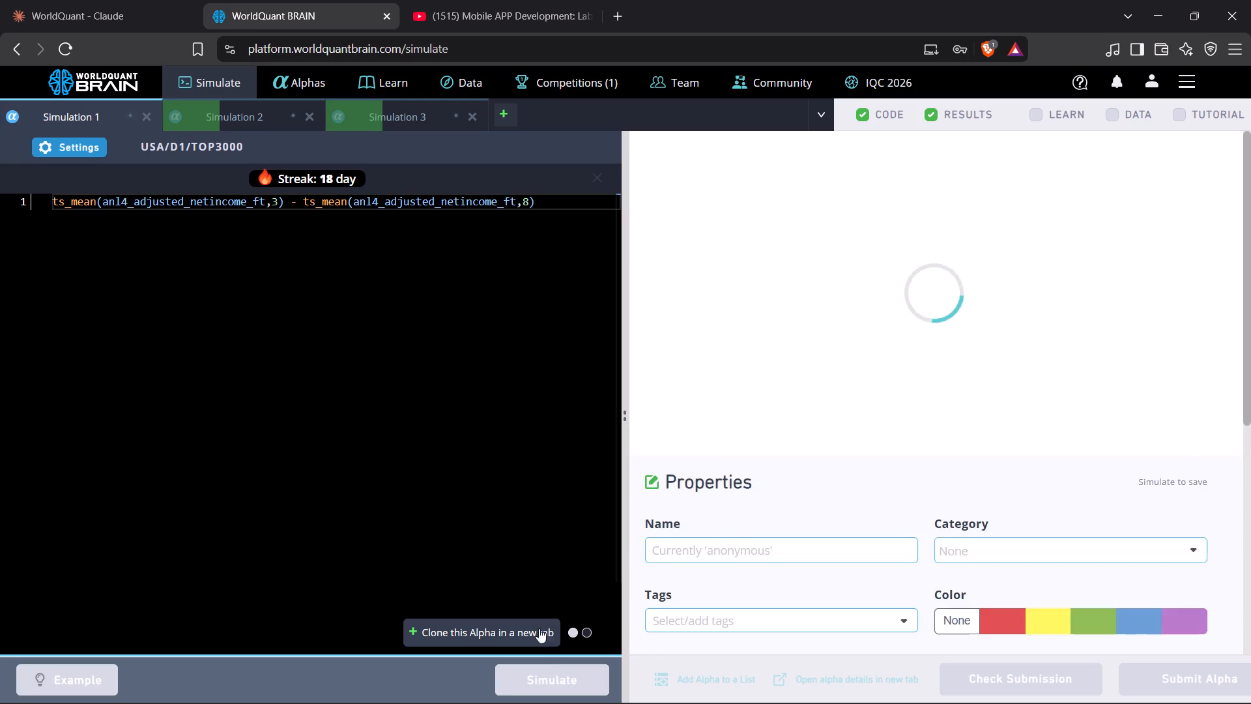
Show Simulation 3's test period results and examine its failed check under IS Testing Status.
{"action": "left_click", "coordinate": [394, 113]}
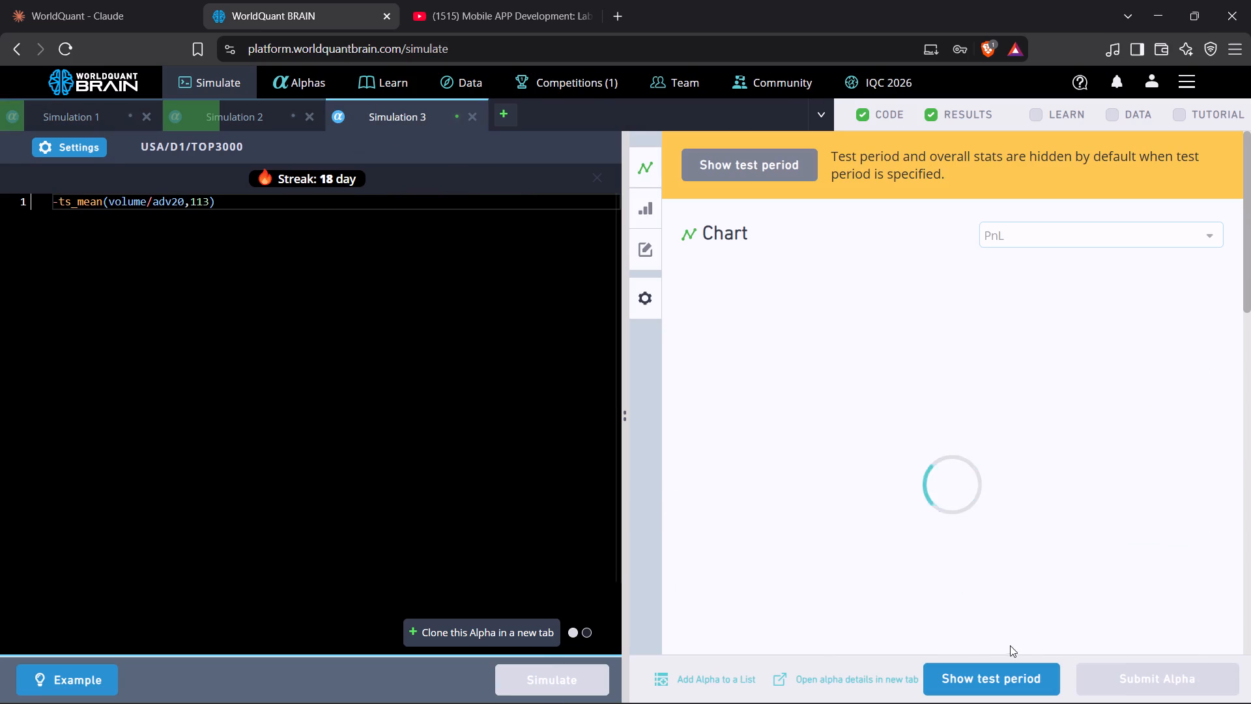
{"action": "left_click", "coordinate": [1007, 675]}
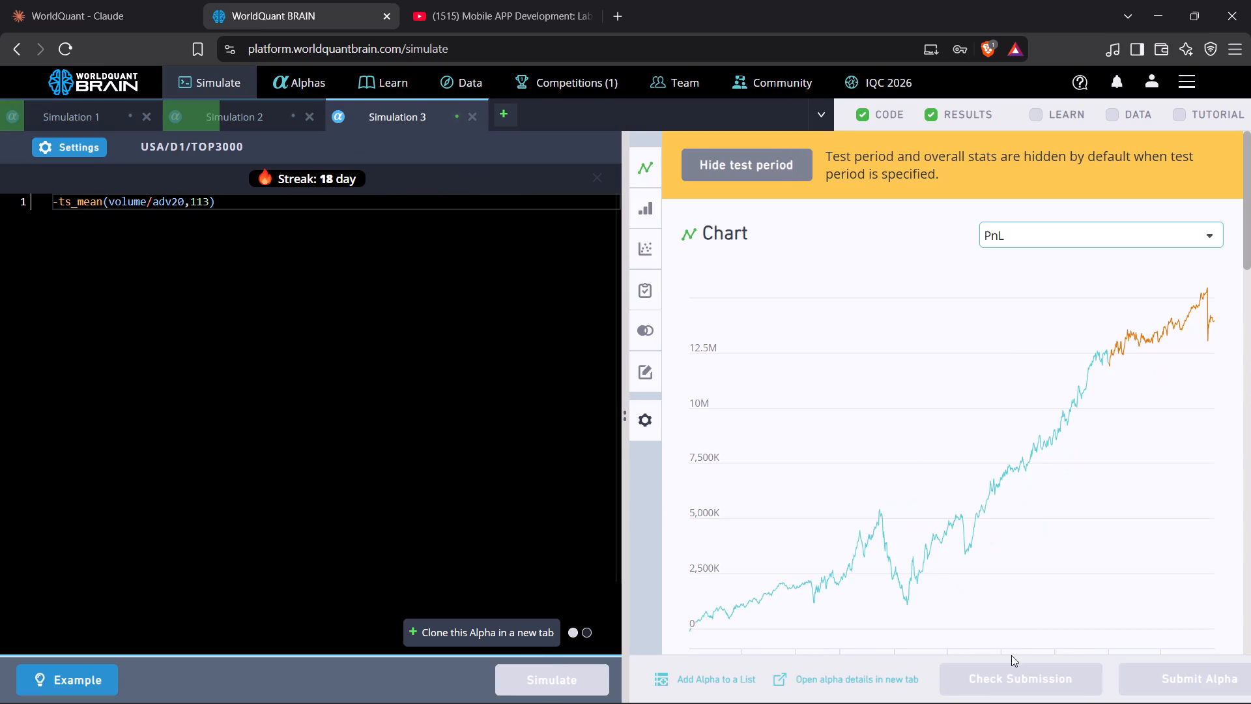
{"action": "scroll", "coordinate": [984, 500], "scroll_direction": "down", "scroll_amount": 10}
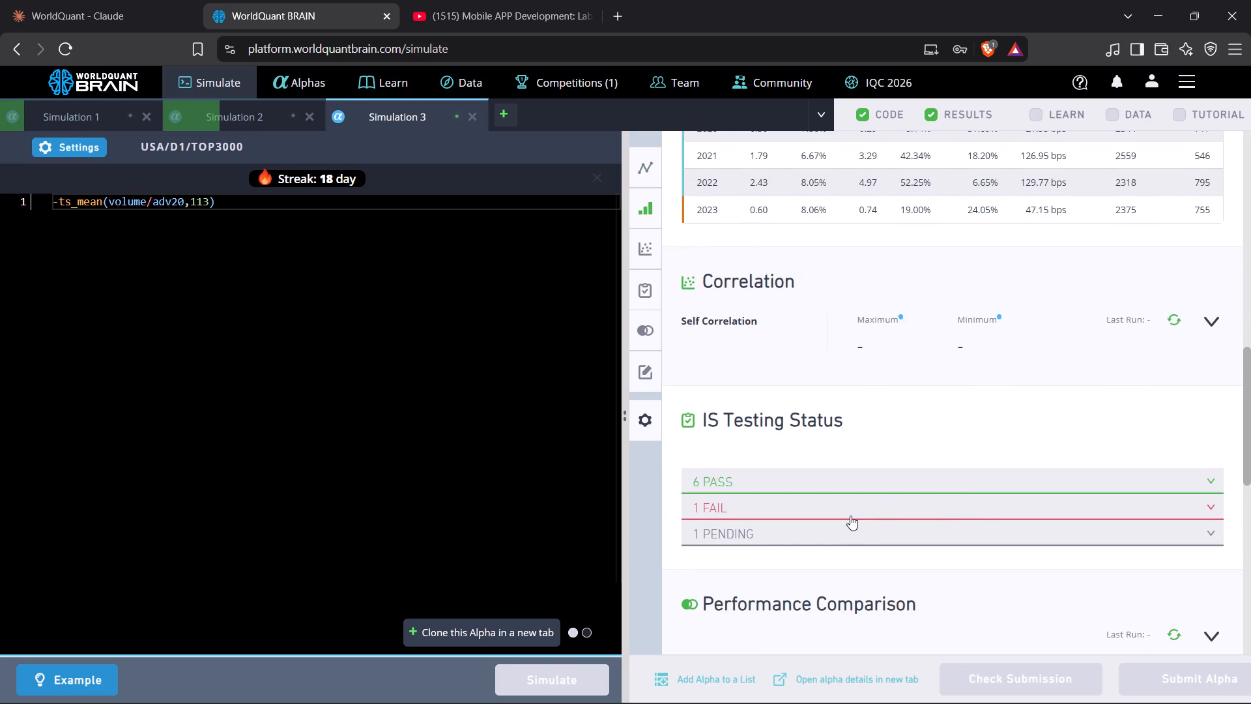
{"action": "left_click", "coordinate": [850, 514]}
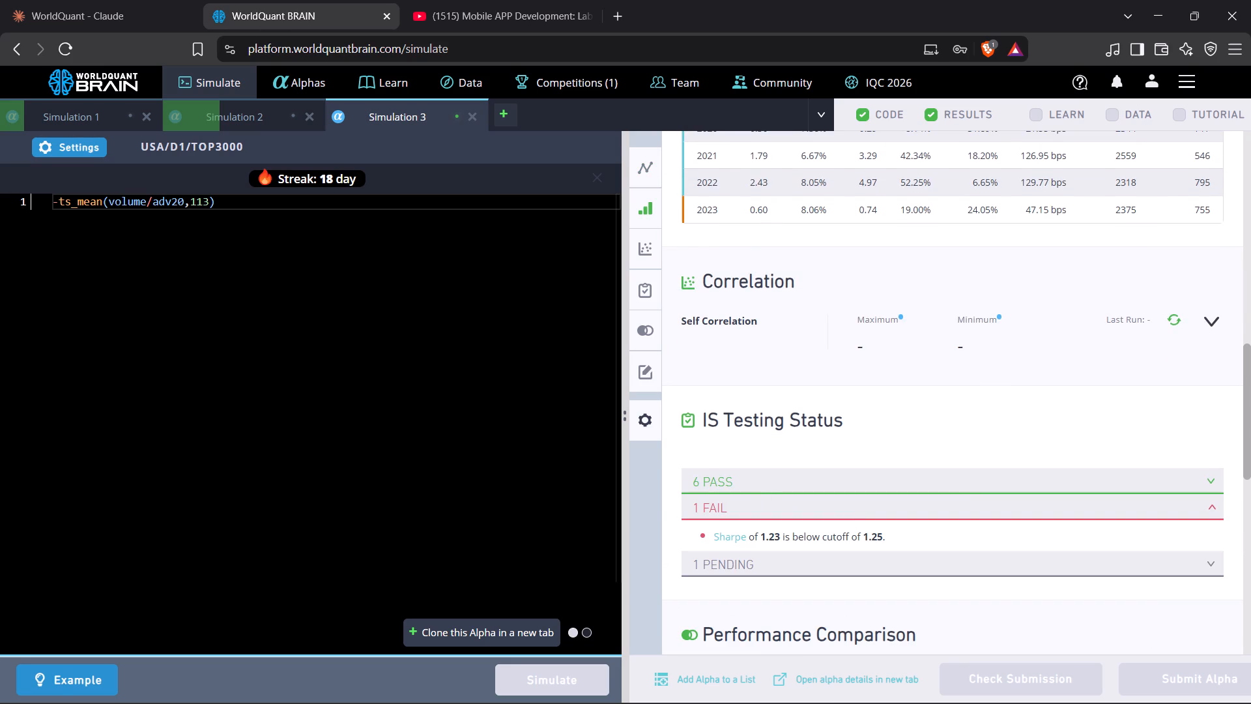
Set the ts_mean lookback in Simulation 3's expression to 115 and run the simulation.
{"action": "left_click", "coordinate": [210, 205]}
{"action": "key", "text": "BackSpace"}
{"action": "key", "text": "5"}
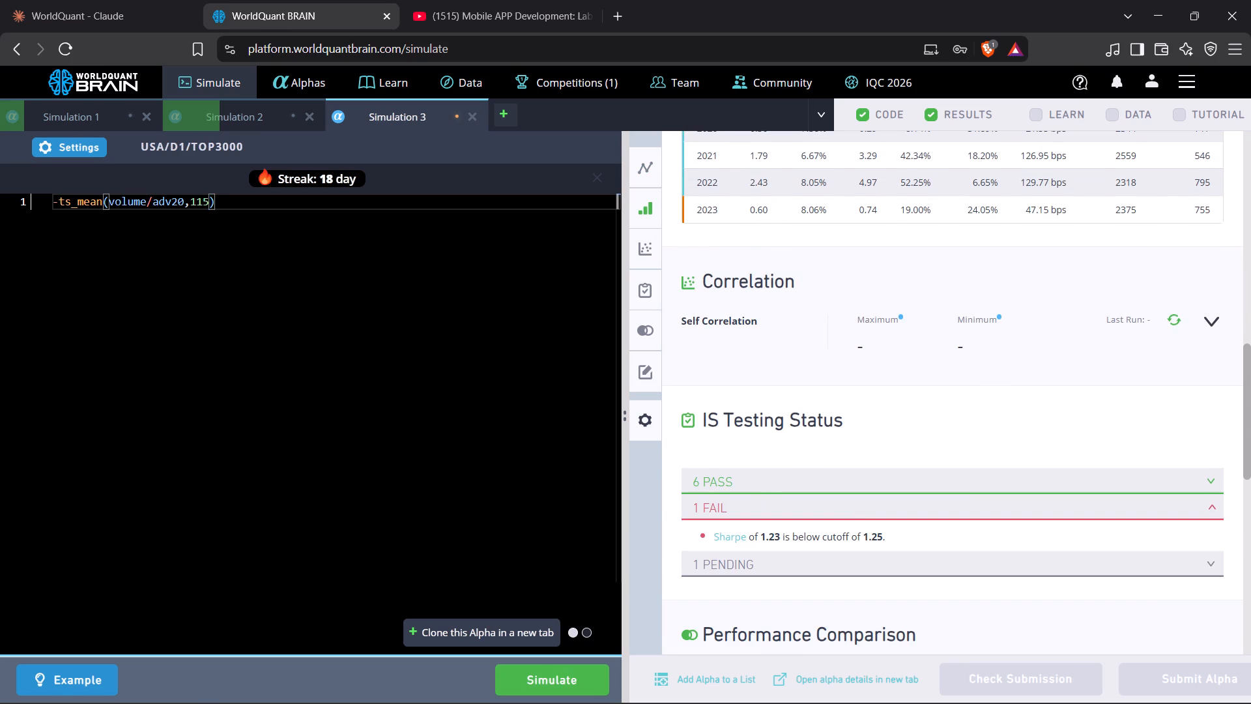
{"action": "left_click", "coordinate": [541, 681]}
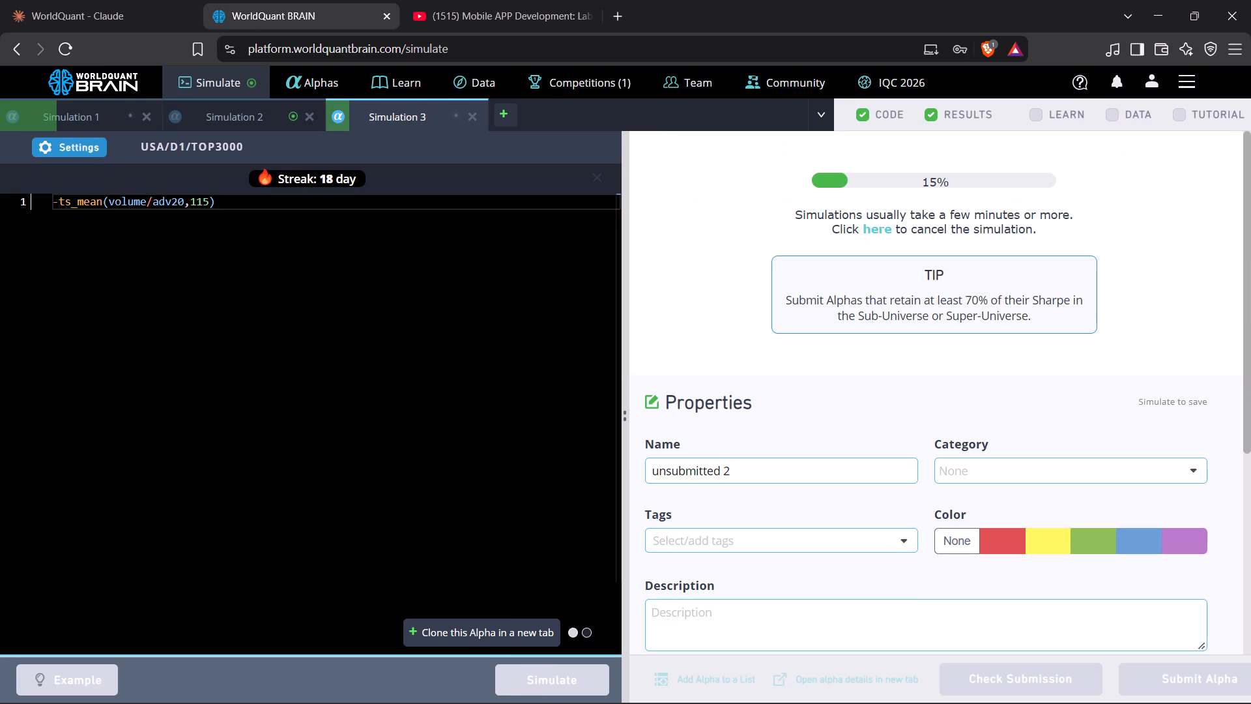
Show Simulation 2's test period results, then examine its IS Summary and failed checks under IS Testing Status.
{"action": "left_click", "coordinate": [270, 108]}
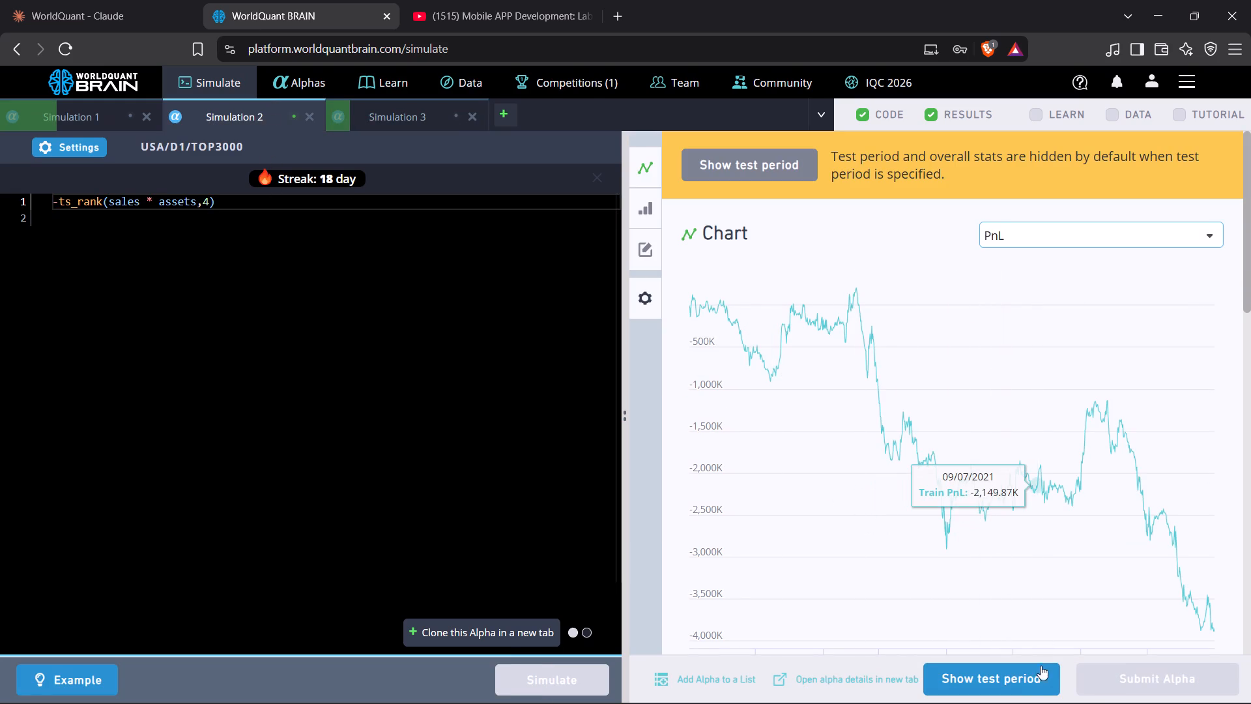
{"action": "left_click", "coordinate": [1018, 682]}
{"action": "scroll", "coordinate": [927, 356], "scroll_direction": "down", "scroll_amount": 2}
{"action": "scroll", "coordinate": [927, 356], "scroll_direction": "up", "scroll_amount": 1}
{"action": "scroll", "coordinate": [927, 356], "scroll_direction": "down", "scroll_amount": 4}
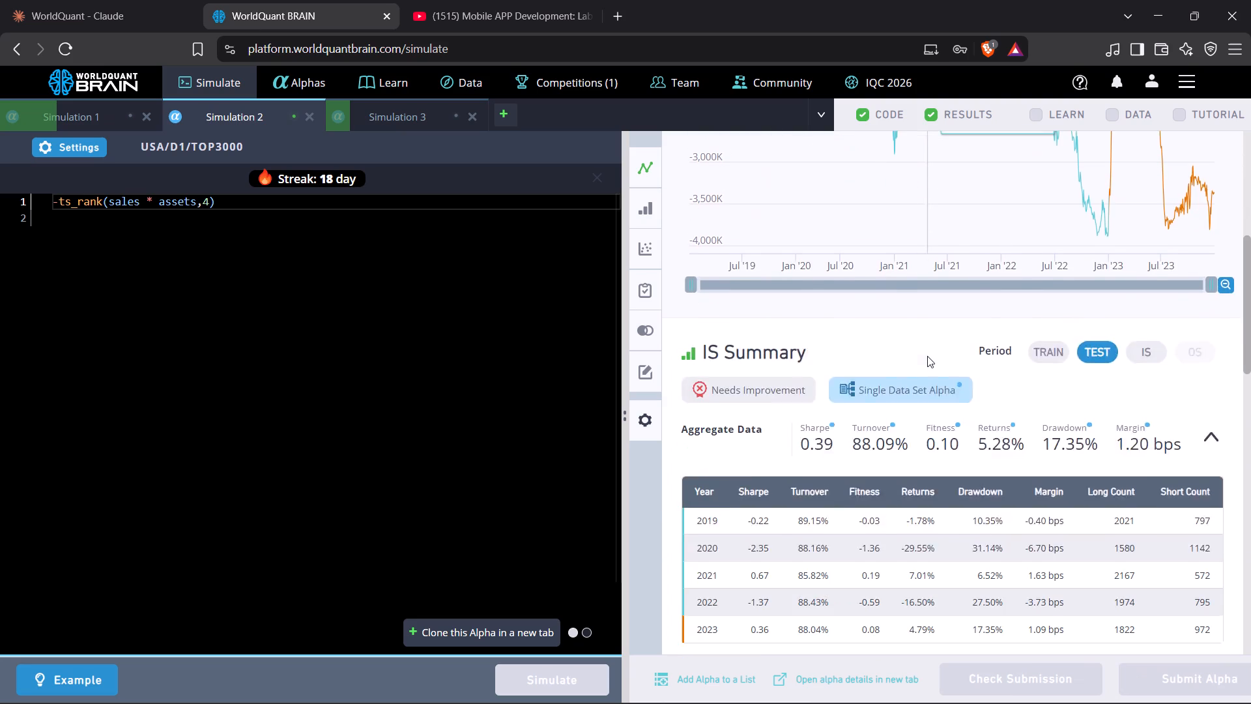
{"action": "scroll", "coordinate": [927, 356], "scroll_direction": "down", "scroll_amount": 4}
{"action": "left_click", "coordinate": [812, 596]}
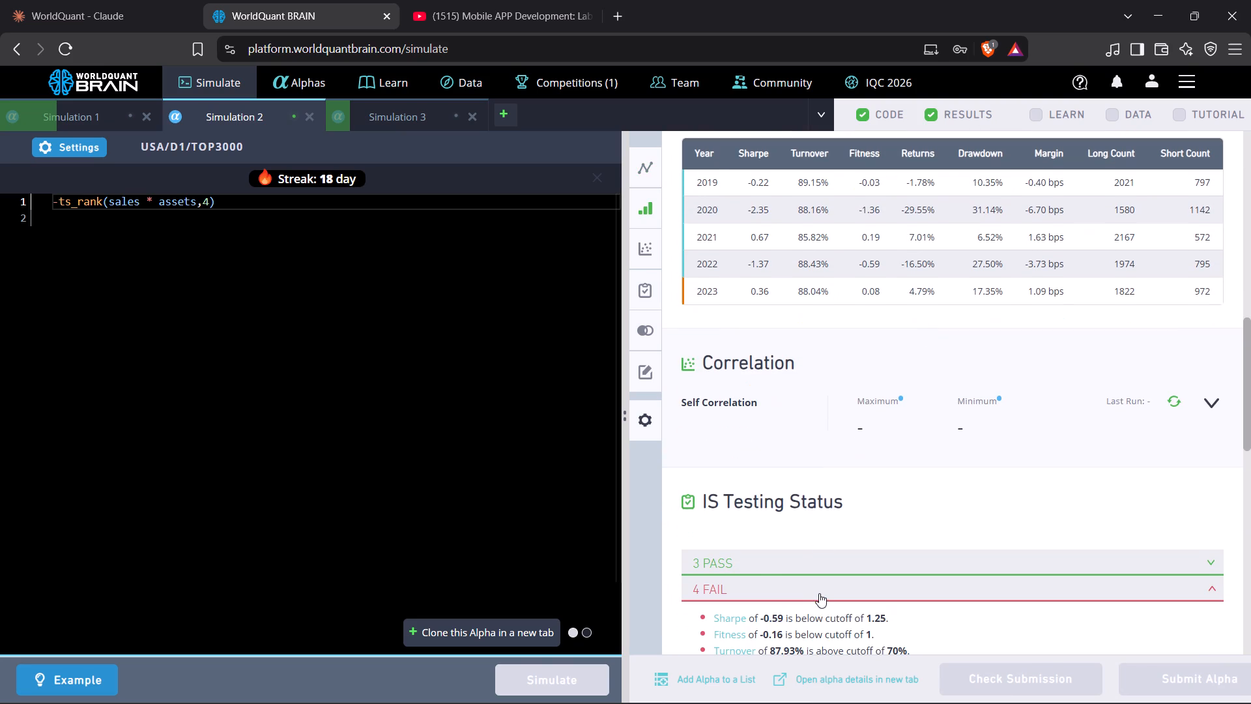
Replace ts_rank with ts_mean in Simulation 2's expression, giving -ts_mean(sales * assets,4), and run the simulation.
{"action": "left_click", "coordinate": [57, 201]}
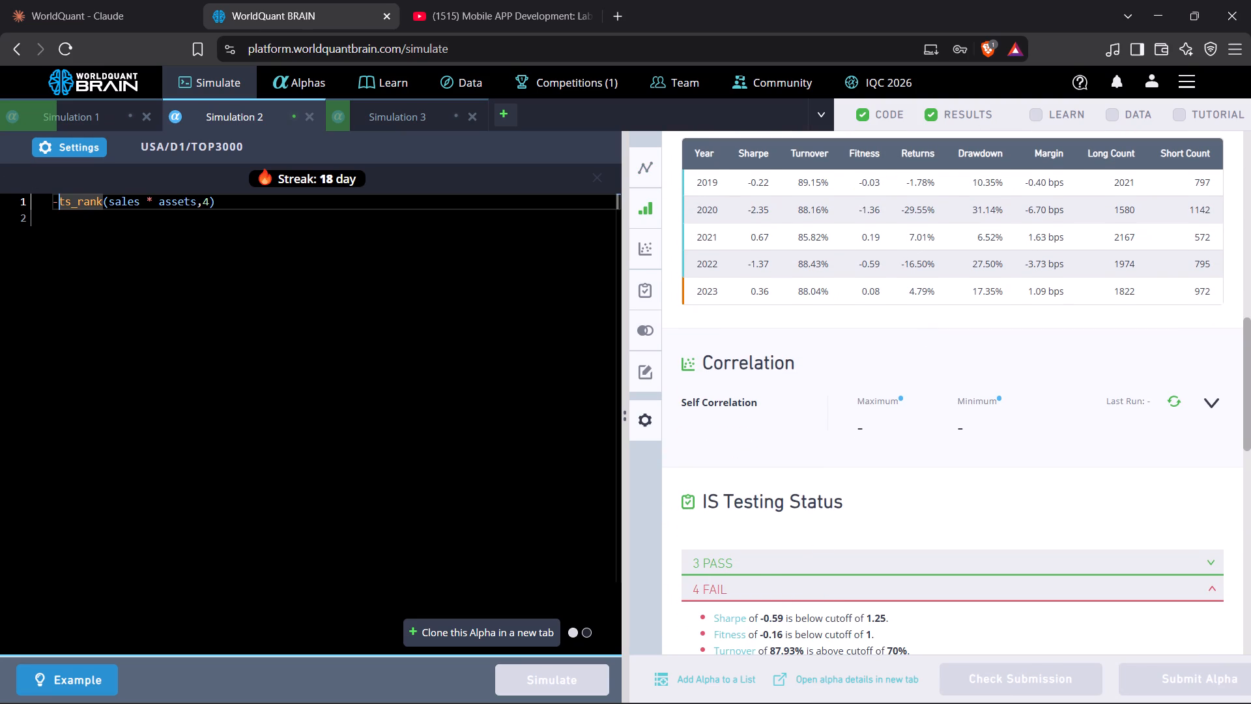
{"action": "key", "text": "Right"}
{"action": "key", "text": "Right"}
{"action": "key", "text": "Right"}
{"action": "key", "text": "Right"}
{"action": "key", "text": "Right"}
{"action": "key", "text": "Right"}
{"action": "key", "text": "Right"}
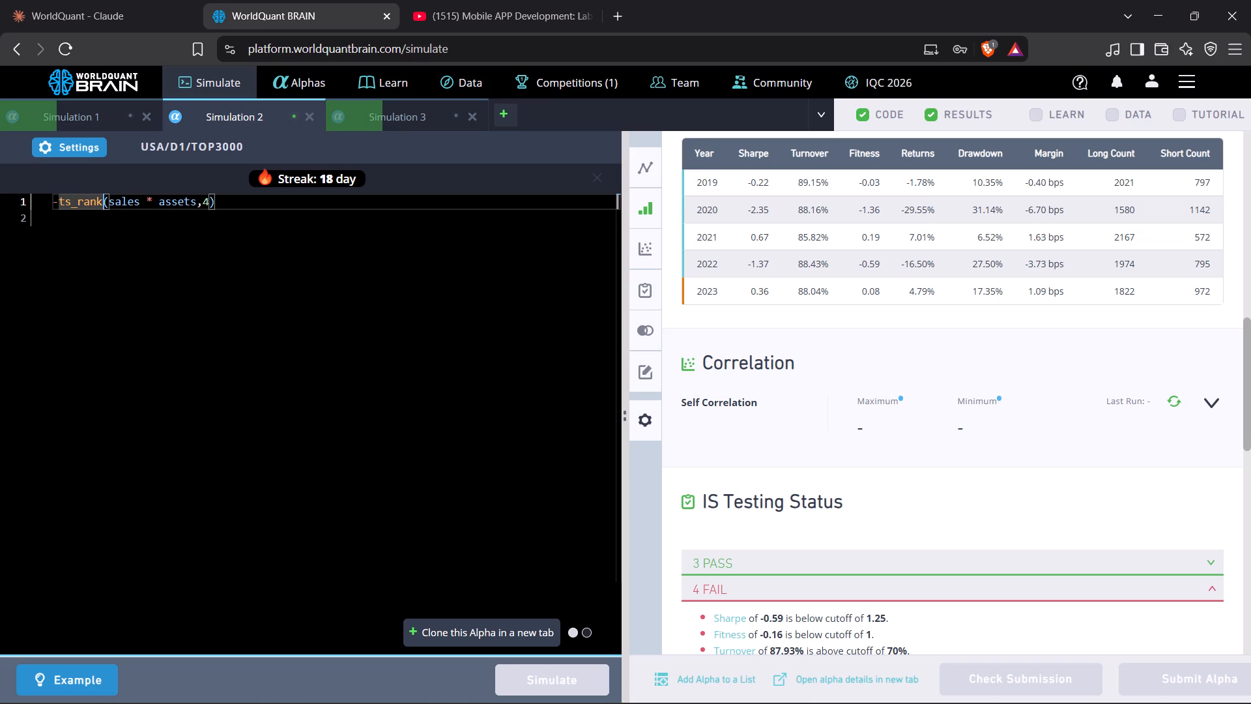
{"action": "key", "text": "BackSpace"}
{"action": "key", "text": "BackSpace"}
{"action": "key", "text": "BackSpace"}
{"action": "key", "text": "BackSpace"}
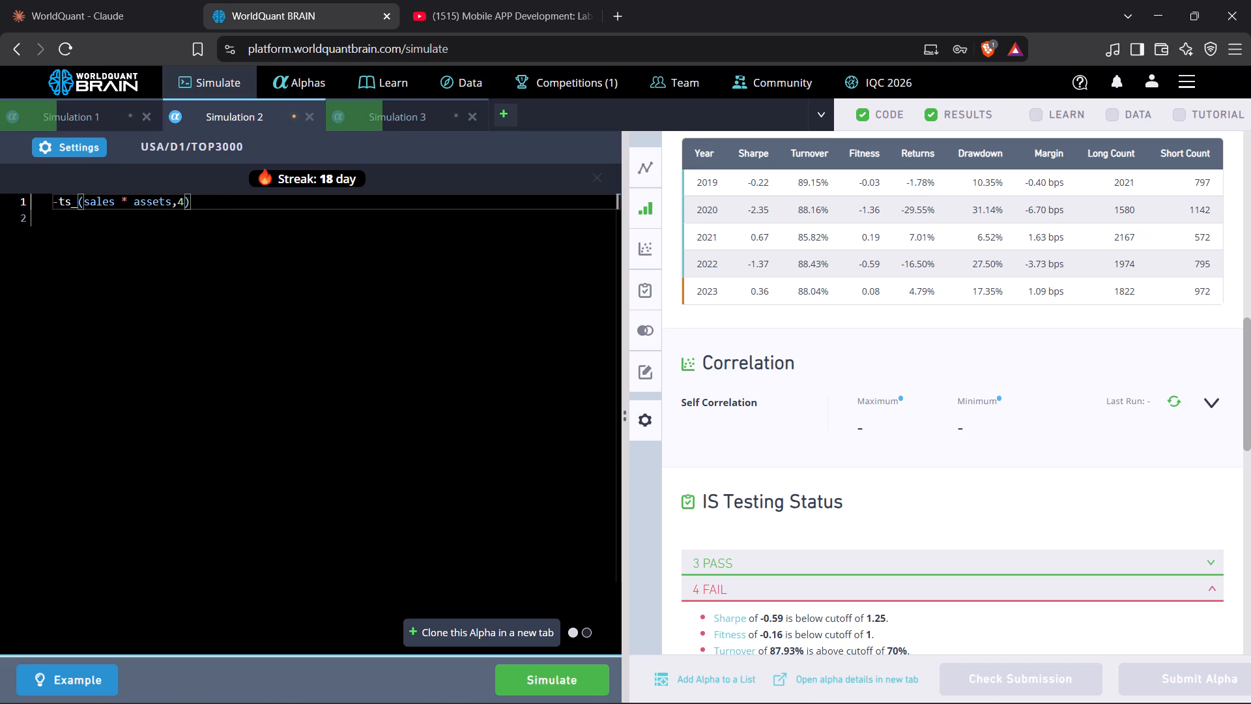
{"action": "type", "text": "mean"}
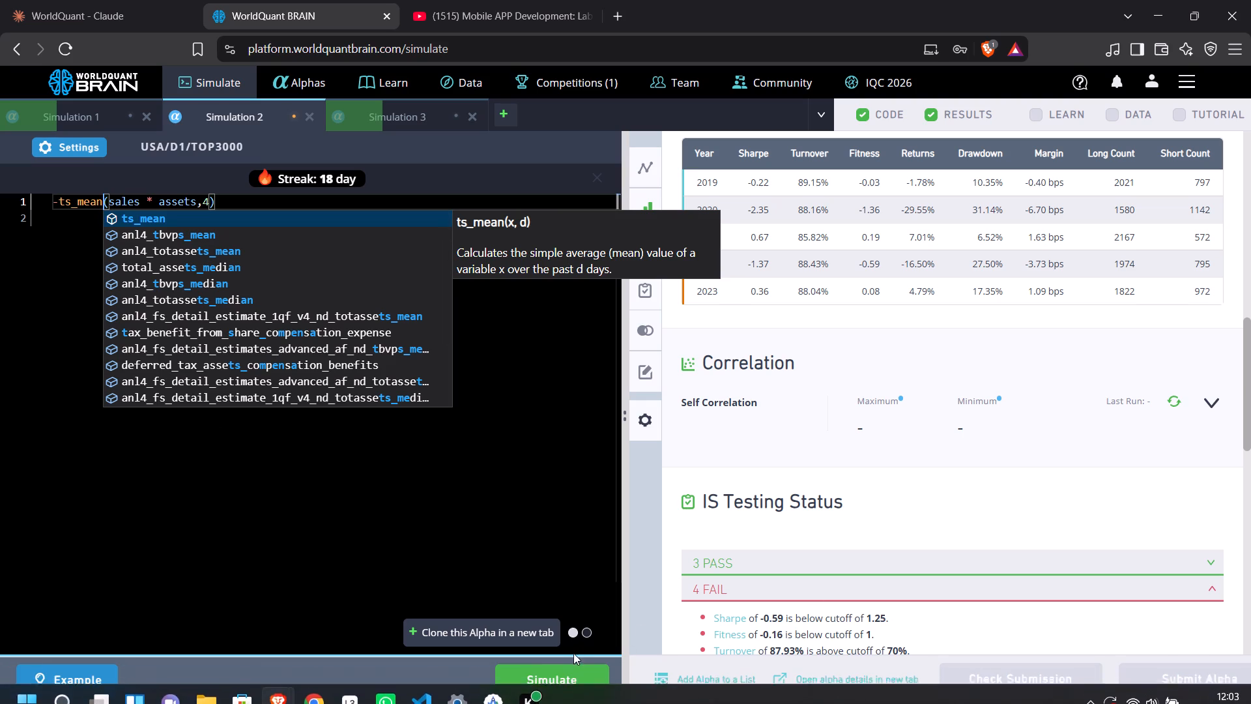
{"action": "left_click", "coordinate": [573, 676]}
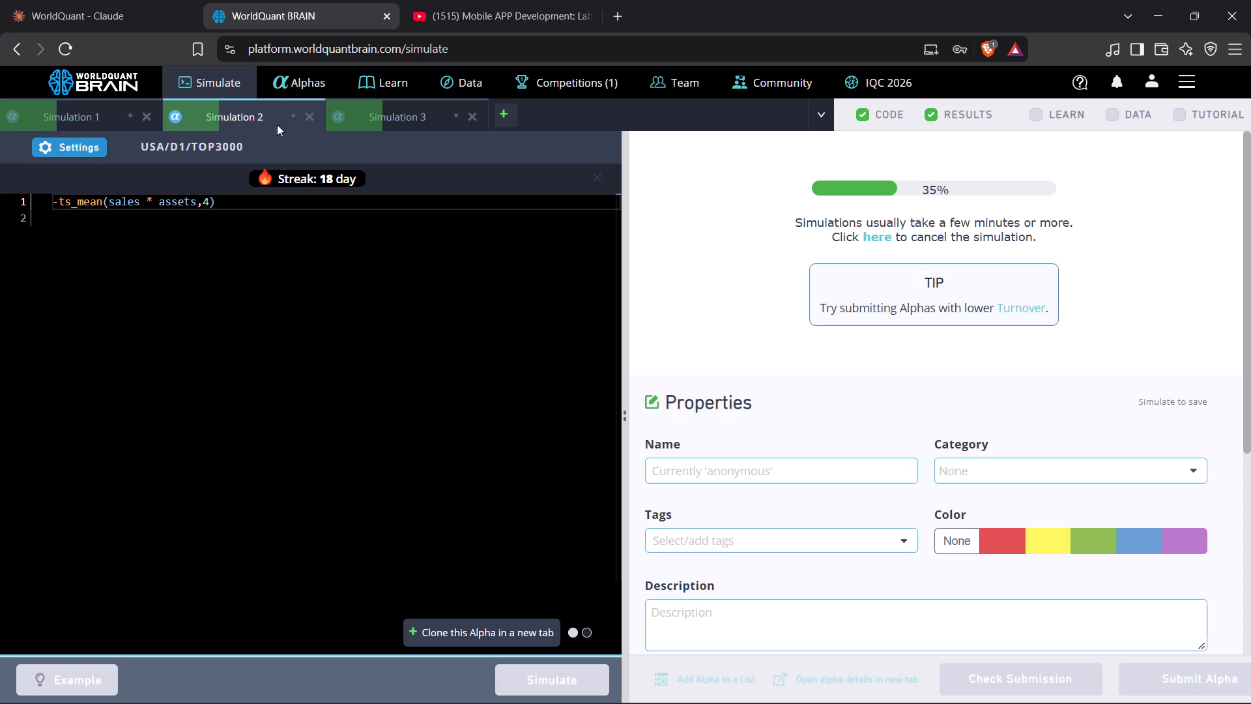
Add a minus sign before each of Simulation 1's two ts_mean terms, keeping the subtraction between them, and run the simulation.
{"action": "left_click", "coordinate": [104, 121]}
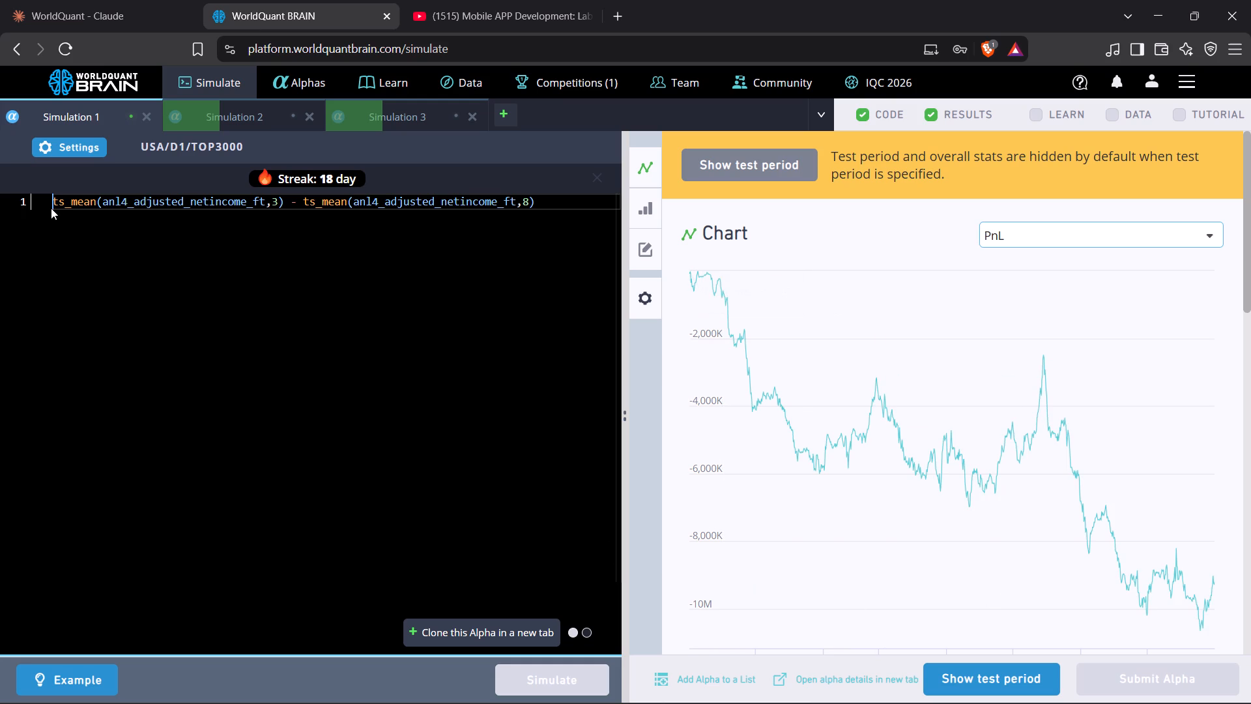
{"action": "key", "text": "minus"}
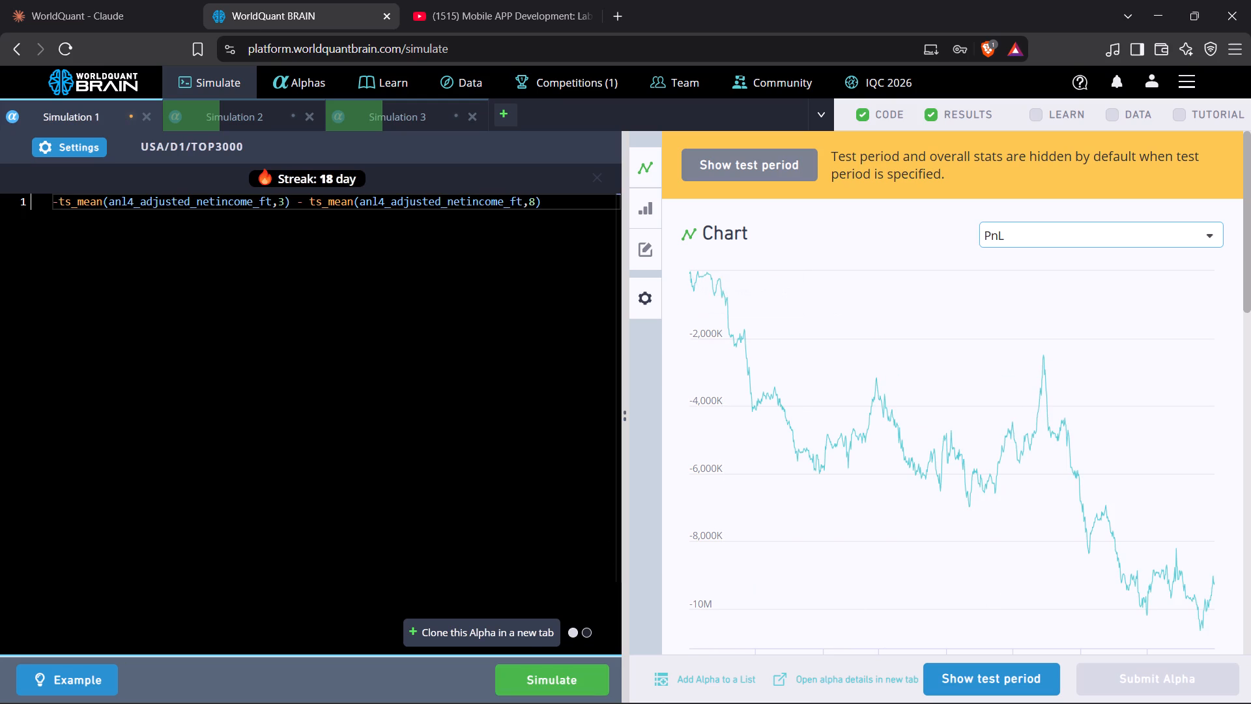
{"action": "left_click", "coordinate": [311, 205]}
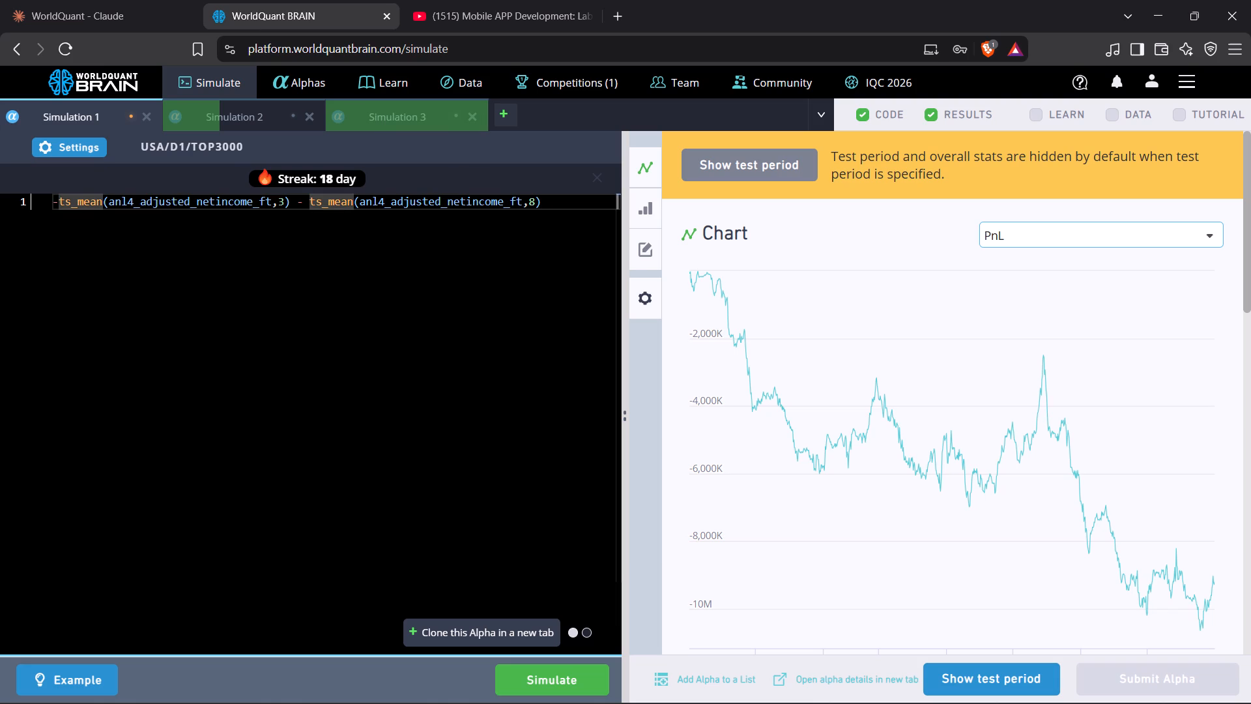
{"action": "key", "text": "minus"}
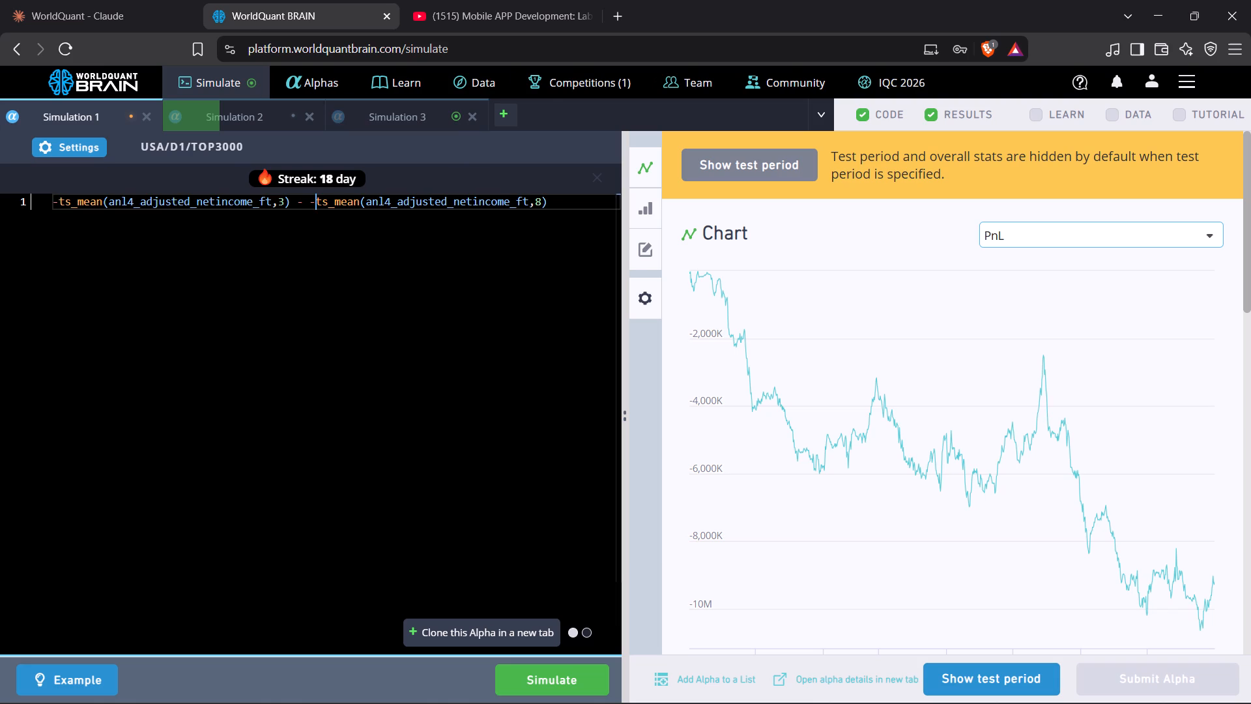
{"action": "left_click", "coordinate": [588, 687]}
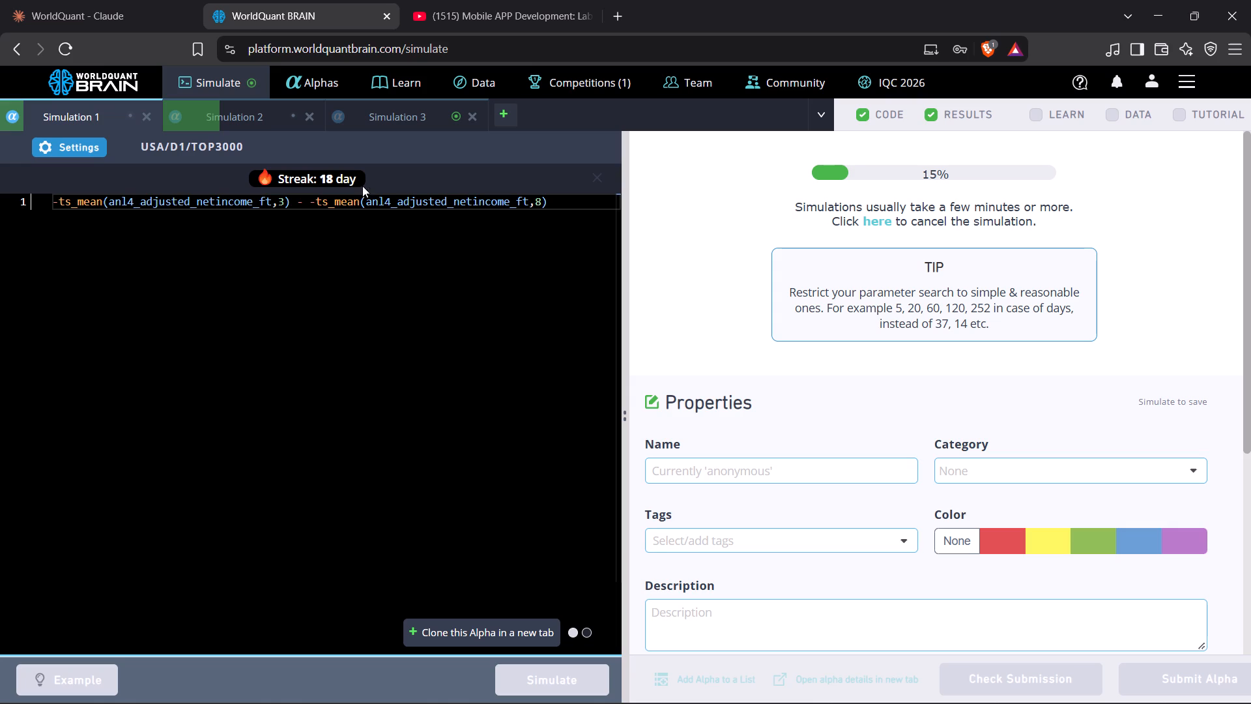
Show the test period results for Simulation 3 and examine its failed check under IS Testing Status.
{"action": "left_click", "coordinate": [402, 115]}
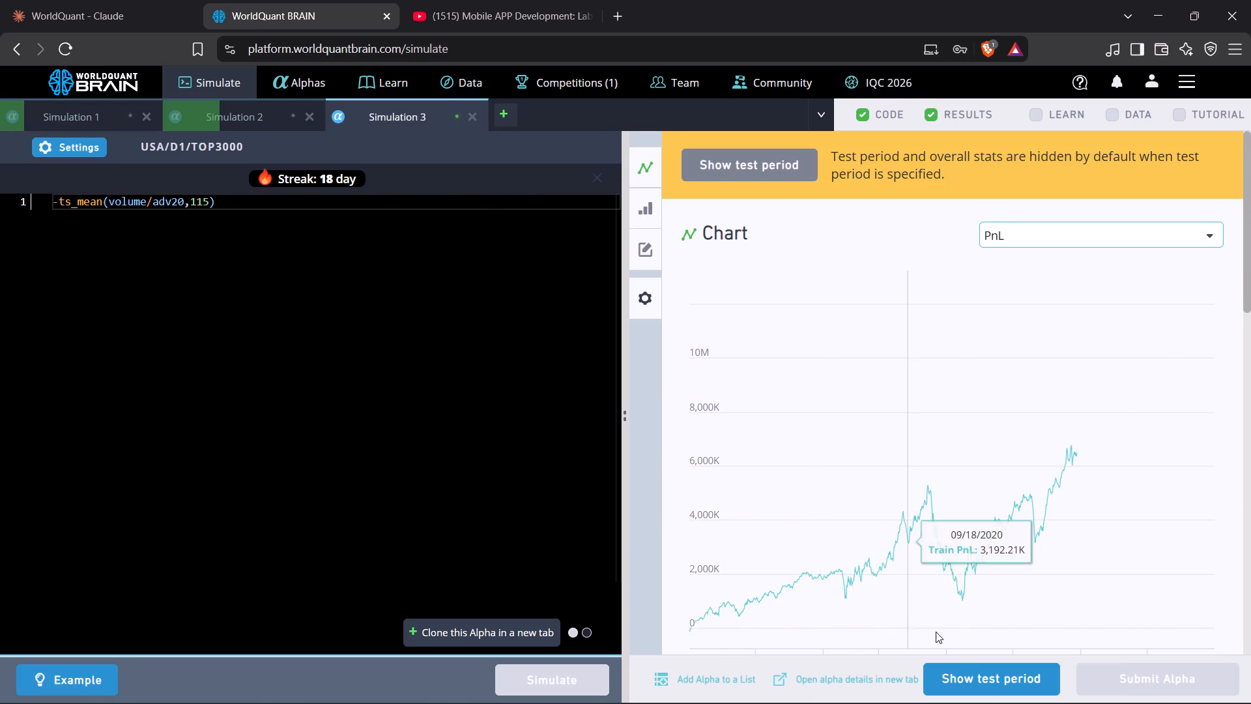
{"action": "left_click", "coordinate": [969, 674]}
{"action": "scroll", "coordinate": [1002, 468], "scroll_direction": "down", "scroll_amount": 2}
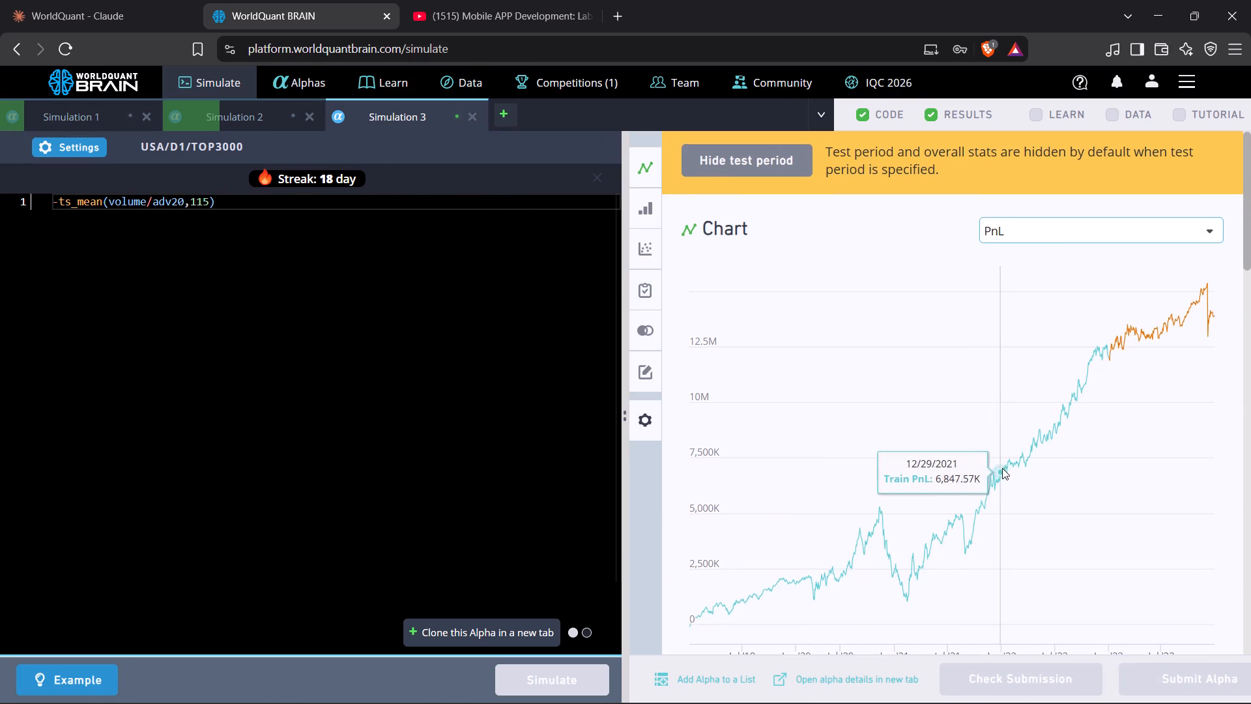
{"action": "scroll", "coordinate": [1002, 468], "scroll_direction": "down", "scroll_amount": 8}
{"action": "left_click", "coordinate": [880, 515]}
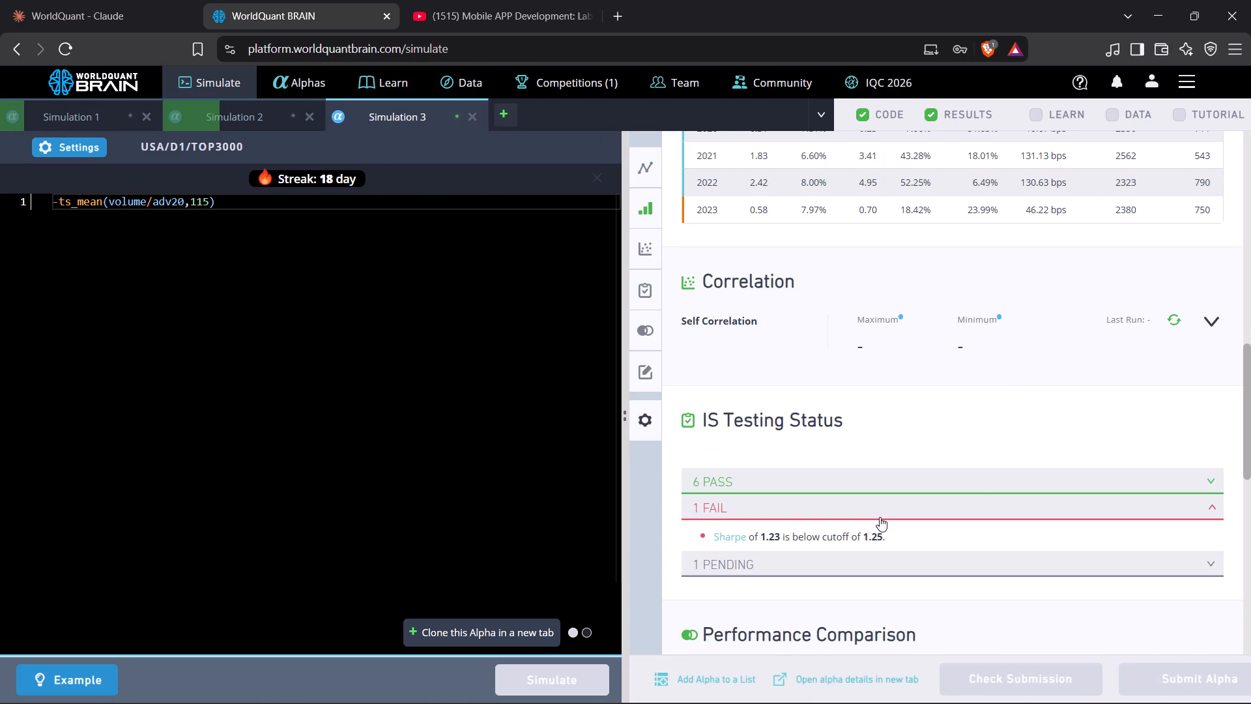
Set the ts_mean lookback in Simulation 3's expression to 114 and run the simulation.
{"action": "left_click", "coordinate": [210, 203]}
{"action": "key", "text": "BackSpace"}
{"action": "key", "text": "4"}
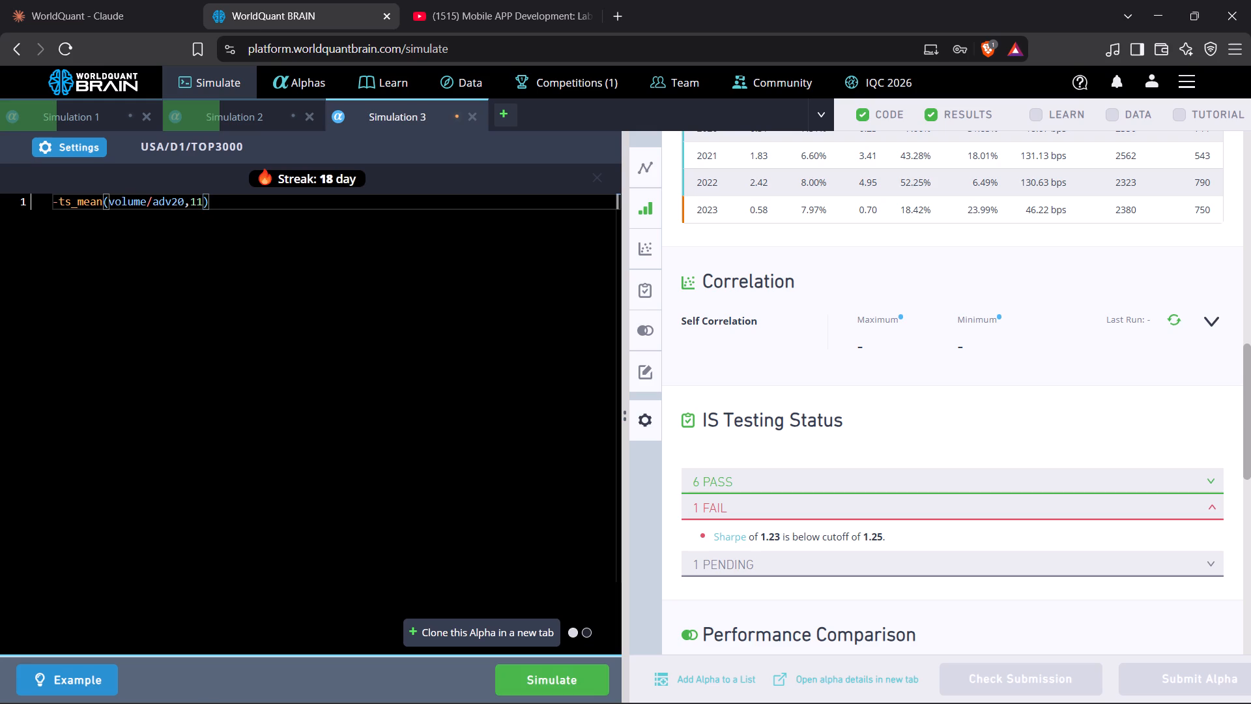
{"action": "left_click", "coordinate": [542, 680]}
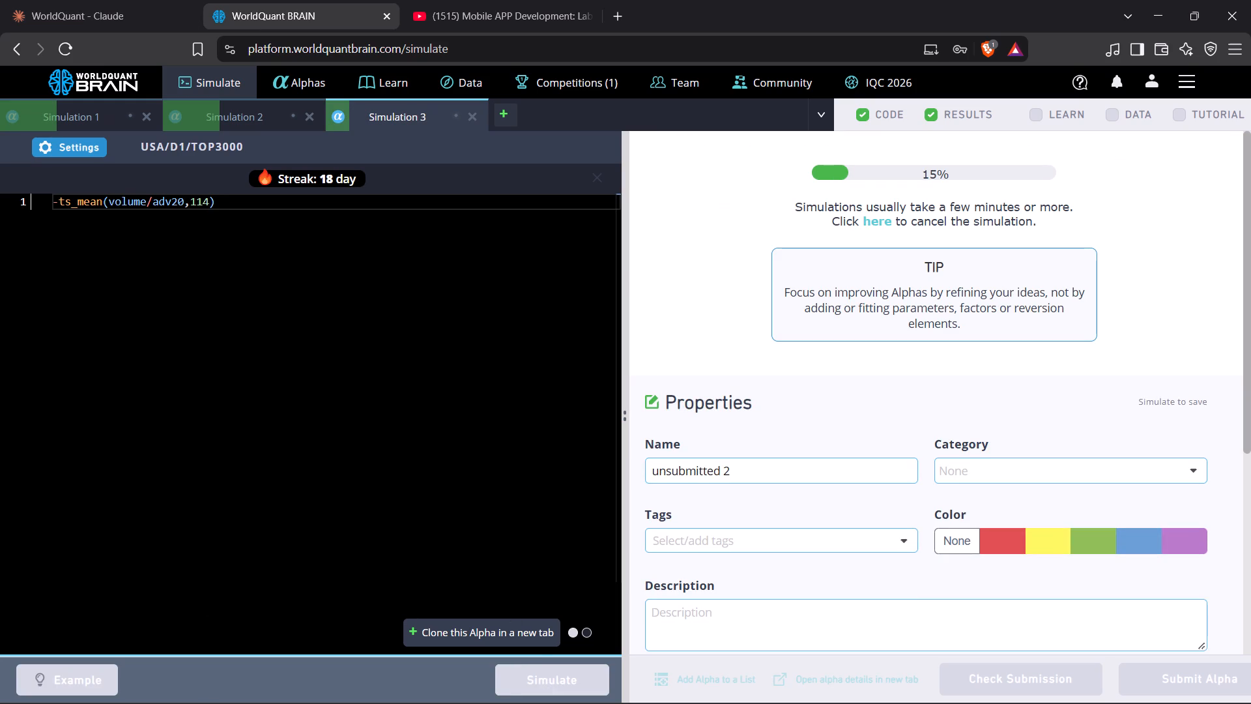
Review Simulation 3's settings and apply them without changes.
{"action": "left_click", "coordinate": [56, 153]}
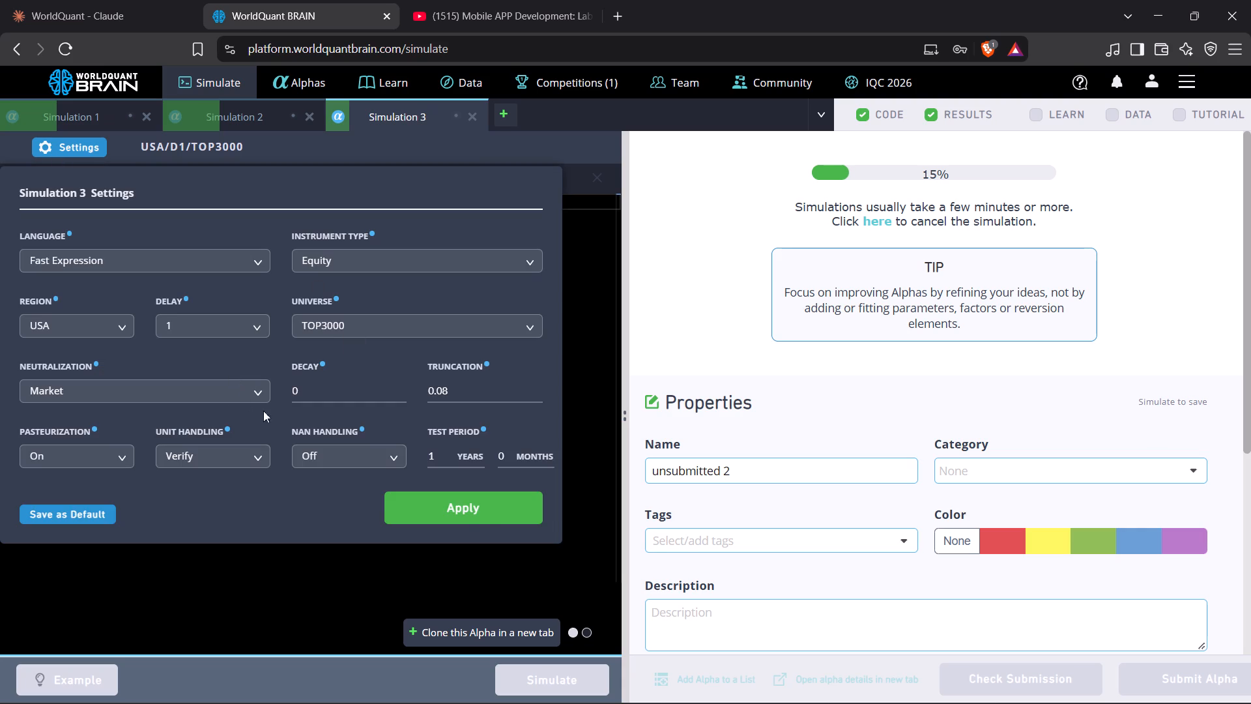
{"action": "left_click", "coordinate": [489, 516]}
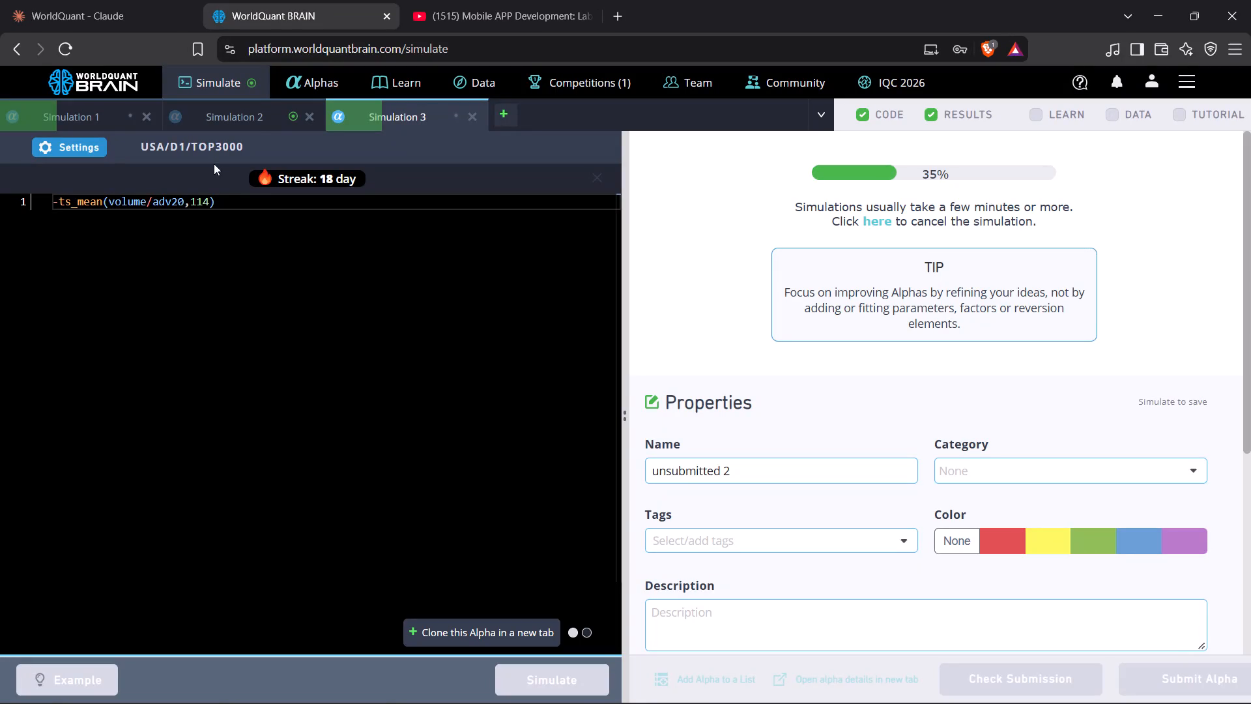
Show the test period results for Simulation 2 and review its IS Summary and IS Testing Status.
{"action": "left_click", "coordinate": [260, 119]}
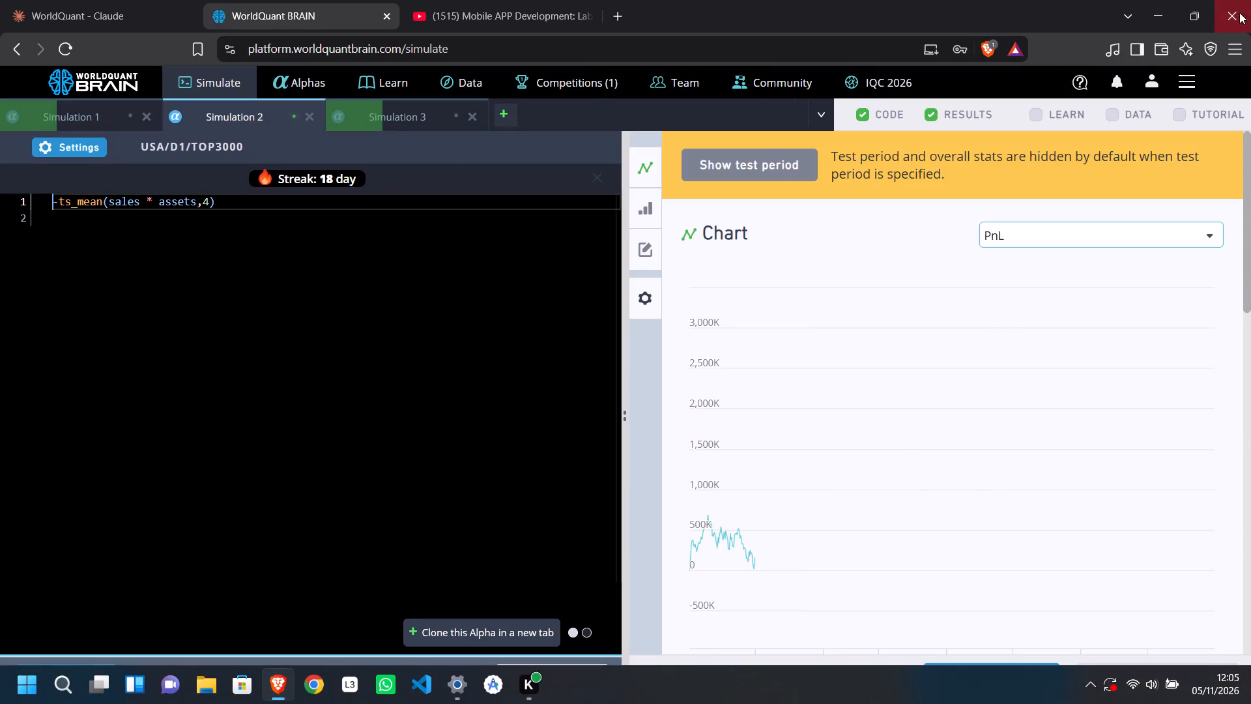
{"action": "left_click", "coordinate": [993, 674]}
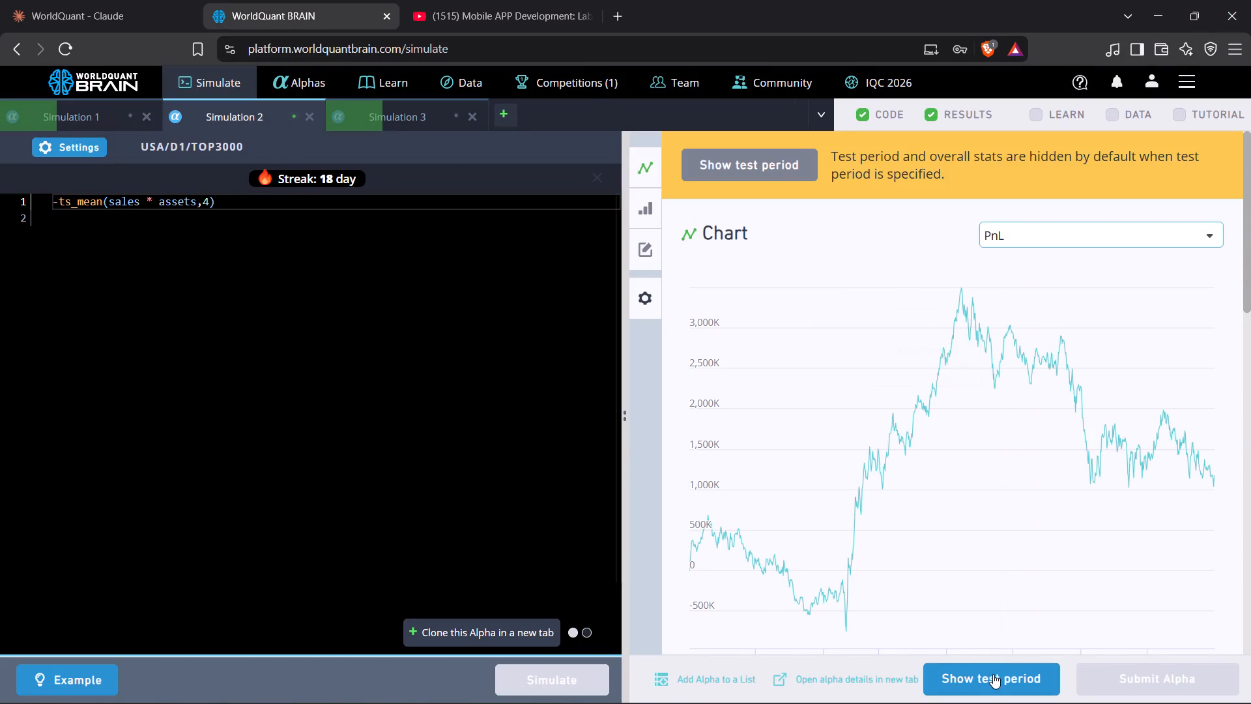
{"action": "scroll", "coordinate": [1004, 498], "scroll_direction": "down", "scroll_amount": 5}
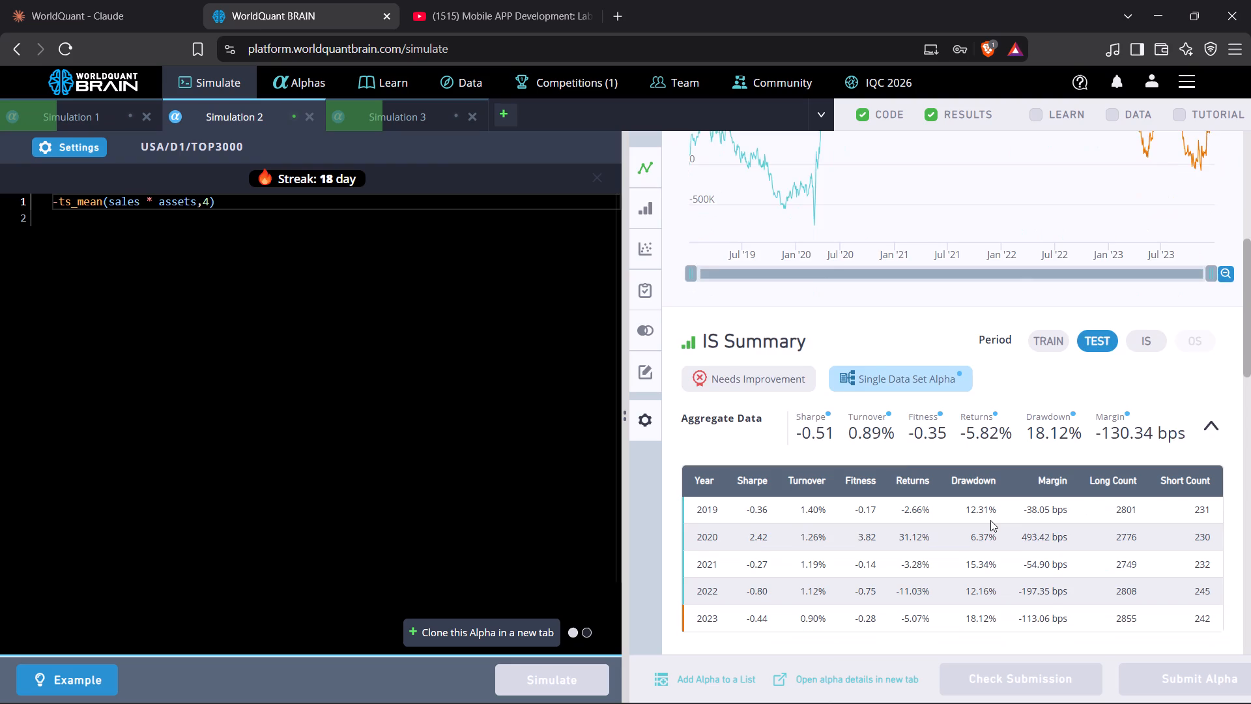
{"action": "scroll", "coordinate": [990, 520], "scroll_direction": "down", "scroll_amount": 4}
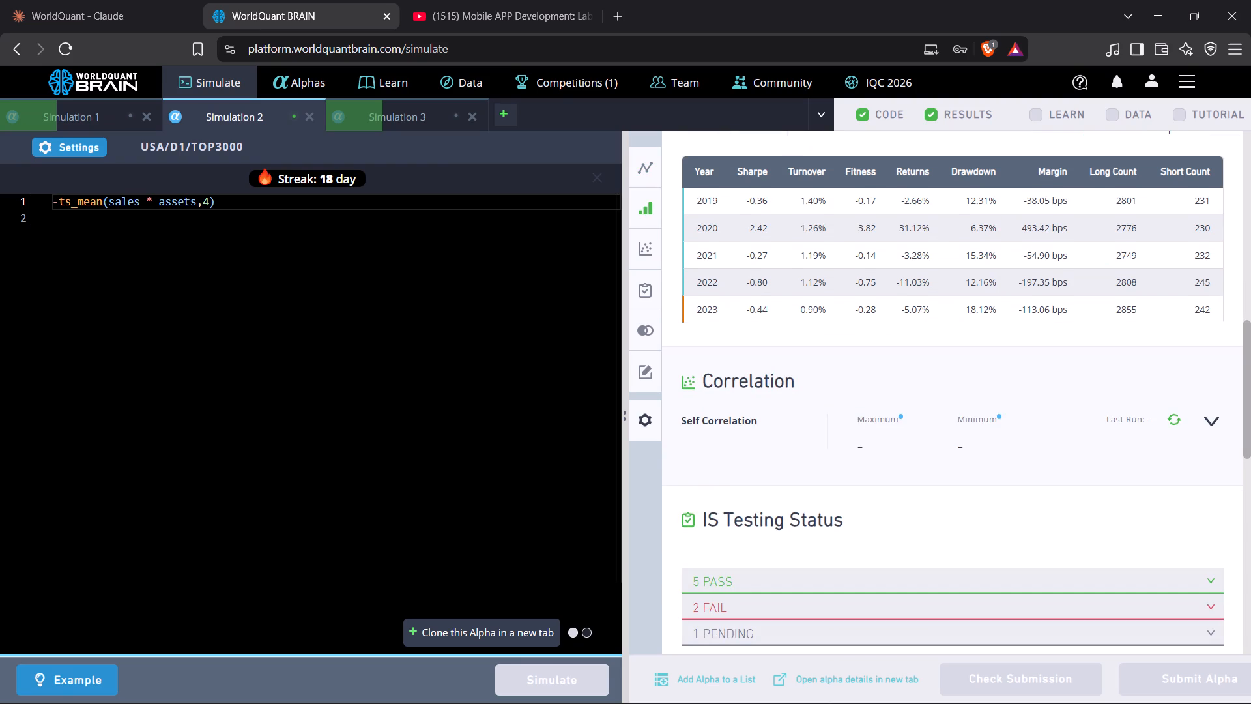
Set the ts_mean lookback in Simulation 2's expression to 20 and run the simulation.
{"action": "left_click", "coordinate": [208, 208]}
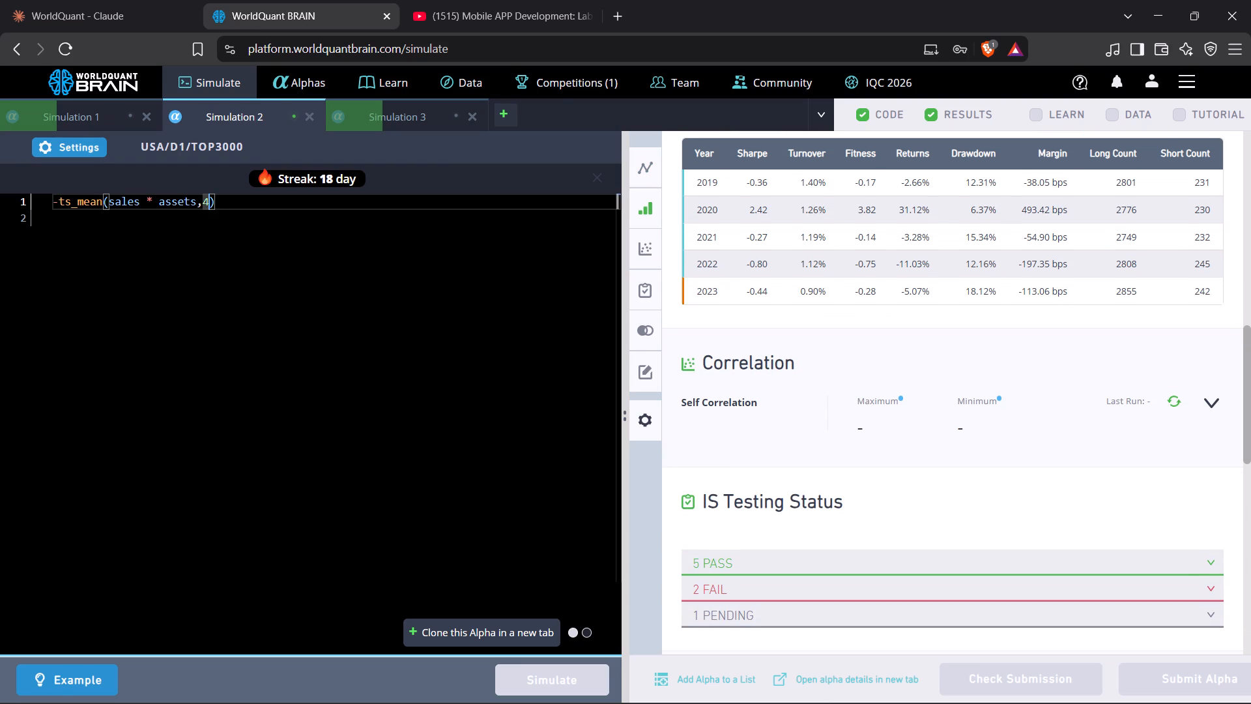
{"action": "key", "text": "BackSpace"}
{"action": "key", "text": "2"}
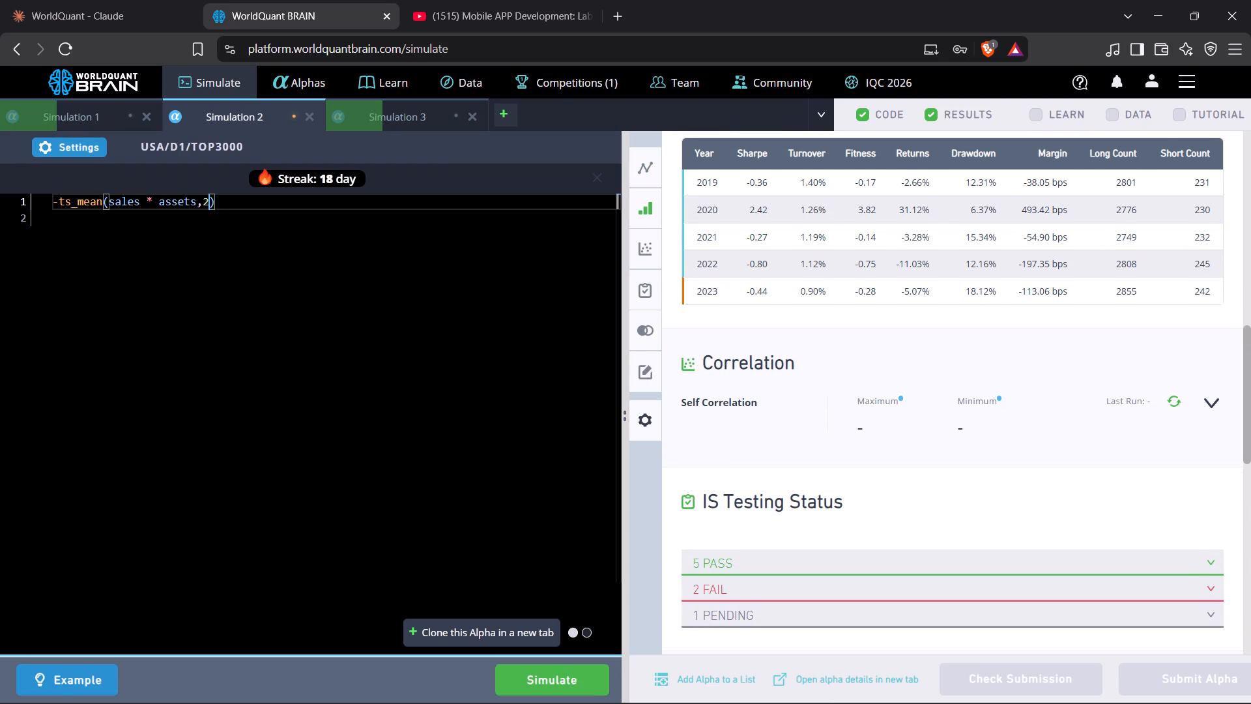
{"action": "key", "text": "0"}
{"action": "left_click", "coordinate": [541, 677]}
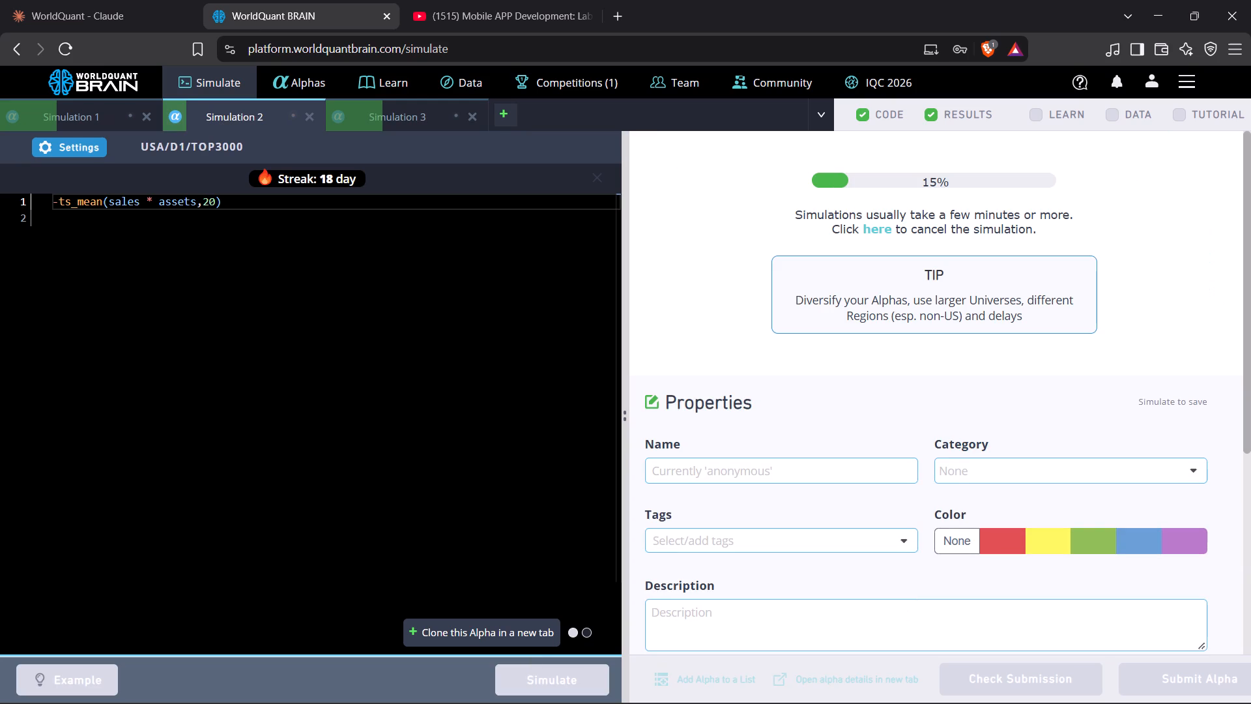
Show the test period results for Simulation 1 and review its chart and yearly IS Summary.
{"action": "left_click", "coordinate": [65, 122]}
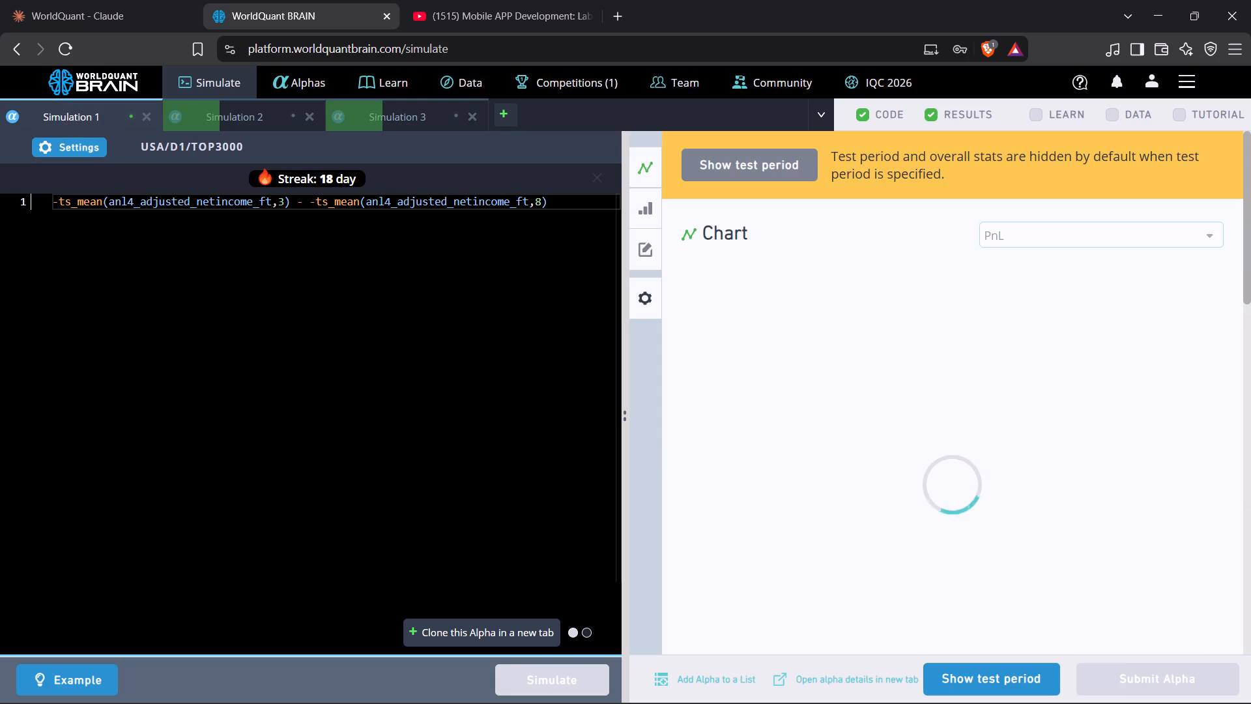
{"action": "left_click", "coordinate": [1000, 679]}
{"action": "scroll", "coordinate": [980, 520], "scroll_direction": "down", "scroll_amount": 4}
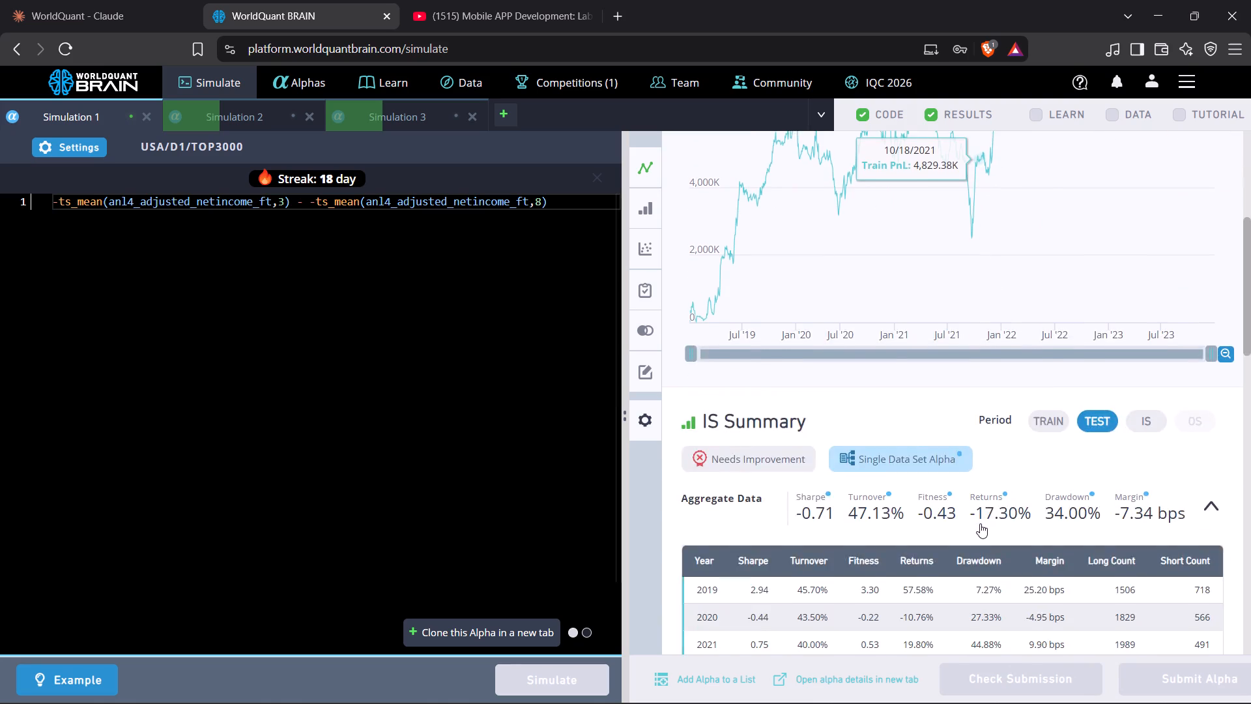
{"action": "scroll", "coordinate": [980, 523], "scroll_direction": "down", "scroll_amount": 6}
{"action": "scroll", "coordinate": [980, 527], "scroll_direction": "up", "scroll_amount": 4}
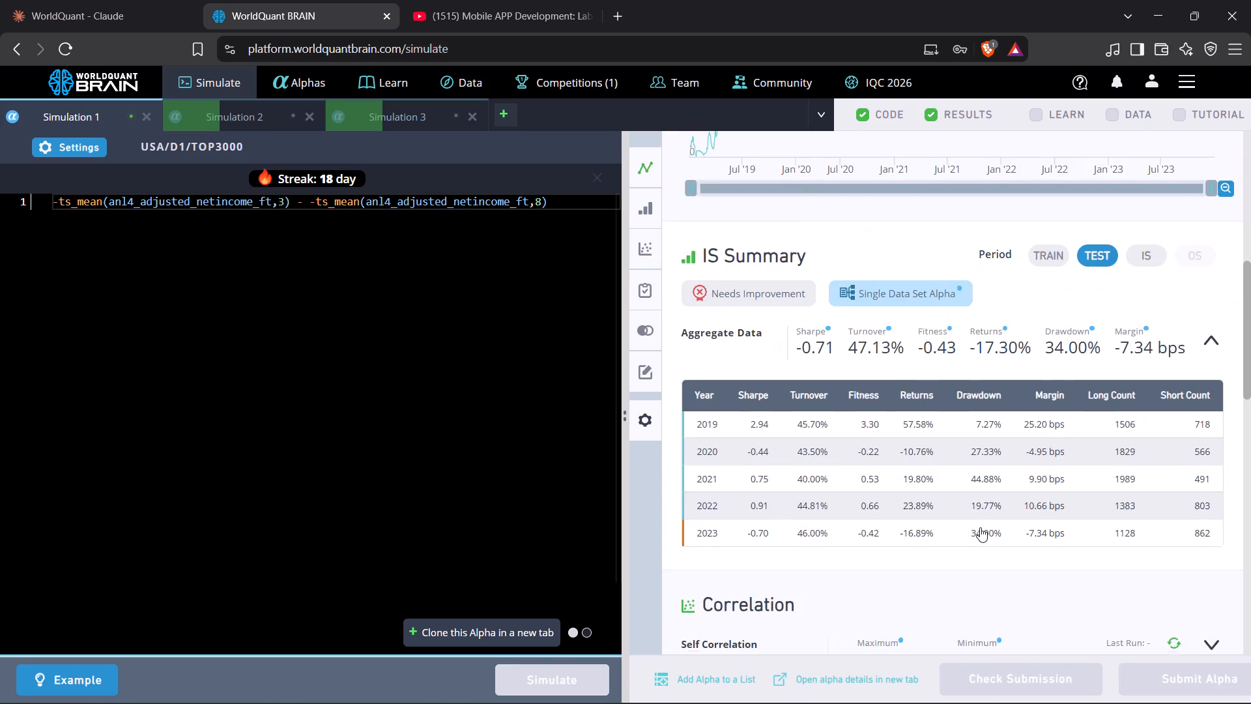
{"action": "scroll", "coordinate": [980, 527], "scroll_direction": "up", "scroll_amount": 3}
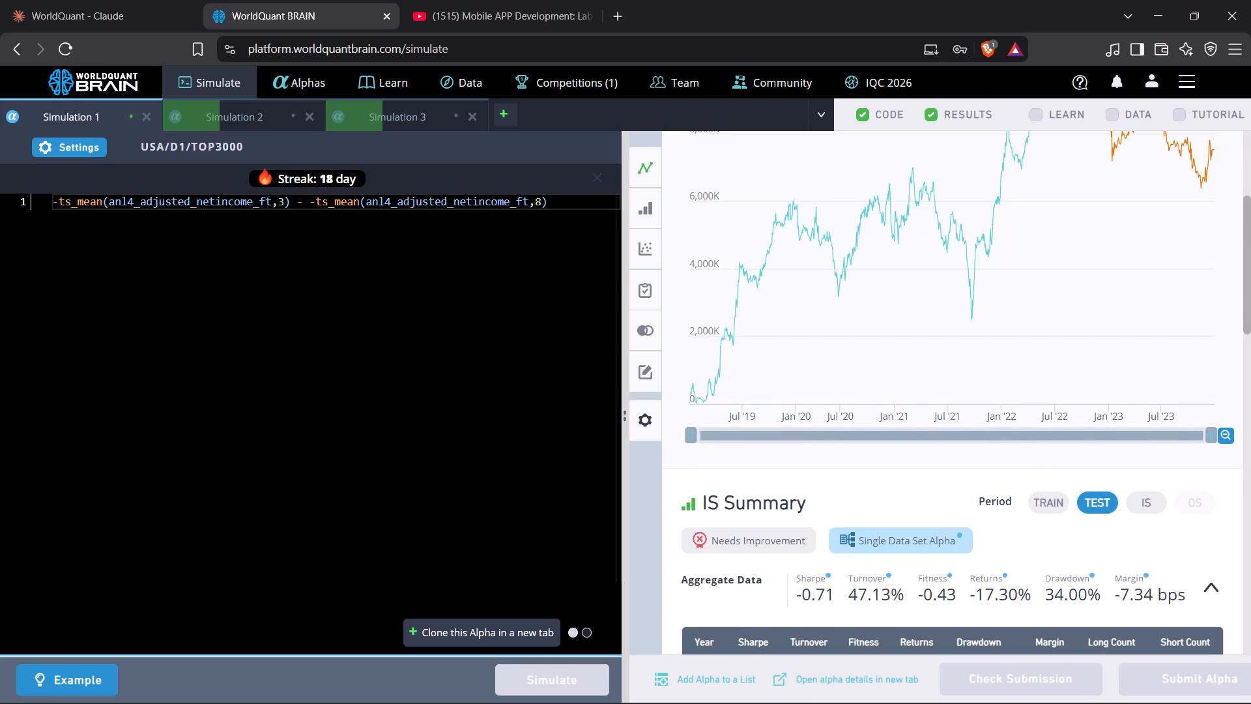
Remove the minus sign directly before Simulation 1's second ts_mean term, keeping the subtraction, and run the simulation.
{"action": "left_click", "coordinate": [317, 209]}
{"action": "key", "text": "BackSpace"}
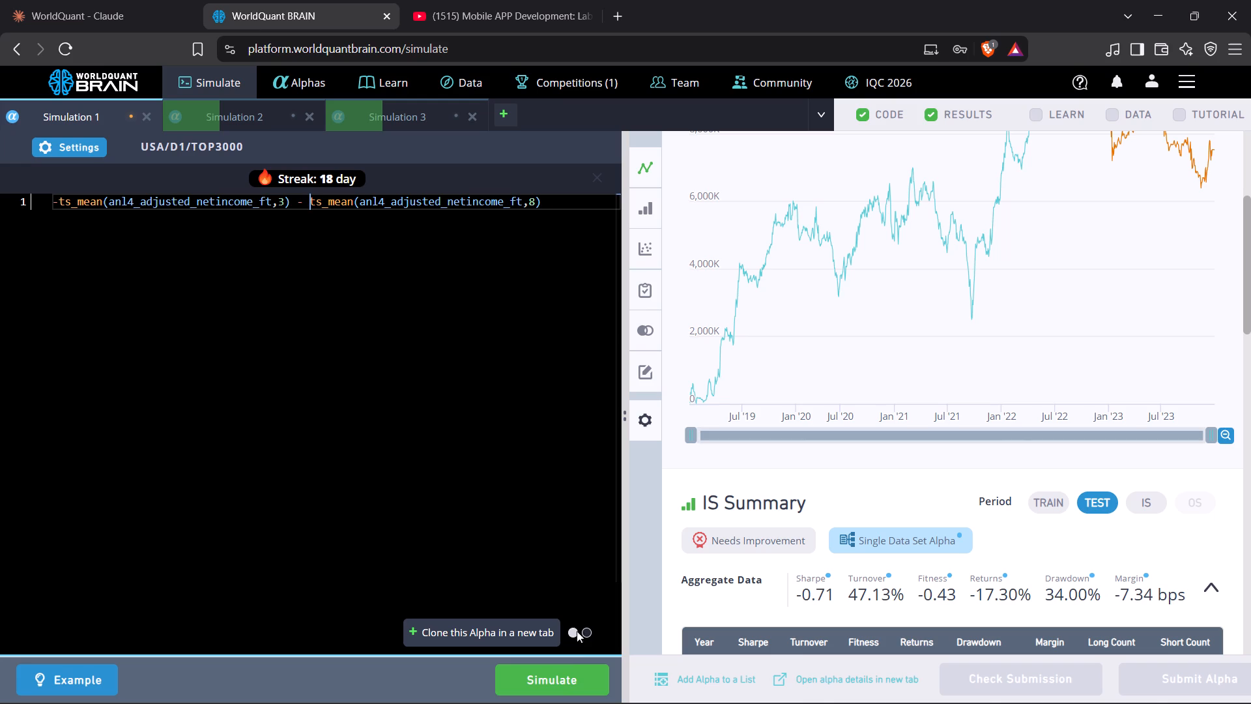
{"action": "left_click", "coordinate": [559, 678]}
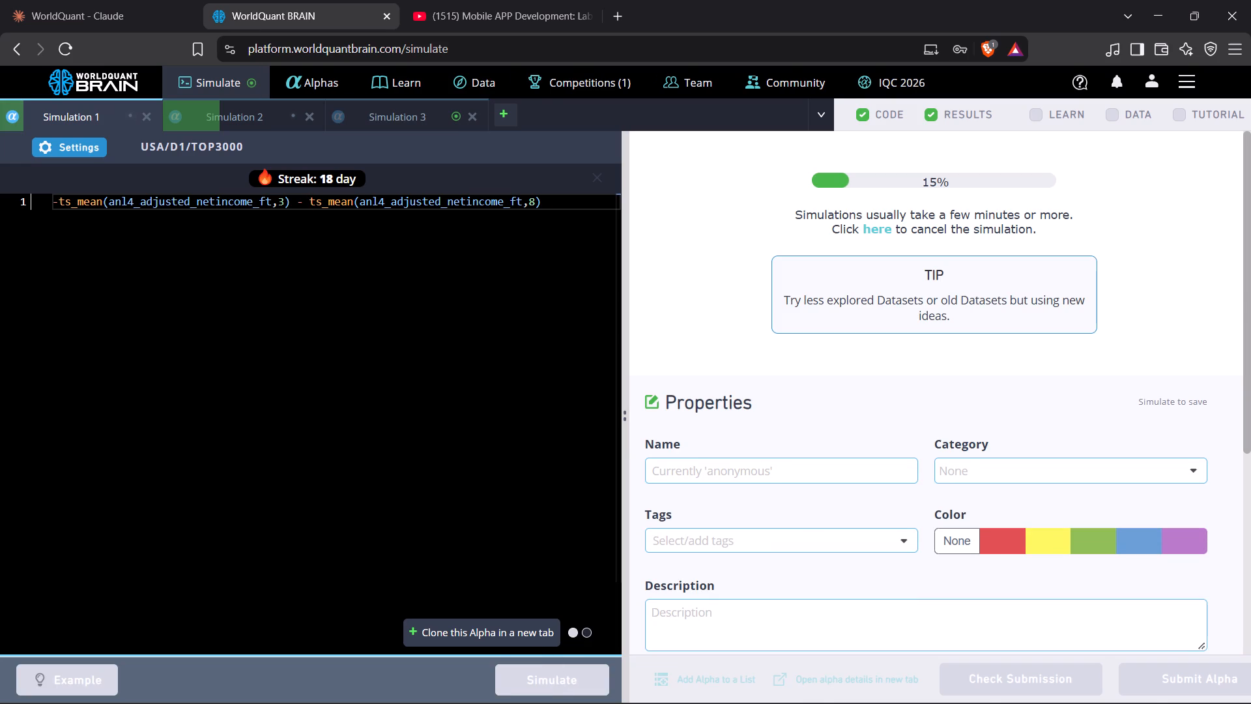
Show the test period results for Simulation 3 and examine its failed check under IS Testing Status.
{"action": "left_click", "coordinate": [403, 113]}
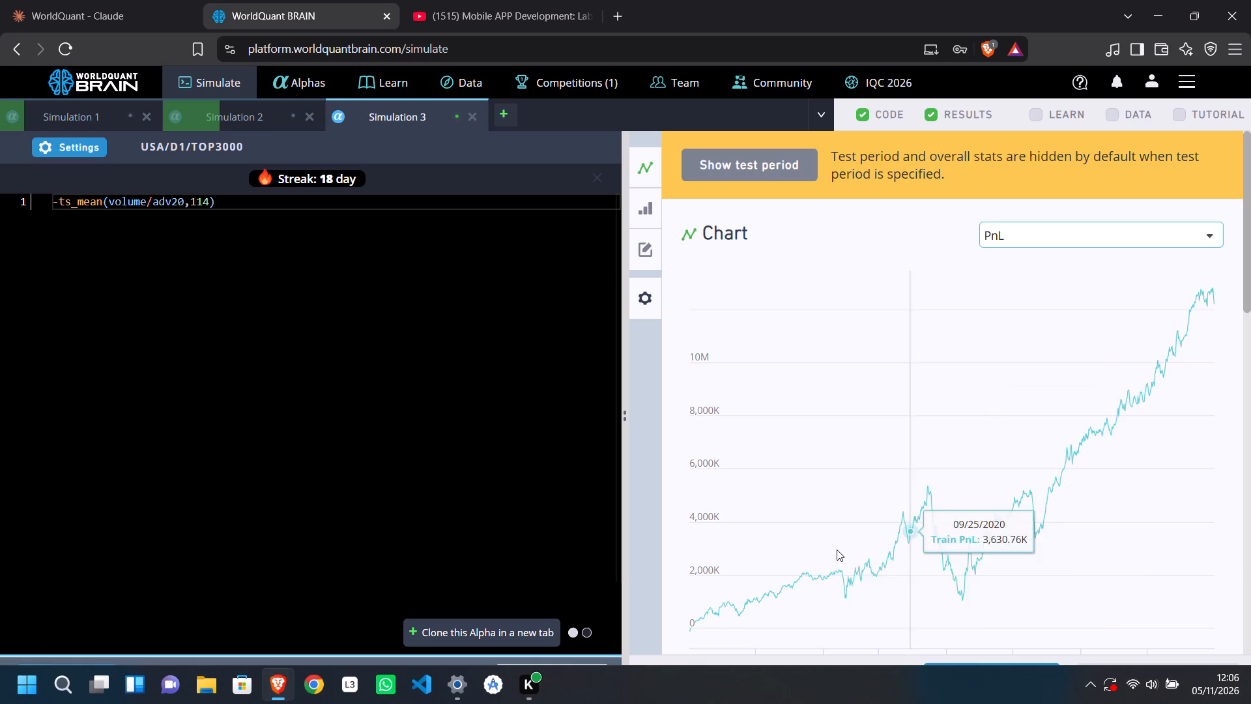
{"action": "left_click", "coordinate": [996, 664]}
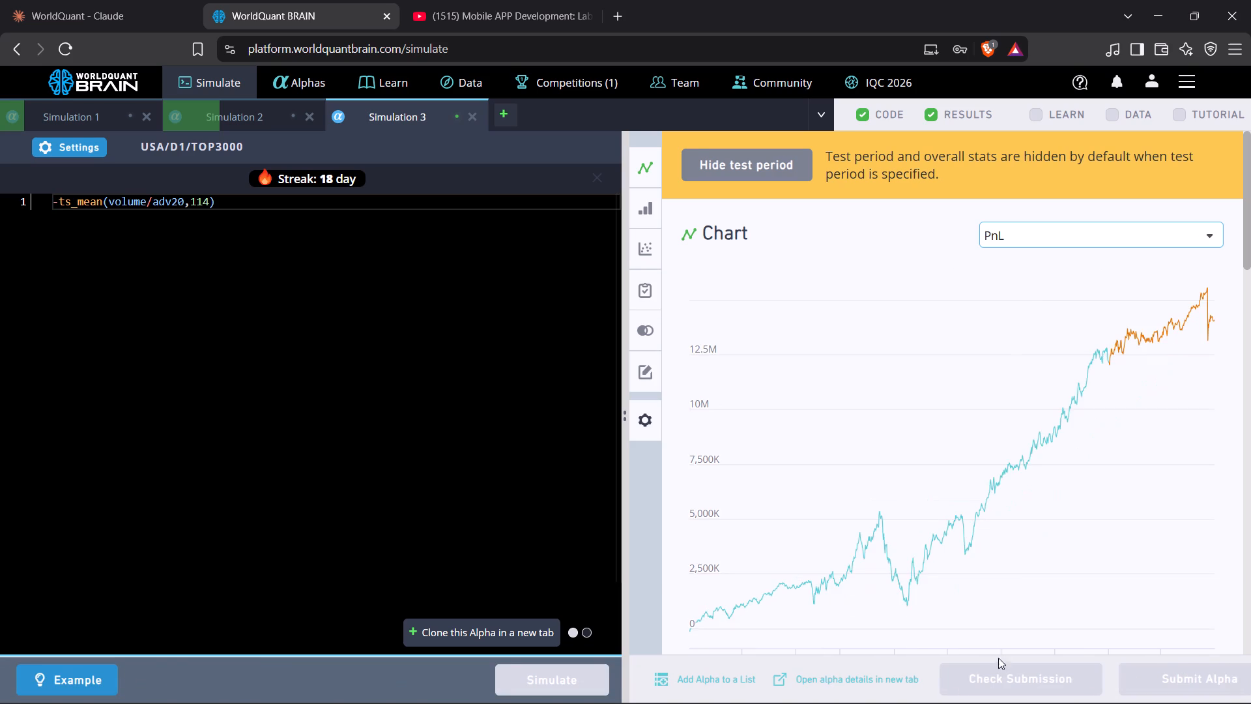
{"action": "scroll", "coordinate": [1034, 522], "scroll_direction": "down", "scroll_amount": 9}
{"action": "left_click", "coordinate": [895, 587]}
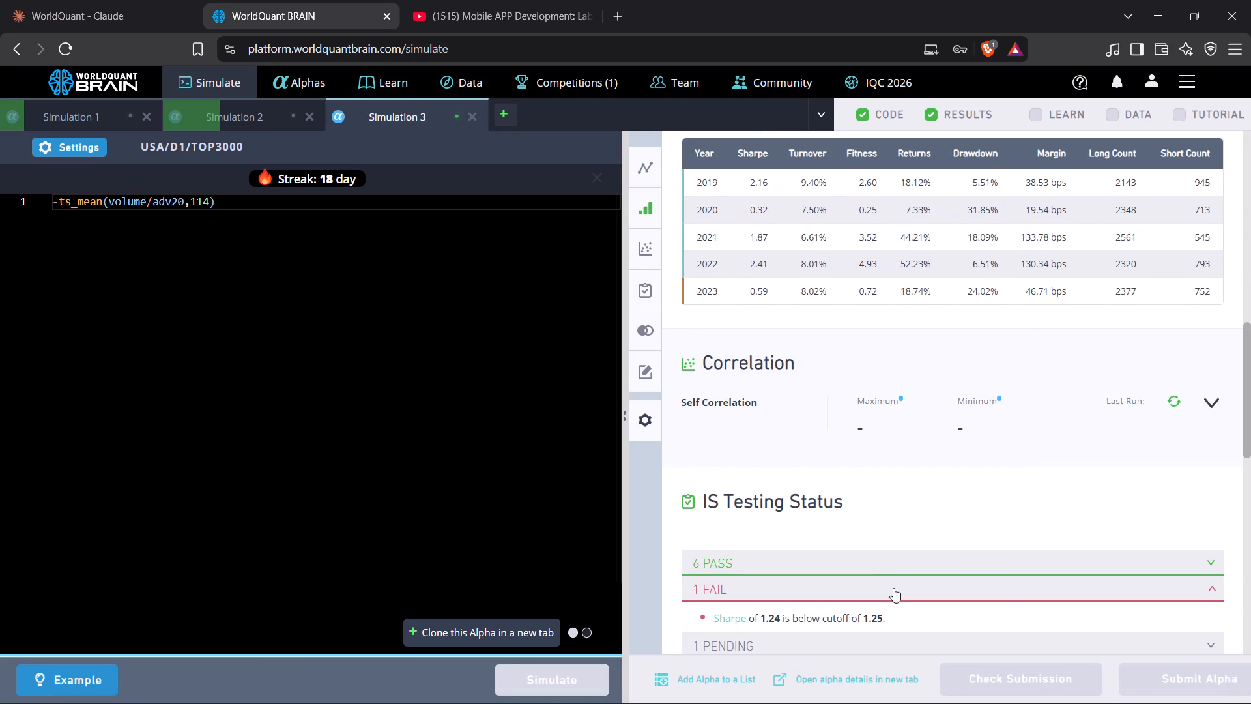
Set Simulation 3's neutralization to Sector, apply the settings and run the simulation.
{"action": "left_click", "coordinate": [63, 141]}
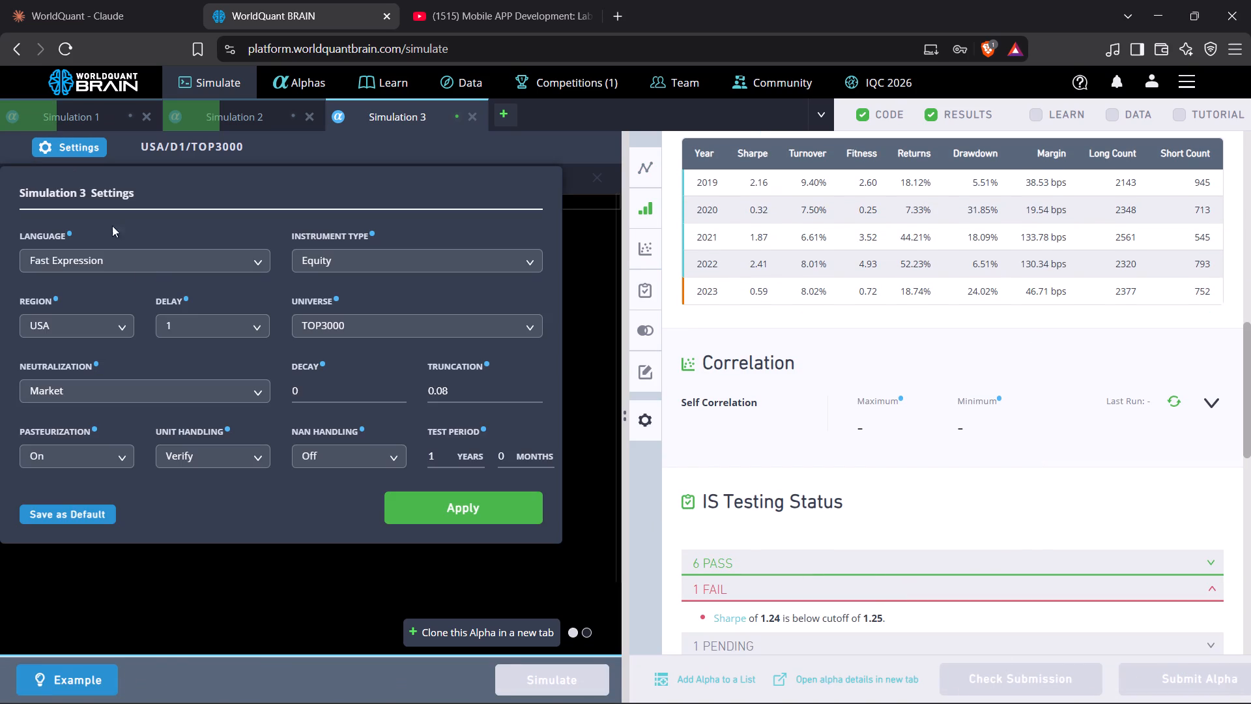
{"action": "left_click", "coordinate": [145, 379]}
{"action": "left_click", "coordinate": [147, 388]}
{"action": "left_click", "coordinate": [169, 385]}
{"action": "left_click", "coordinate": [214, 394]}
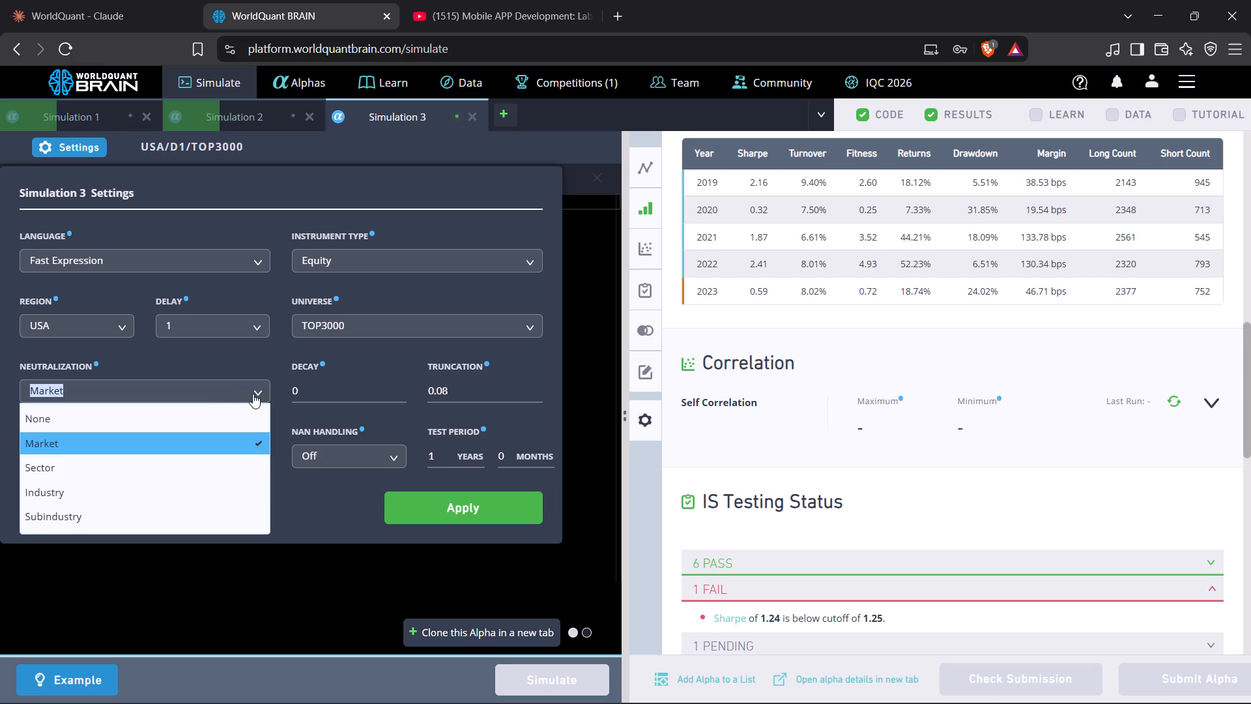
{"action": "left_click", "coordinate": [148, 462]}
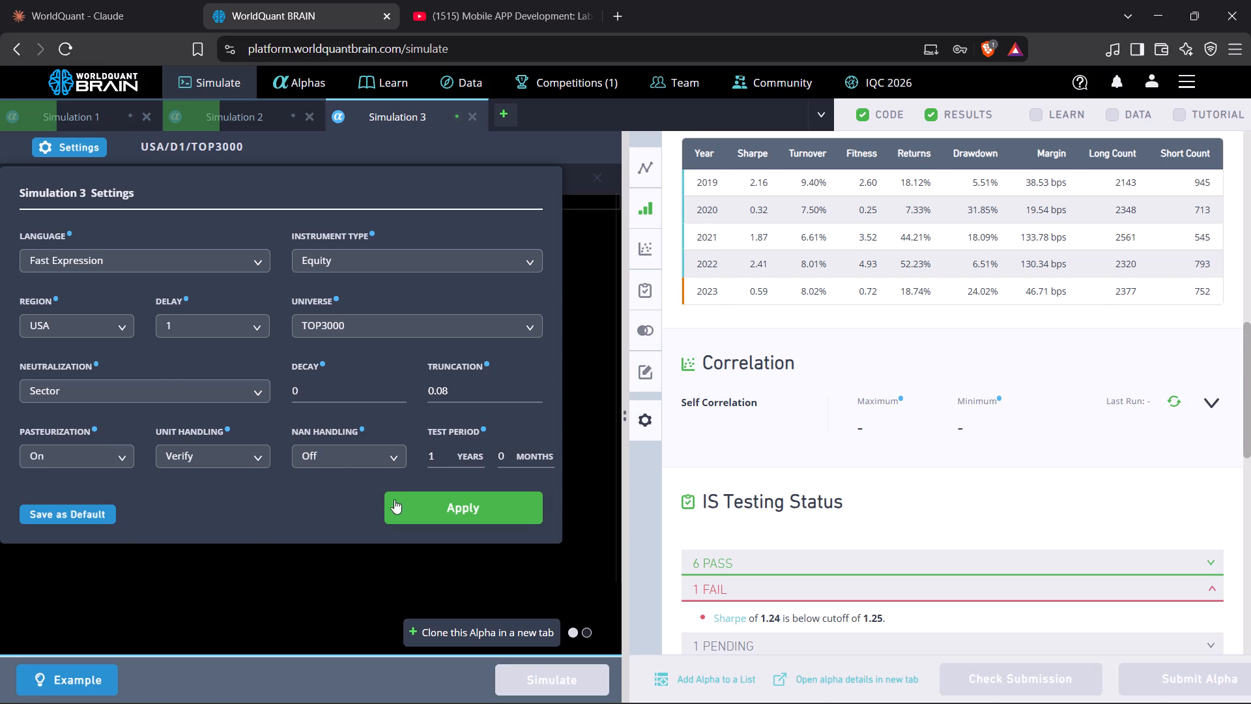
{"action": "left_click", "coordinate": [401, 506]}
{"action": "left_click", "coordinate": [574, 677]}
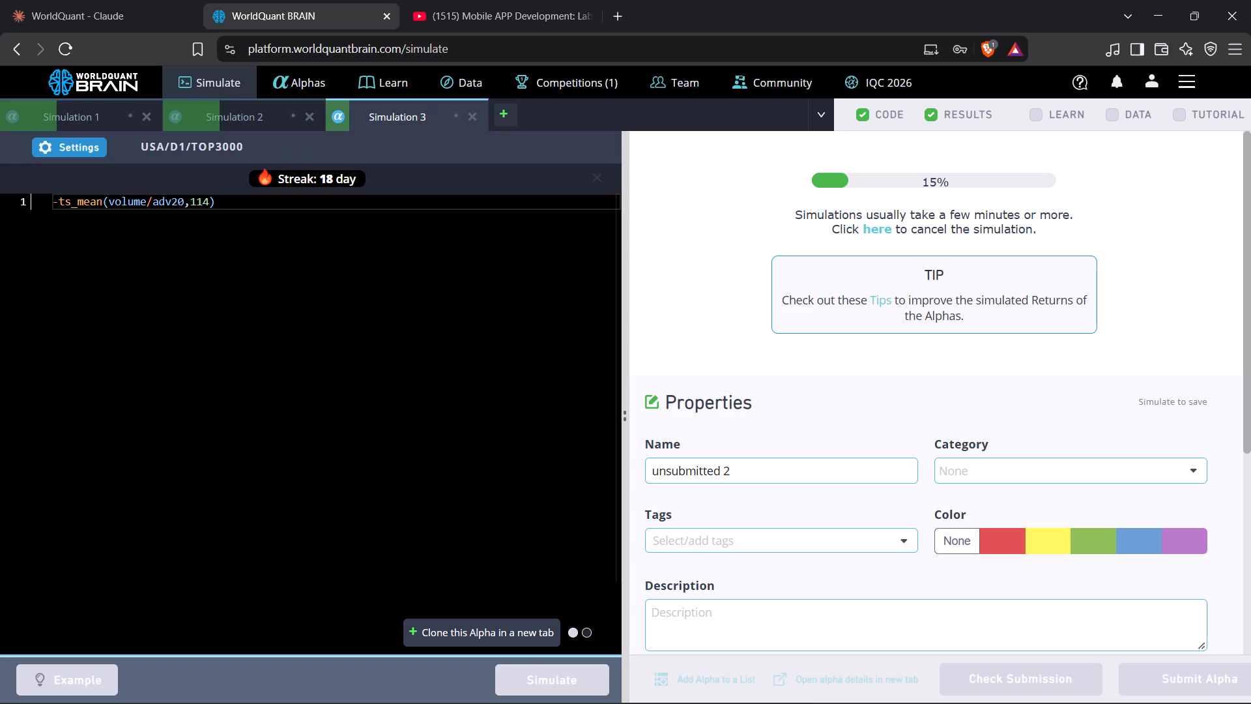
Show the test period results for Simulation 2, then close that simulation.
{"action": "left_click", "coordinate": [107, 111]}
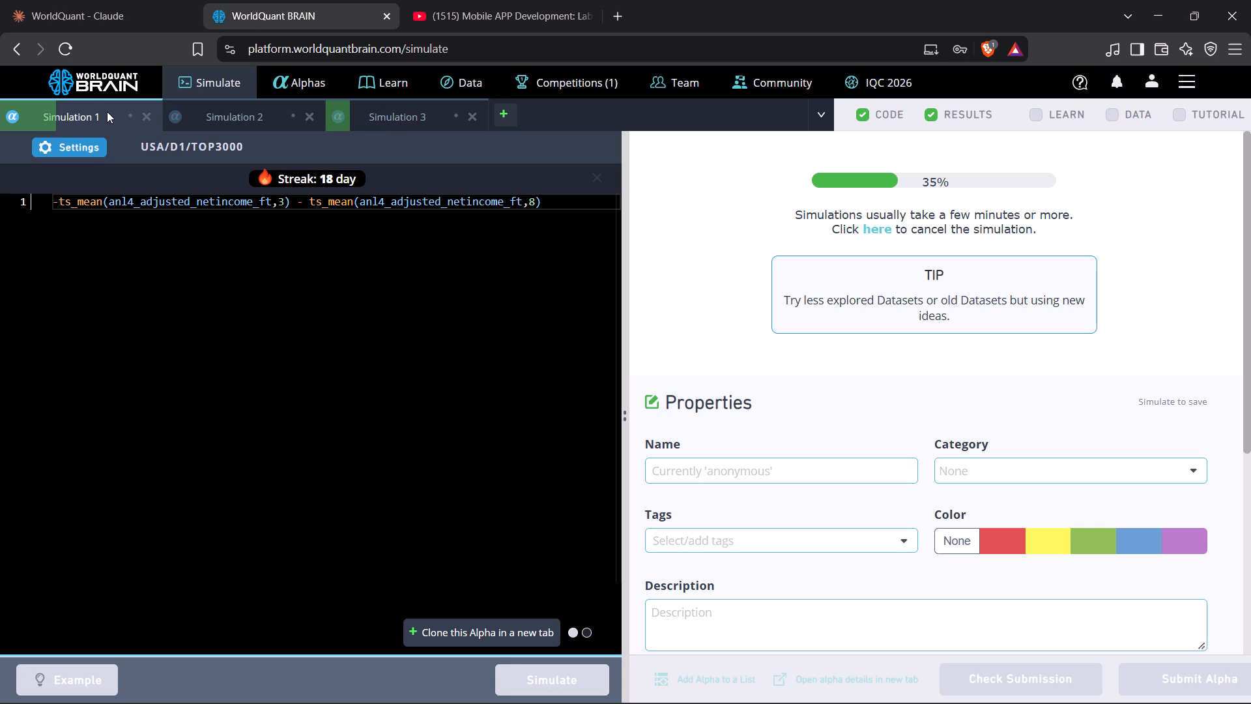
{"action": "left_click", "coordinate": [216, 125]}
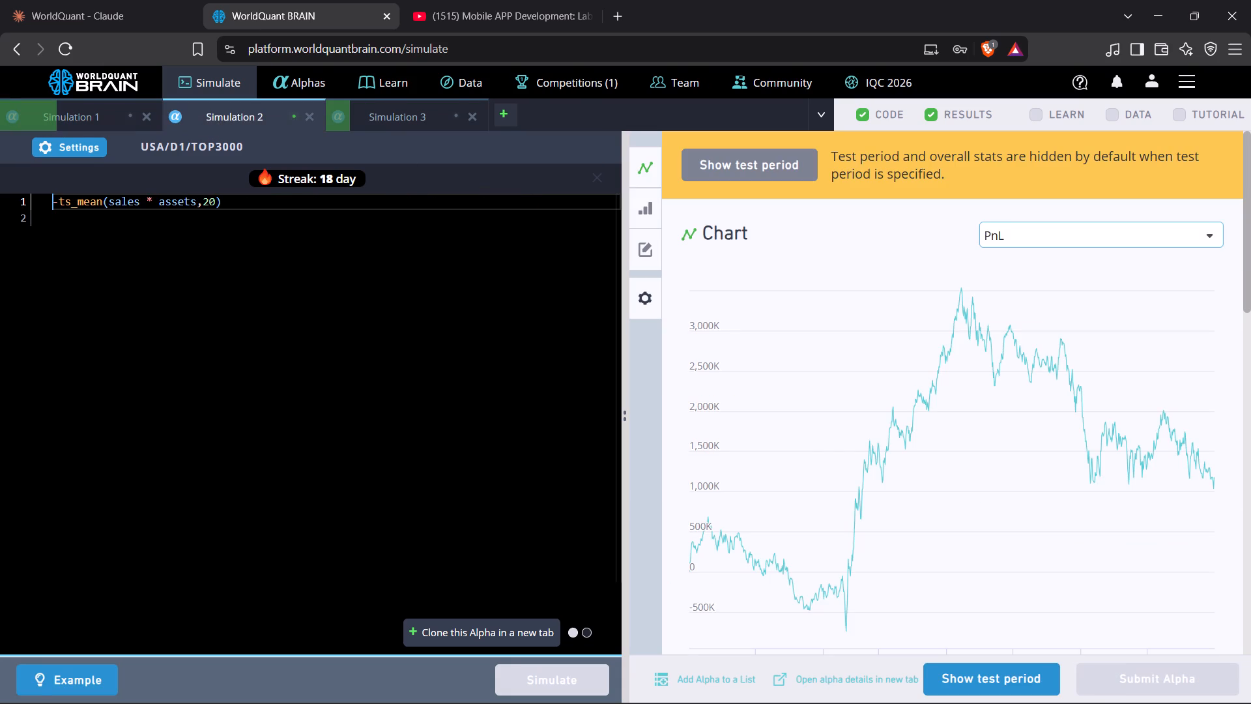
{"action": "left_click", "coordinate": [1002, 671]}
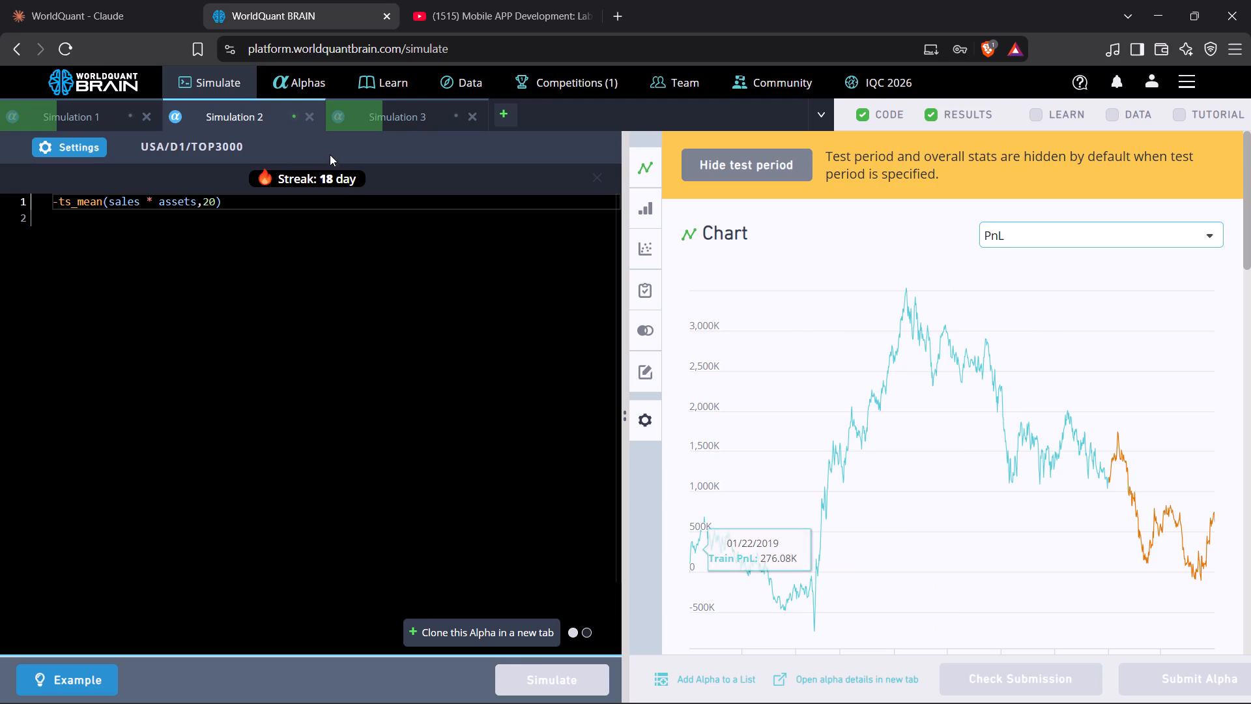
{"action": "left_click", "coordinate": [311, 117]}
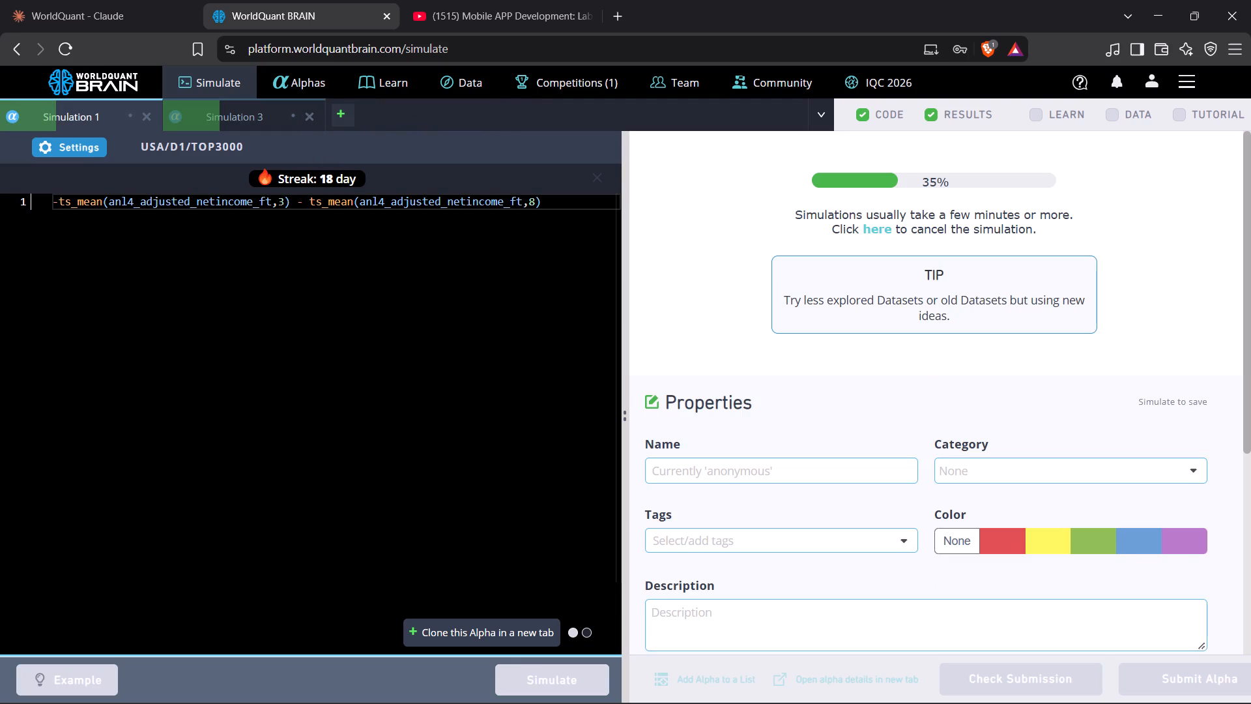
Add a minus sign before anl4_adjusted_netincome_ft inside Simulation 1's second ts_mean term and run the simulation.
{"action": "left_click", "coordinate": [78, 115]}
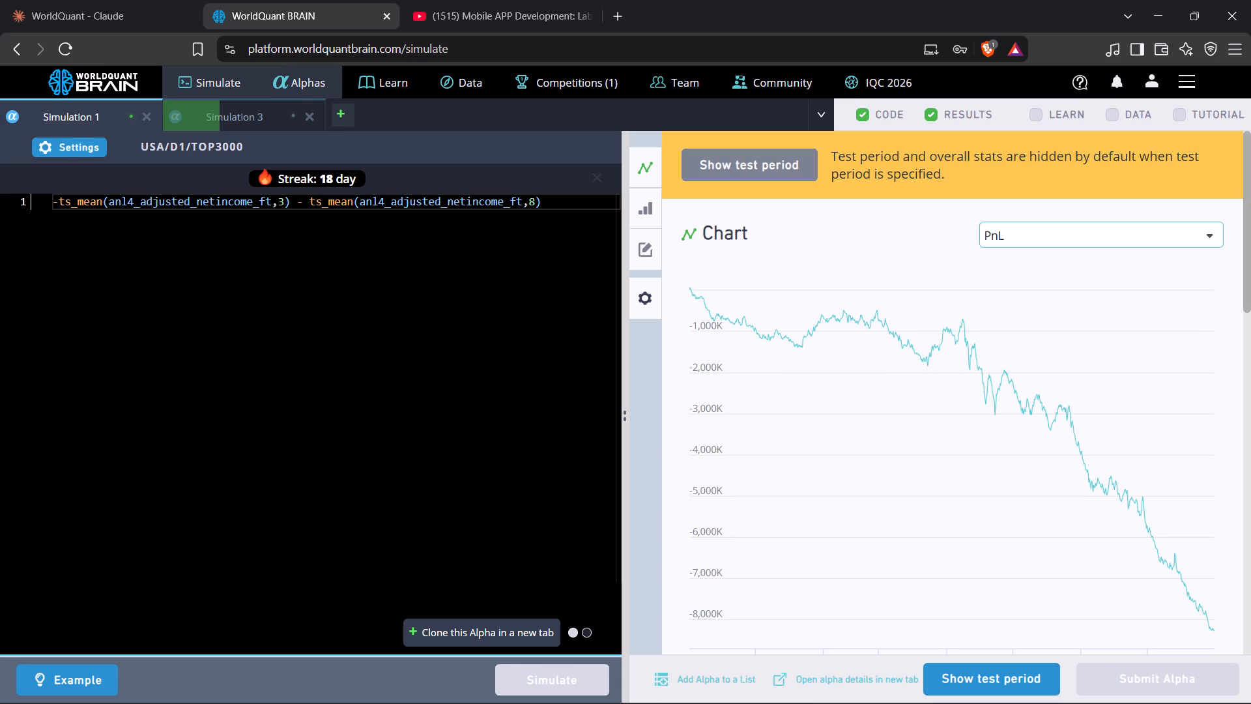
{"action": "left_click", "coordinate": [360, 200]}
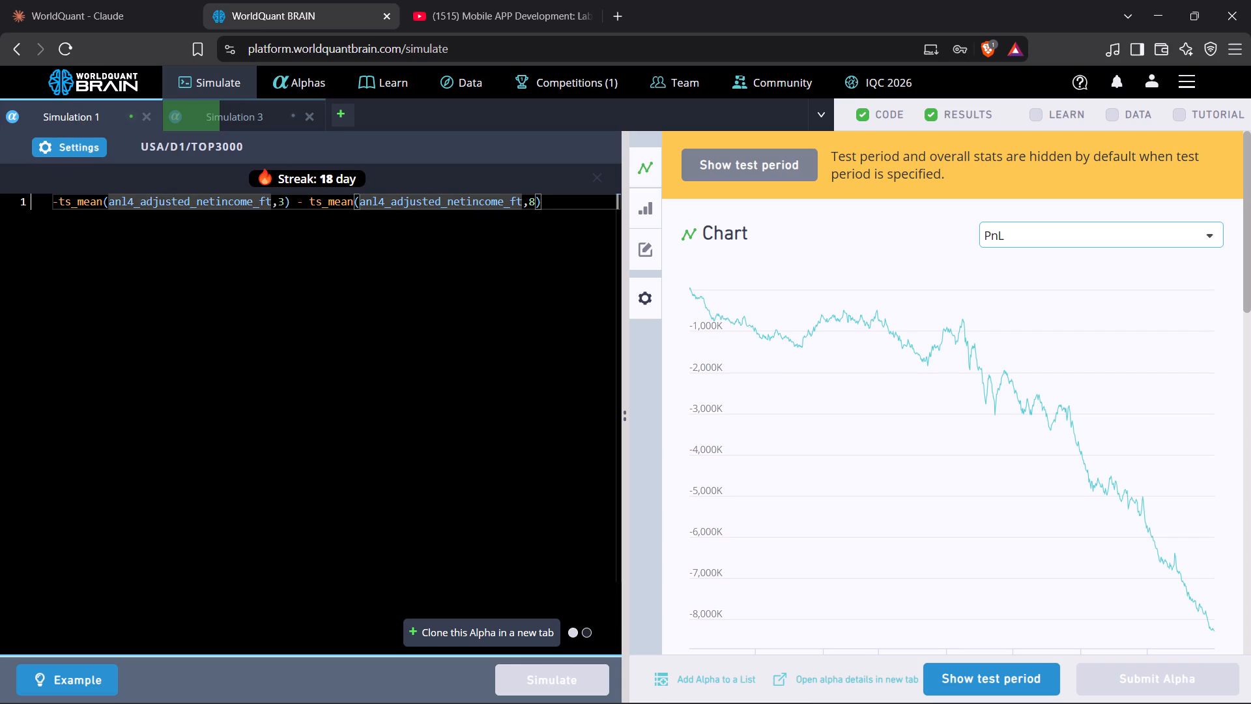
{"action": "key", "text": "minus"}
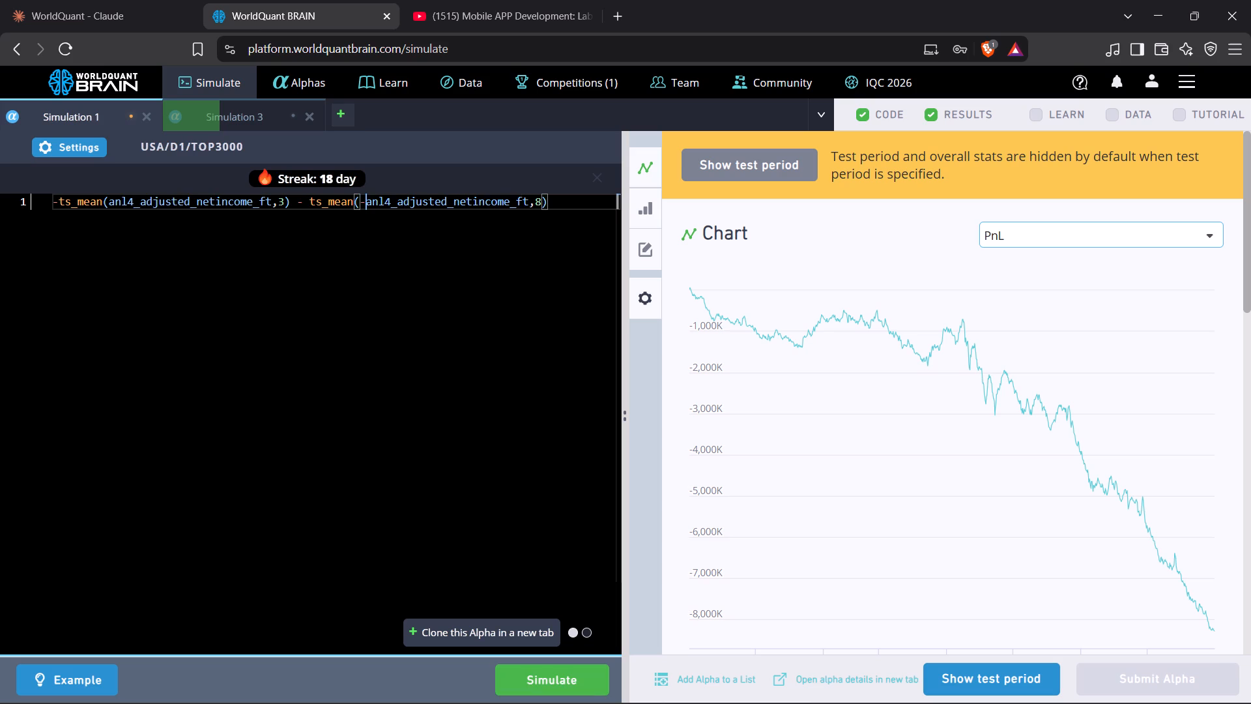
{"action": "left_click", "coordinate": [544, 677]}
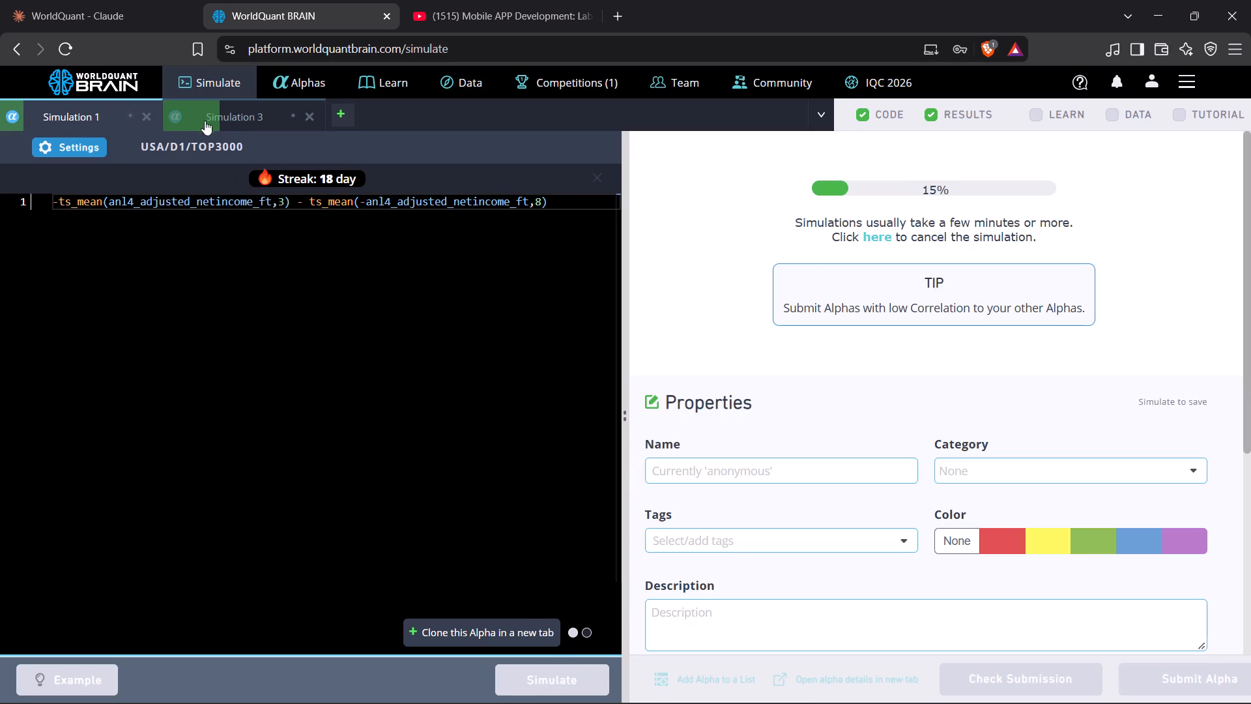
Show the test period results for Simulation 3's new run and examine its failed check under IS Testing Status.
{"action": "left_click", "coordinate": [228, 117]}
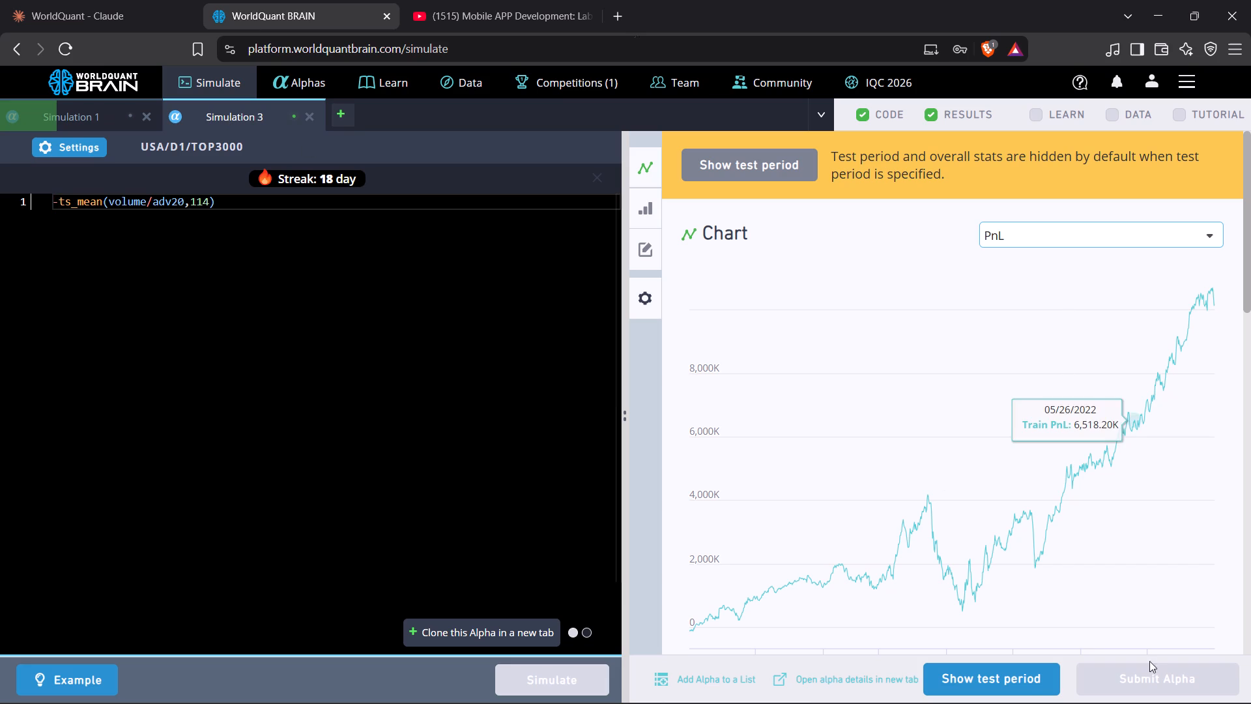
{"action": "left_click", "coordinate": [1028, 675]}
{"action": "scroll", "coordinate": [1047, 509], "scroll_direction": "down", "scroll_amount": 4}
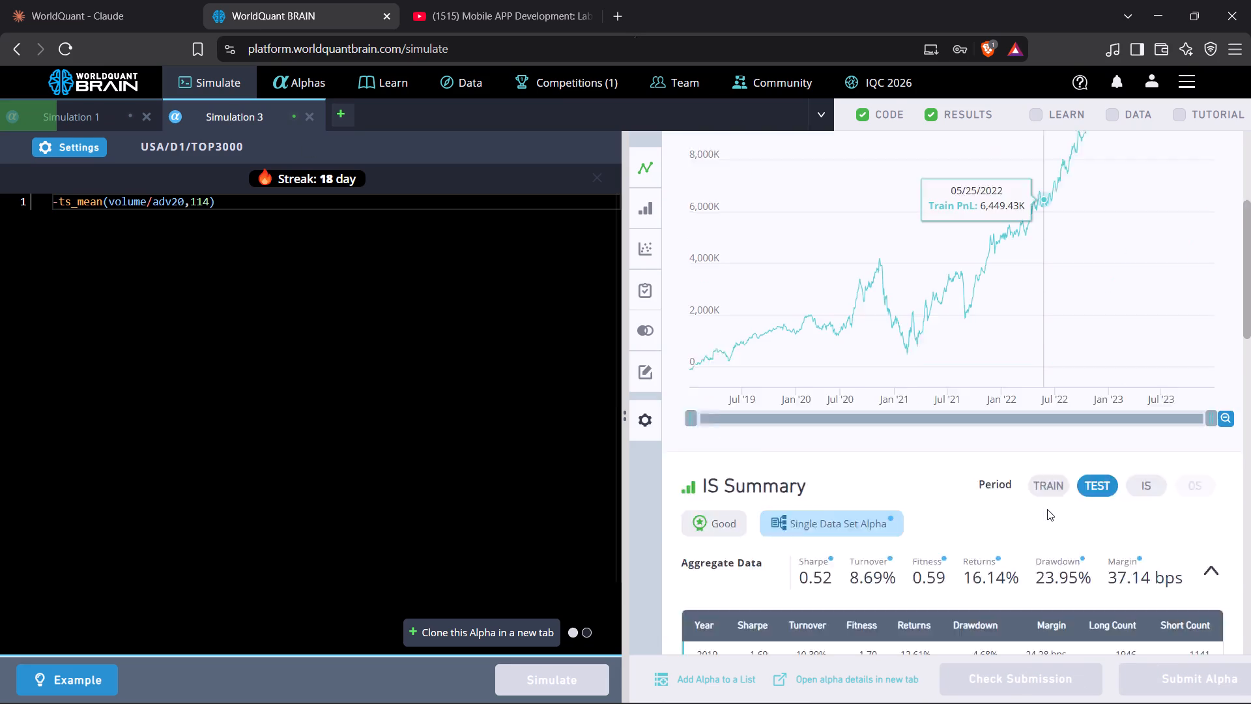
{"action": "scroll", "coordinate": [1047, 509], "scroll_direction": "down", "scroll_amount": 5}
{"action": "left_click", "coordinate": [856, 599]}
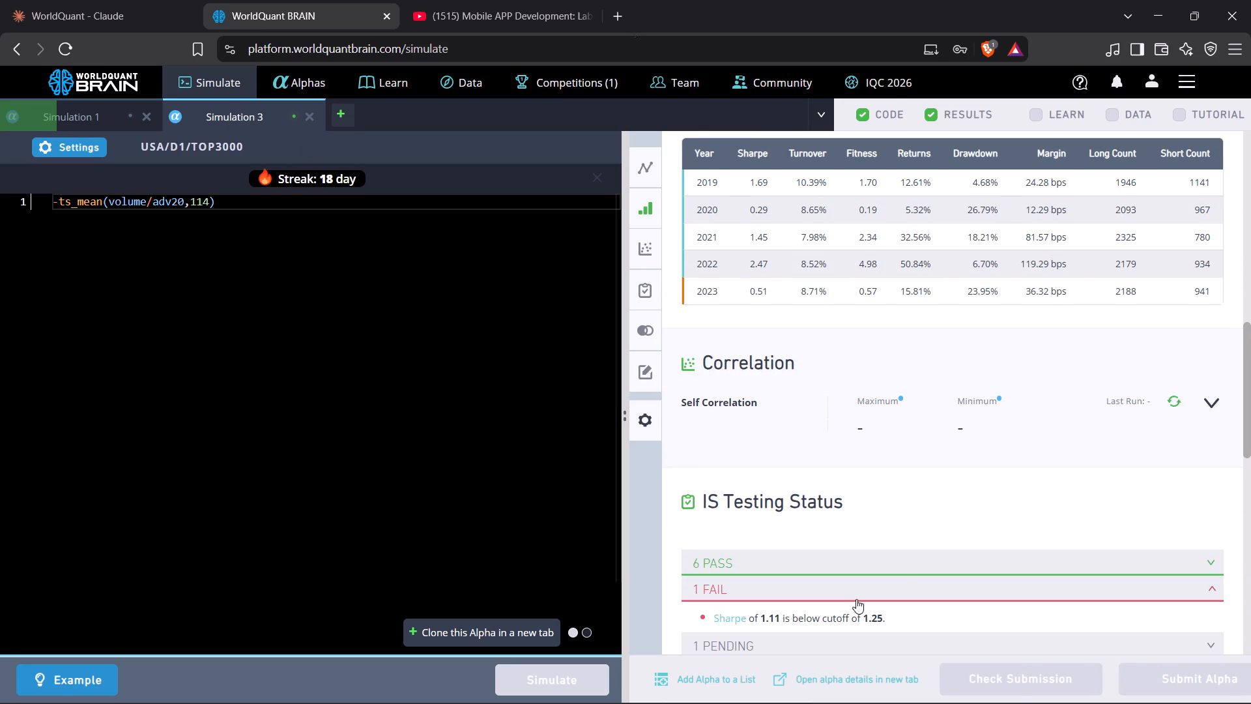
Set Simulation 3's neutralization to Market and its universe to TOP2000, apply the settings and run the simulation.
{"action": "left_click", "coordinate": [66, 152]}
{"action": "left_click", "coordinate": [94, 394]}
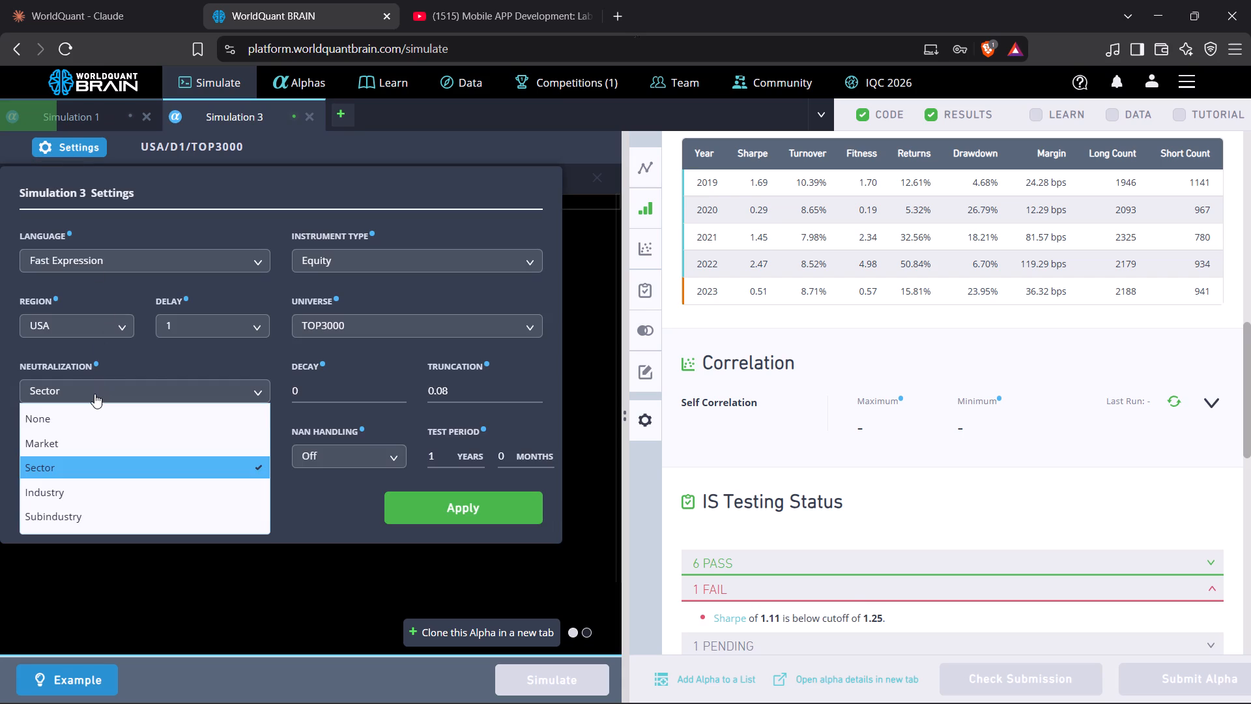
{"action": "left_click", "coordinate": [83, 441]}
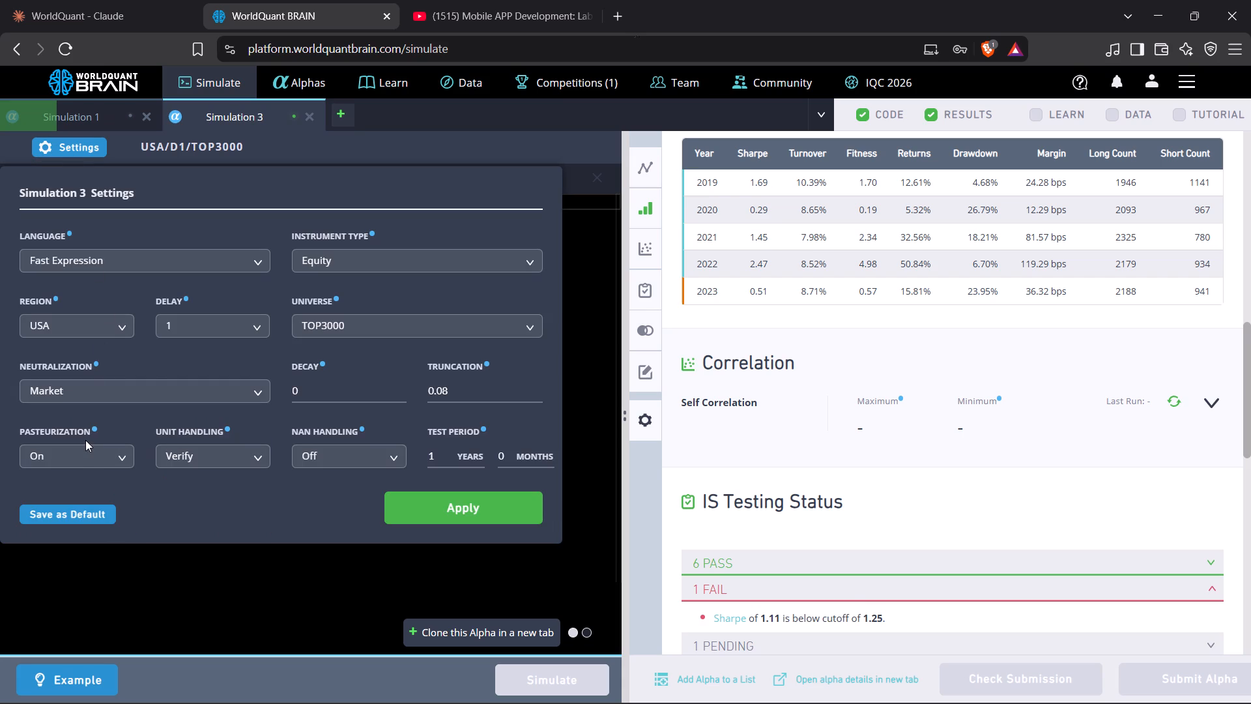
{"action": "left_click", "coordinate": [377, 325]}
{"action": "left_click", "coordinate": [330, 385]}
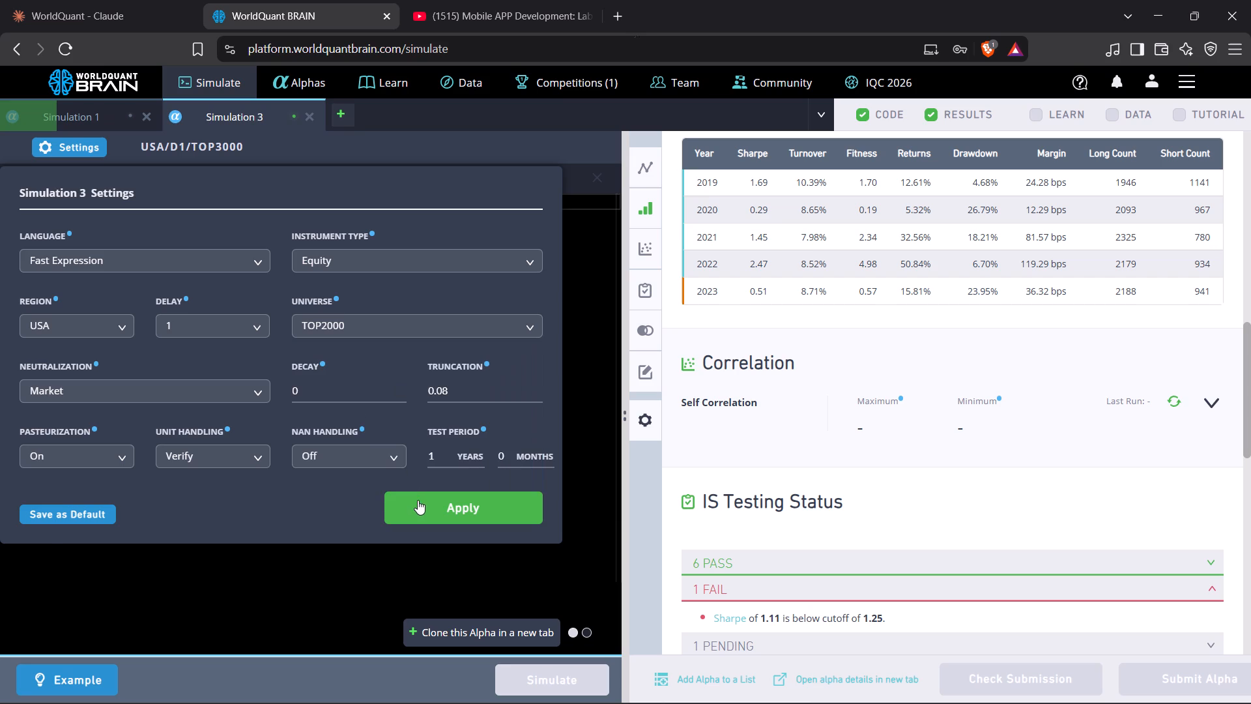
{"action": "left_click", "coordinate": [418, 500]}
{"action": "left_click", "coordinate": [550, 683]}
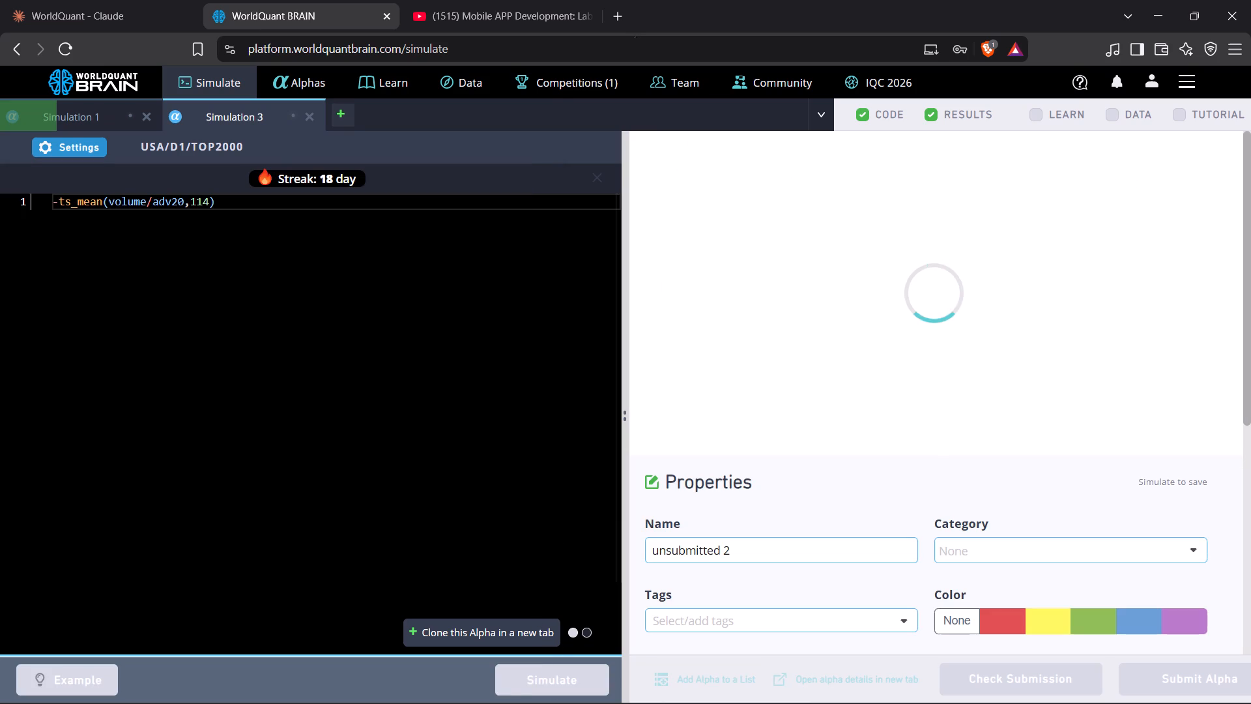
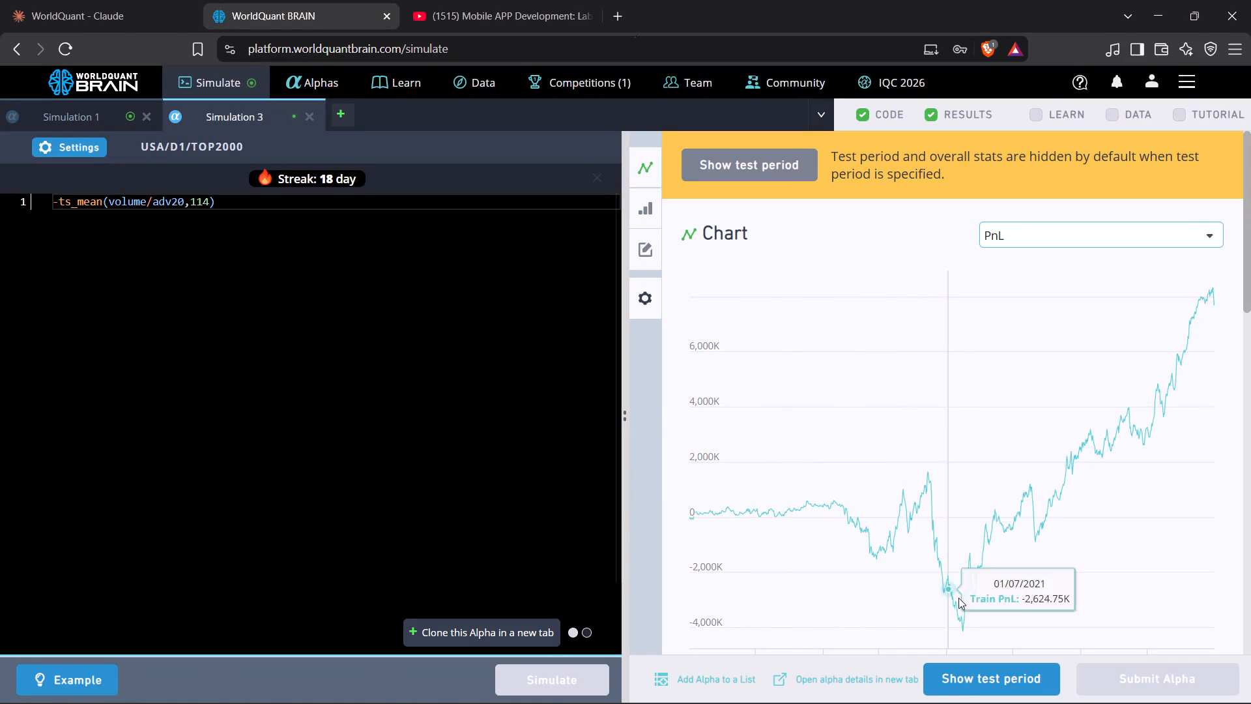
Show the test period results for Simulation 3's TOP2000 run and examine its failed check under IS Testing Status.
{"action": "left_click", "coordinate": [963, 678]}
{"action": "scroll", "coordinate": [1025, 448], "scroll_direction": "down", "scroll_amount": 5}
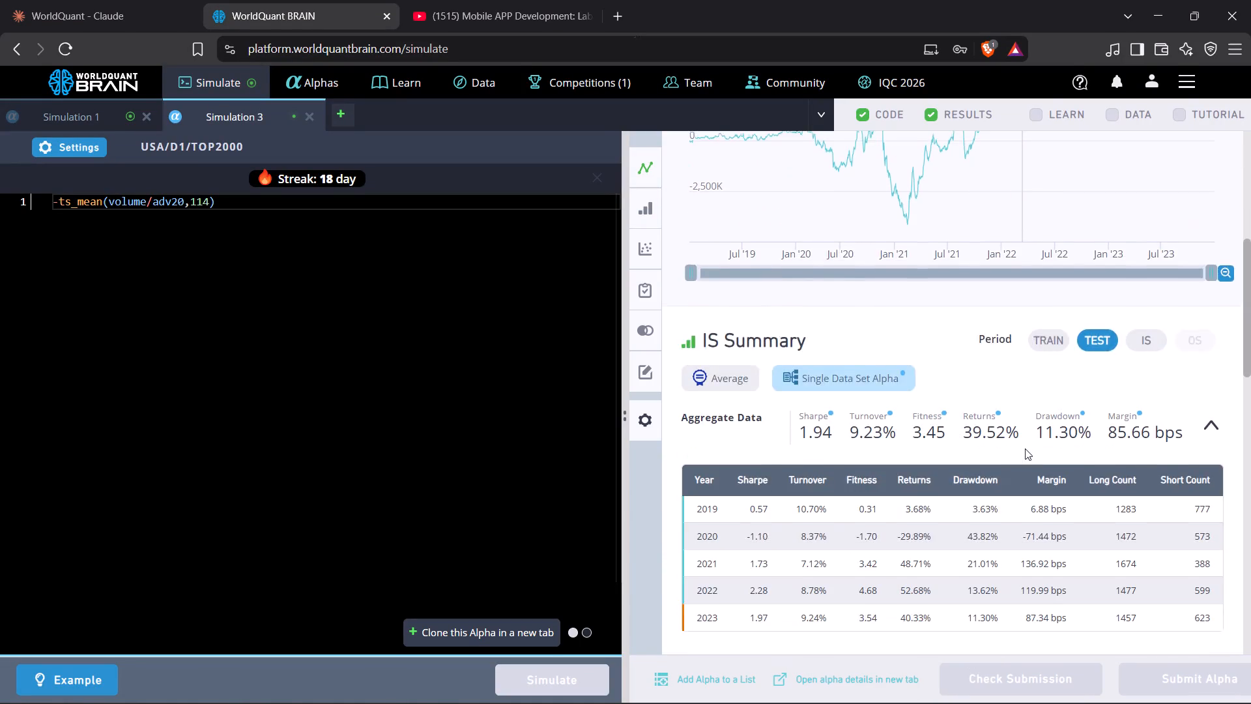
{"action": "scroll", "coordinate": [1025, 448], "scroll_direction": "down", "scroll_amount": 6}
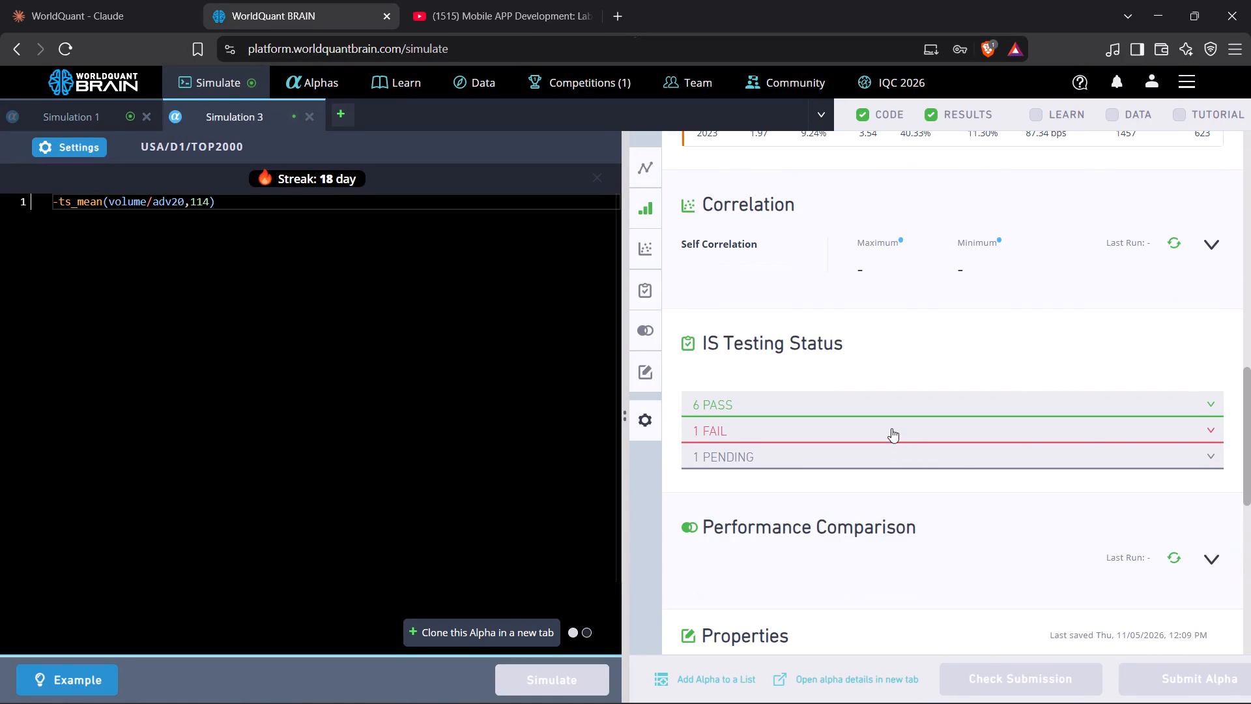
{"action": "left_click", "coordinate": [891, 428]}
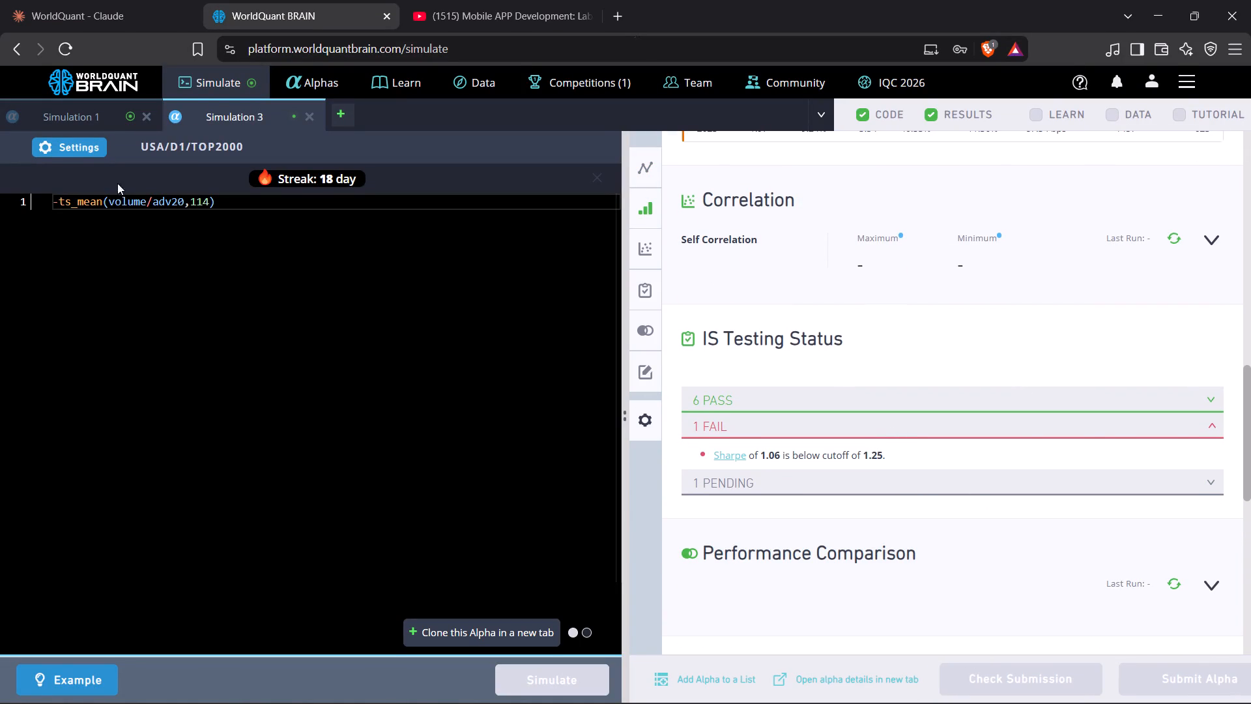
Change the ts_mean lookback in Simulation 3's volume/adv20 expression to 124 and run the simulation.
{"action": "left_click", "coordinate": [211, 203]}
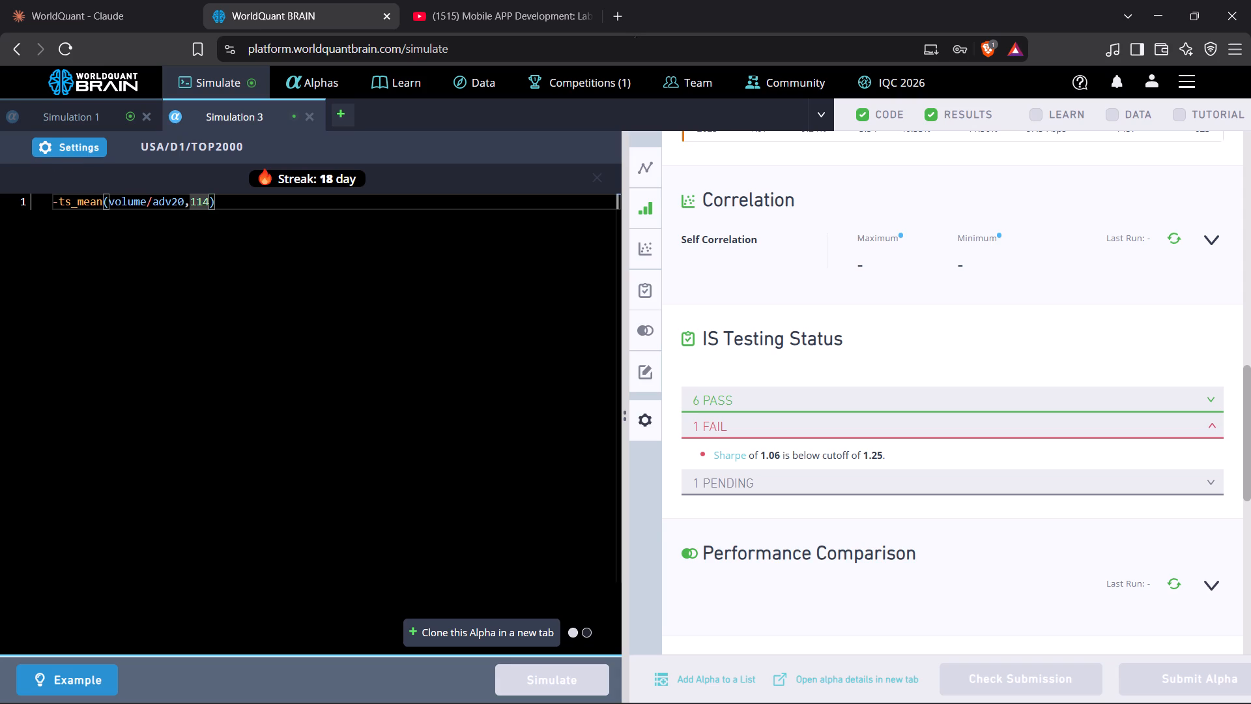
{"action": "key", "text": "BackSpace"}
{"action": "key", "text": "BackSpace"}
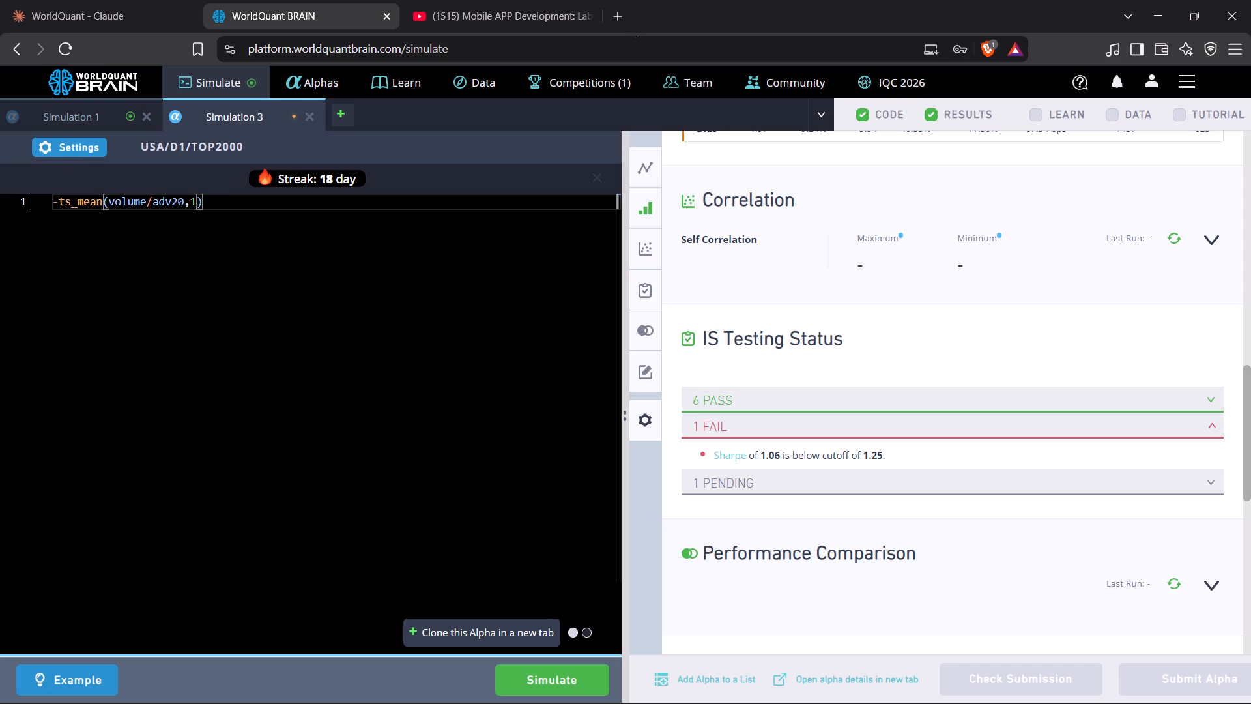
{"action": "type", "text": "24"}
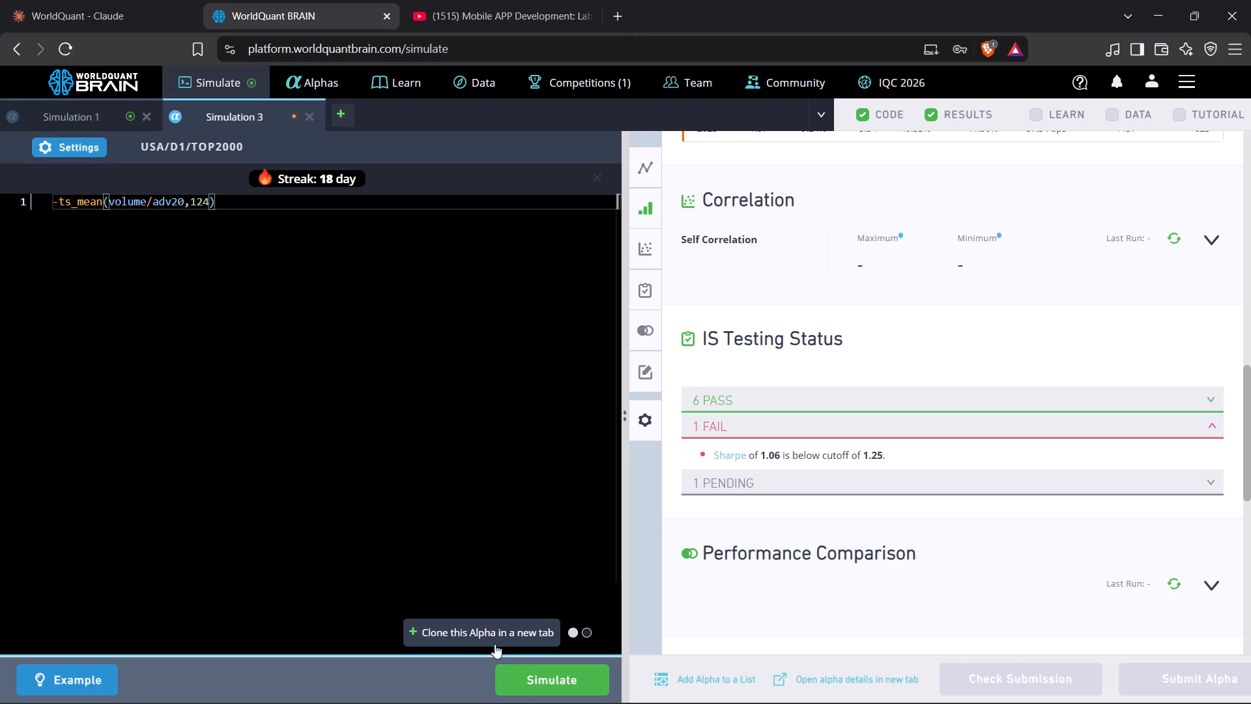
{"action": "left_click", "coordinate": [525, 677]}
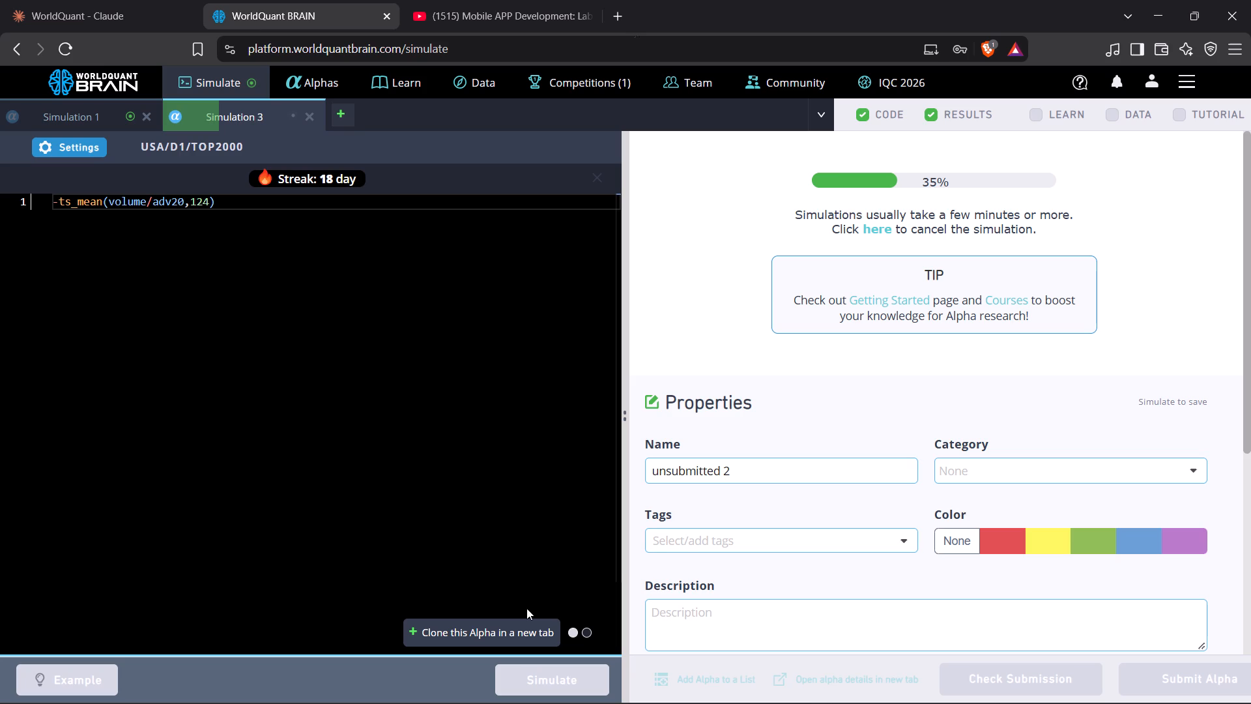
Switch to Simulation 1 and show the test period results for its new run.
{"action": "left_click", "coordinate": [50, 117]}
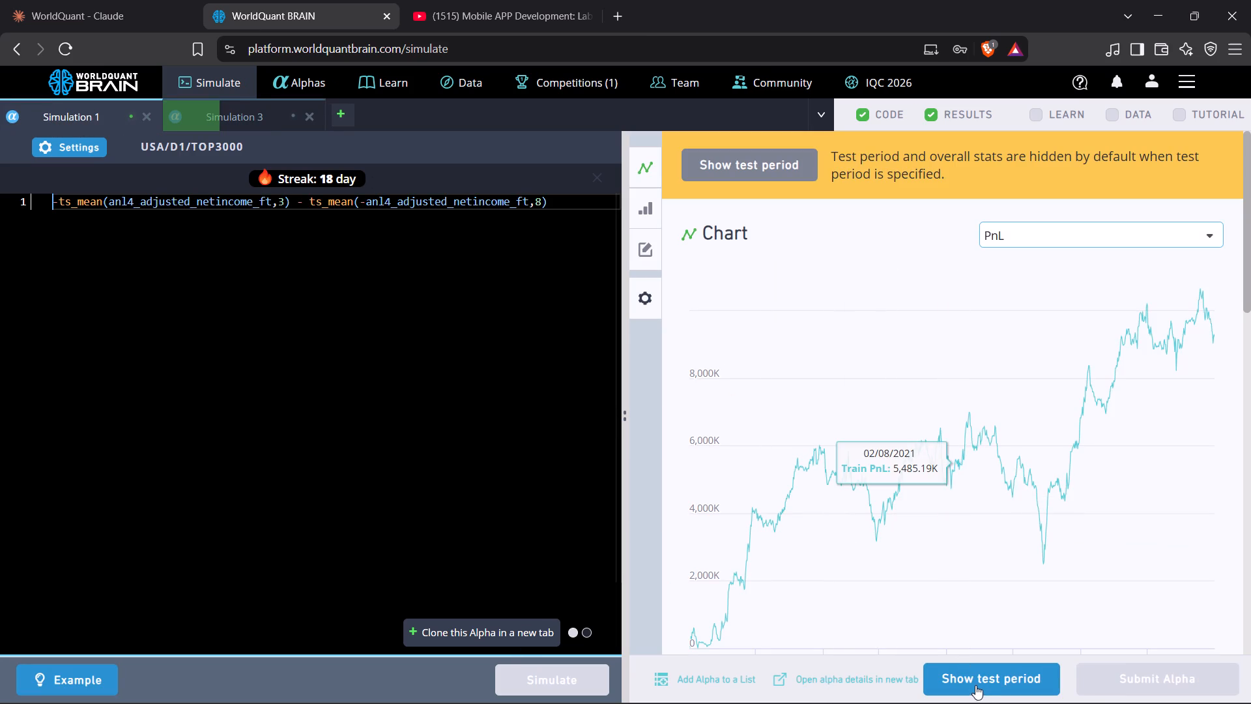
{"action": "left_click", "coordinate": [975, 684]}
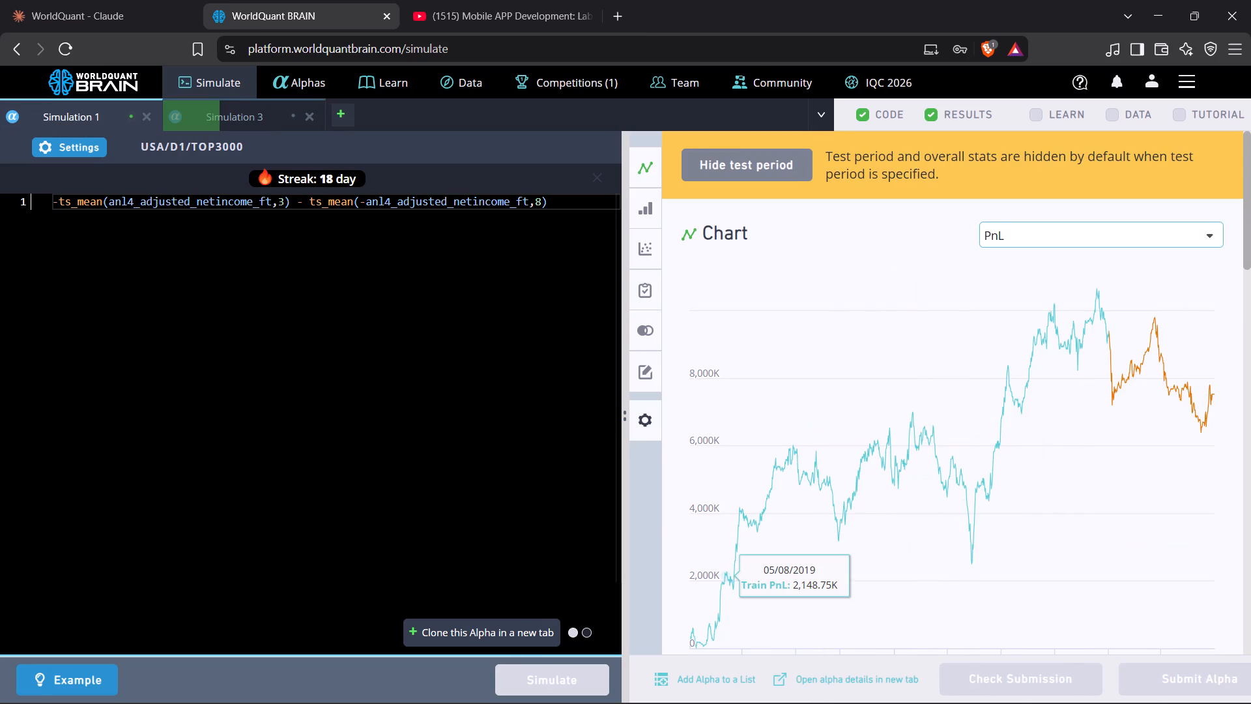
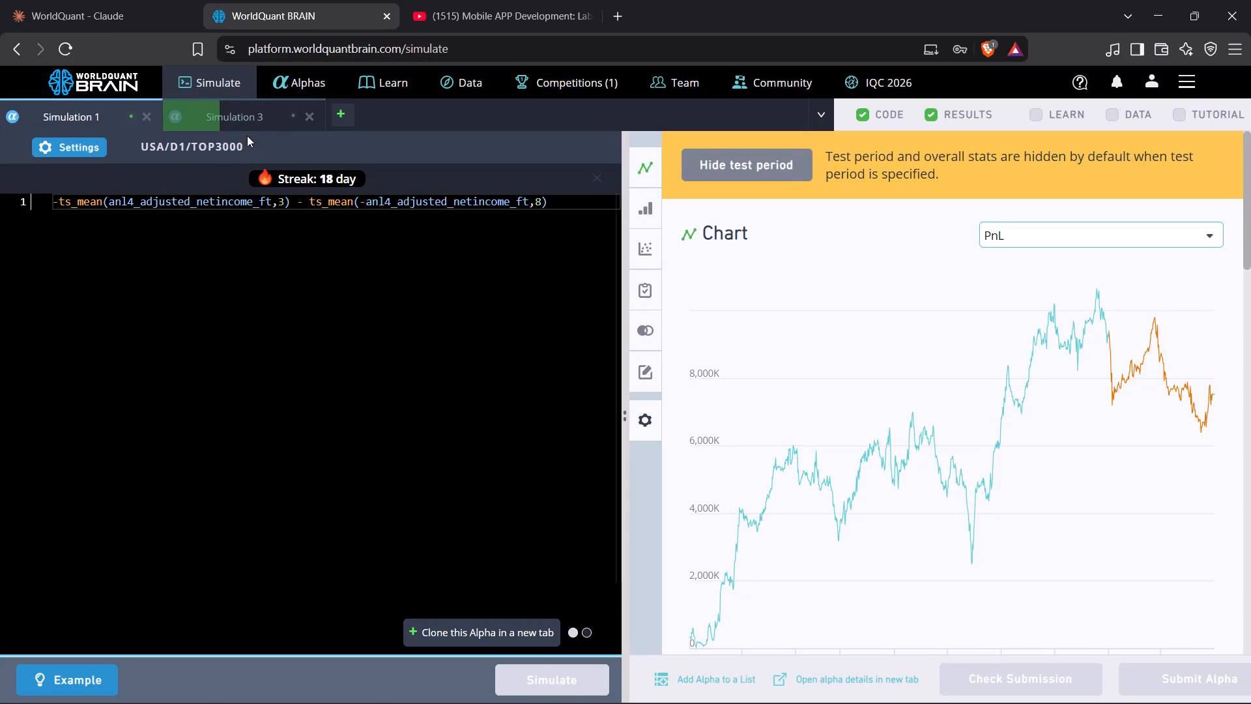
Show the test period results for Simulation 3's 124-day lookback run and examine its failed check under IS Testing Status.
{"action": "left_click", "coordinate": [246, 119]}
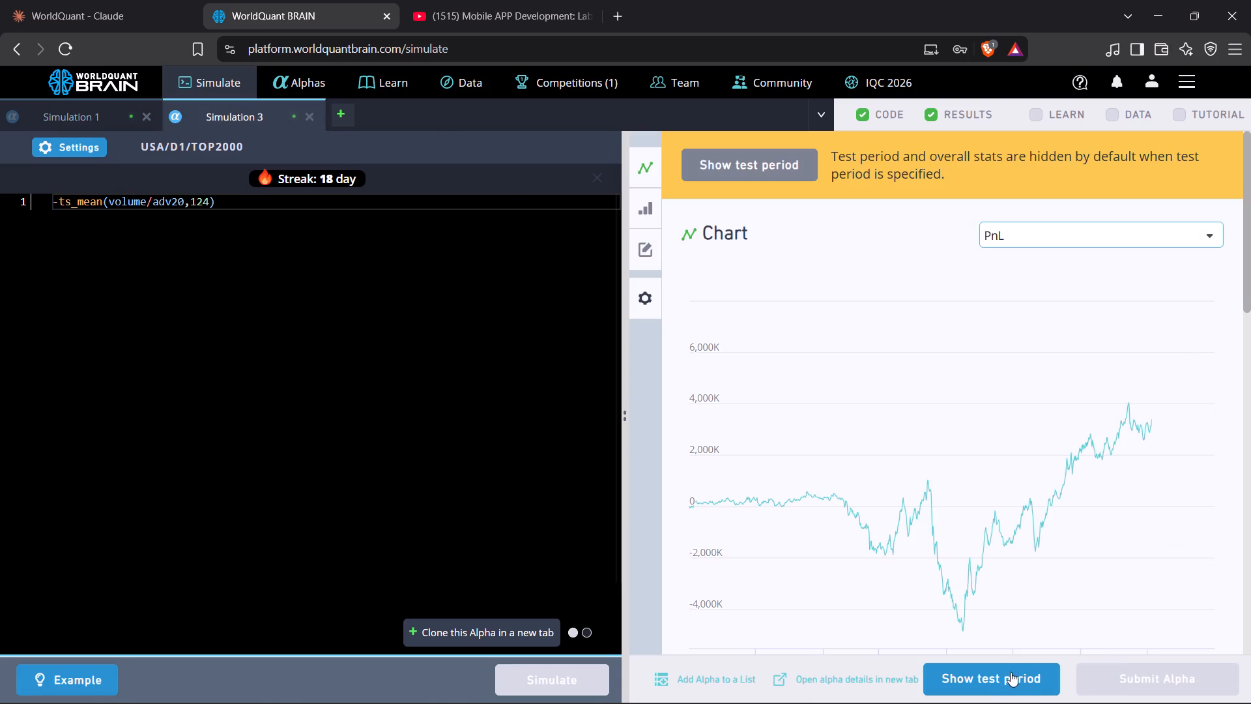
{"action": "left_click", "coordinate": [1011, 671]}
{"action": "scroll", "coordinate": [1035, 525], "scroll_direction": "down", "scroll_amount": 5}
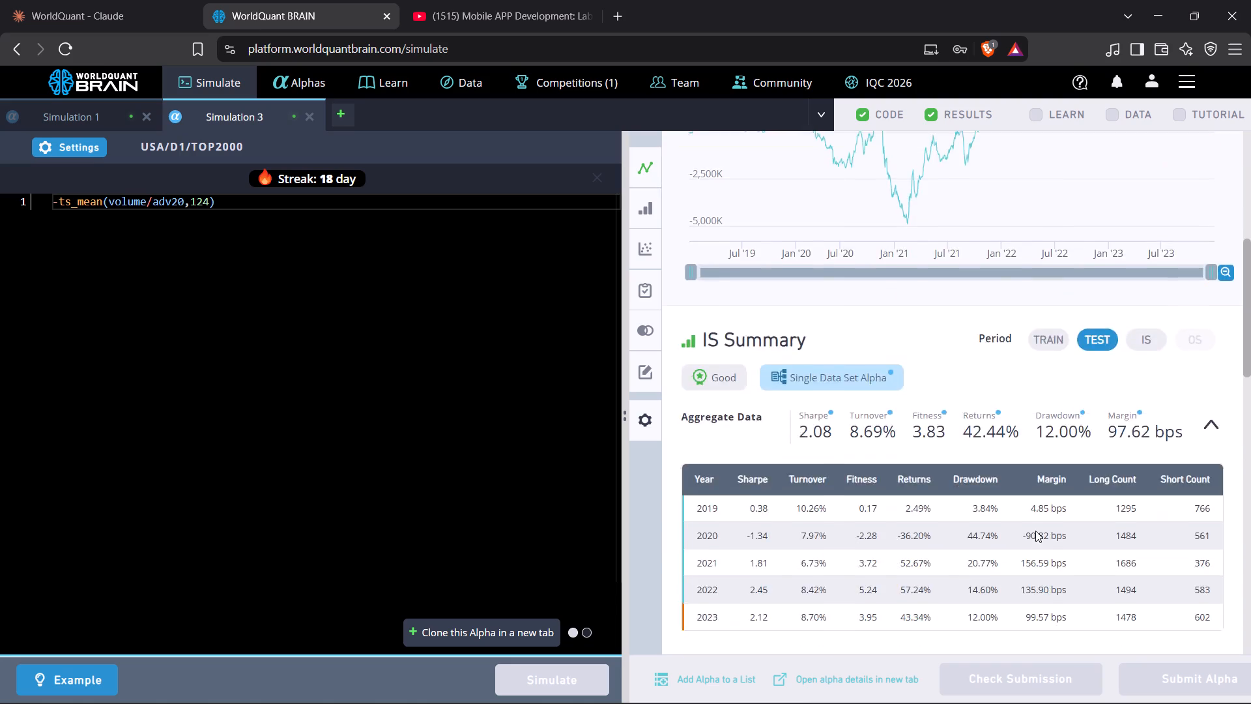
{"action": "scroll", "coordinate": [1035, 531], "scroll_direction": "down", "scroll_amount": 4}
{"action": "left_click", "coordinate": [991, 579]}
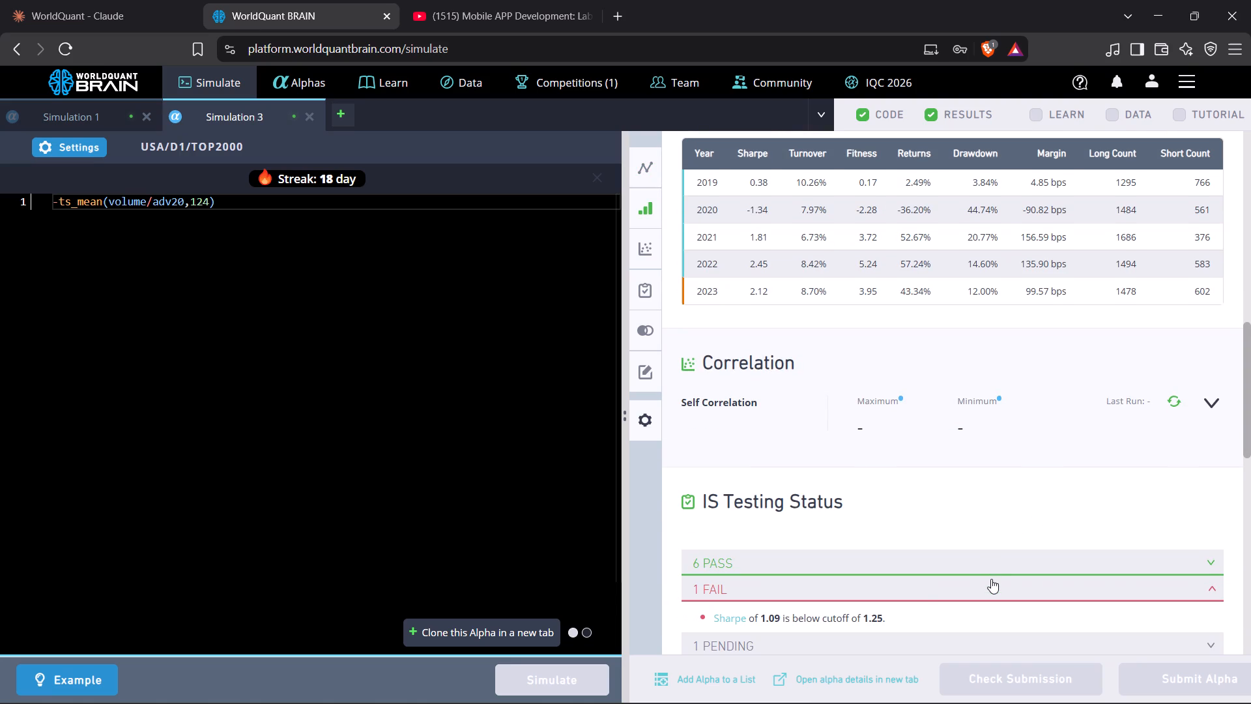
Change the ts_mean lookback in Simulation 3's volume/adv20 expression to 100 and run the simulation.
{"action": "left_click", "coordinate": [209, 207]}
{"action": "key", "text": "BackSpace"}
{"action": "key", "text": "BackSpace"}
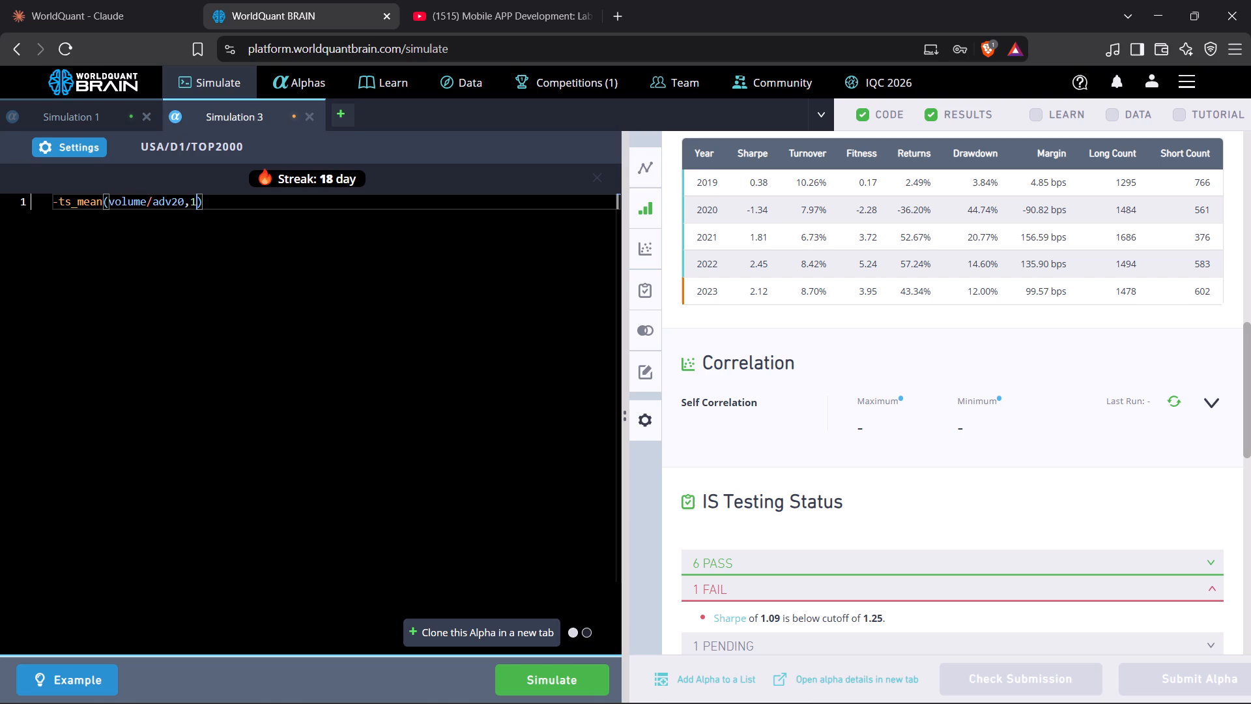
{"action": "type", "text": "00"}
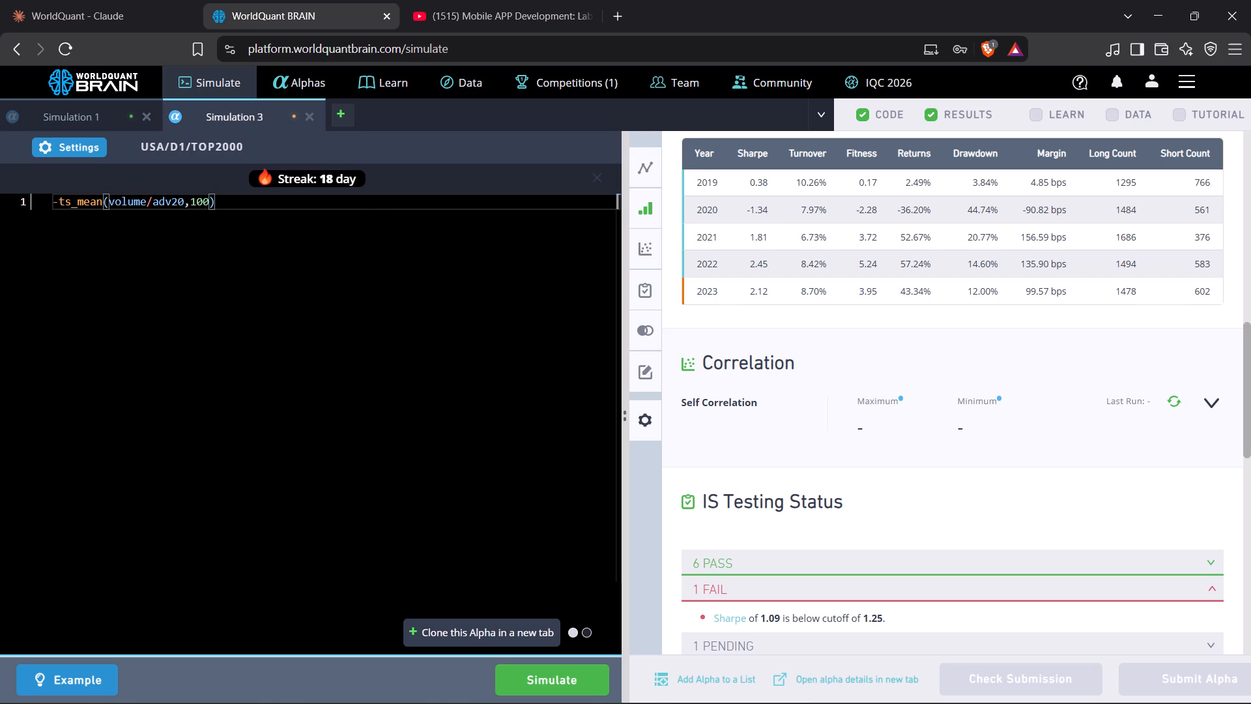
{"action": "left_click", "coordinate": [554, 689]}
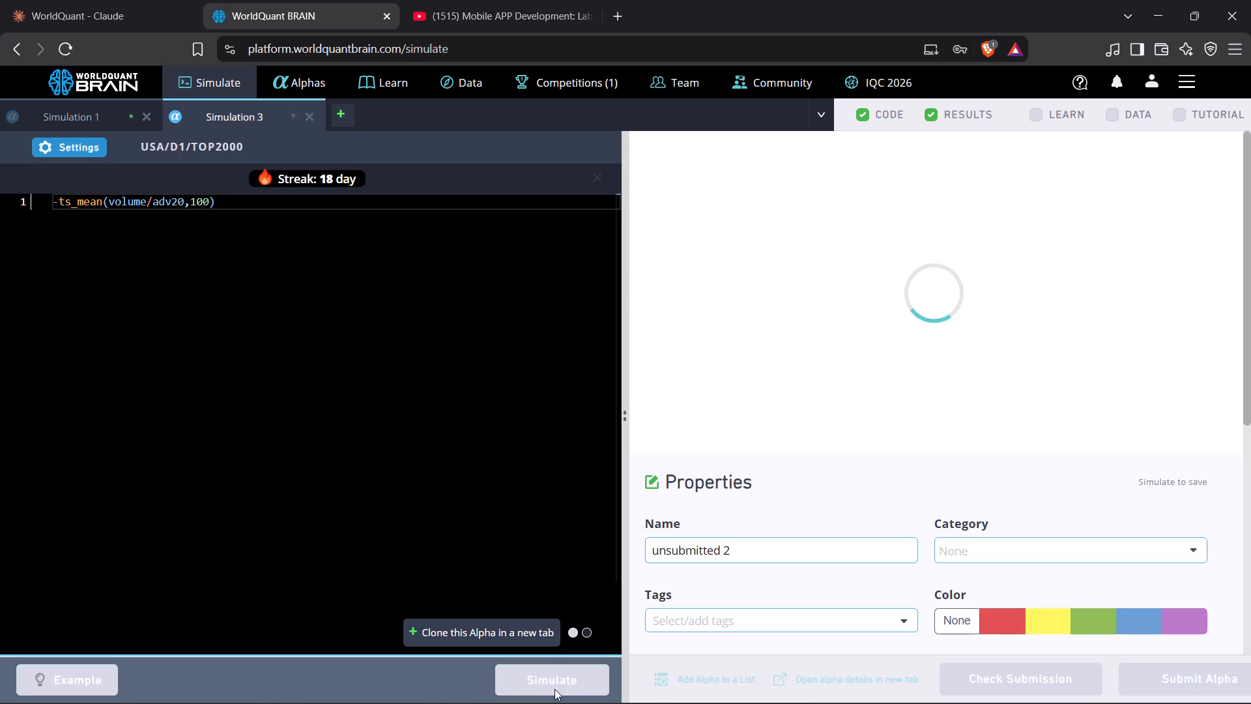
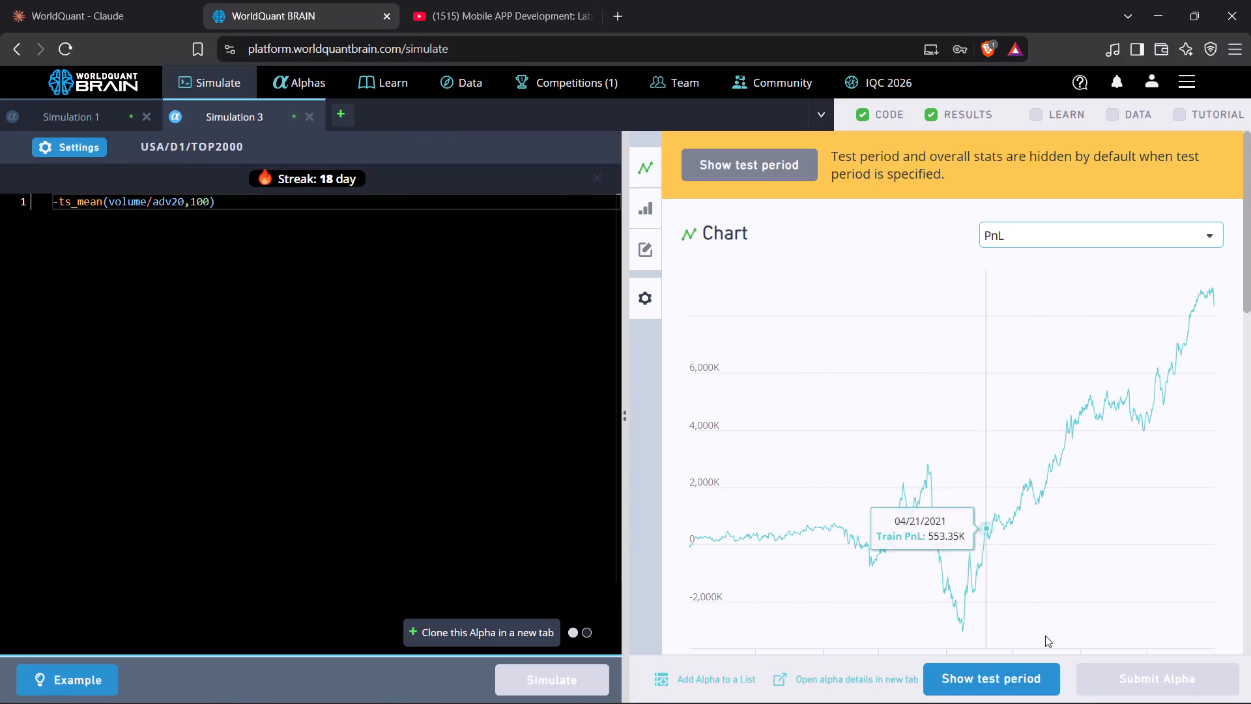
Show the test period results for Simulation 3's 100-day lookback run and examine its failed check under IS Testing Status.
{"action": "left_click", "coordinate": [1009, 674]}
{"action": "scroll", "coordinate": [1001, 544], "scroll_direction": "down", "scroll_amount": 5}
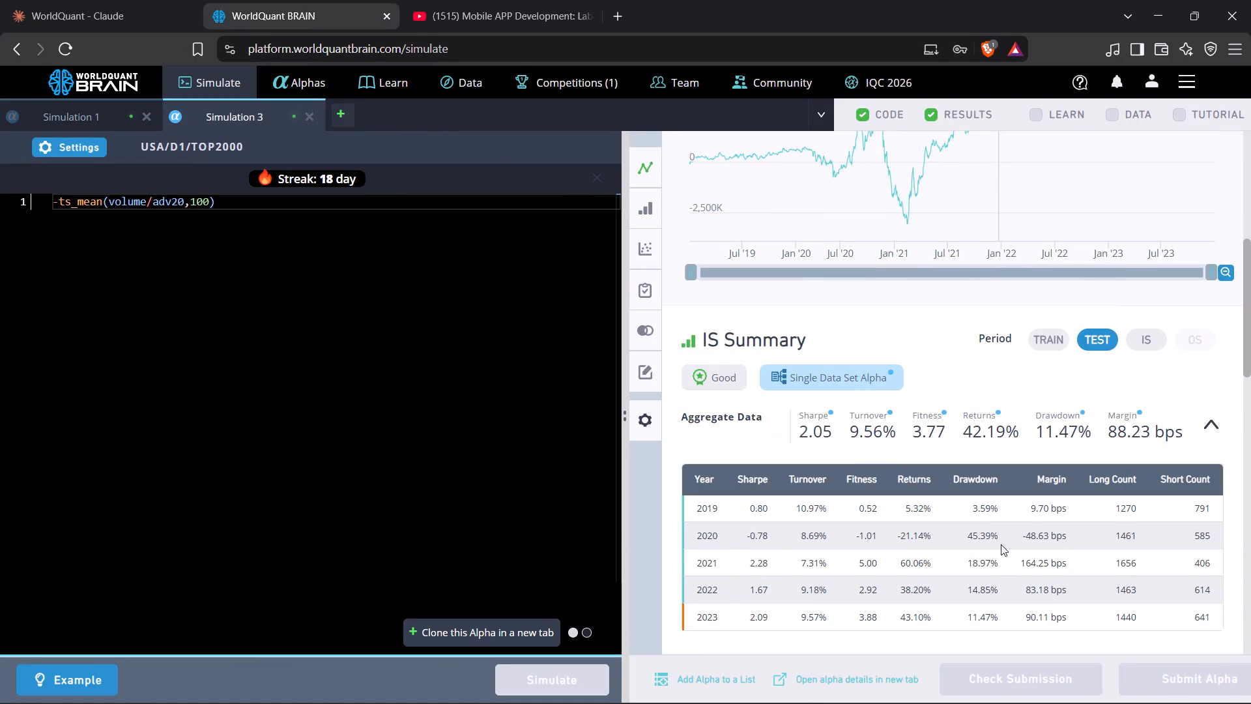
{"action": "scroll", "coordinate": [1001, 544], "scroll_direction": "down", "scroll_amount": 5}
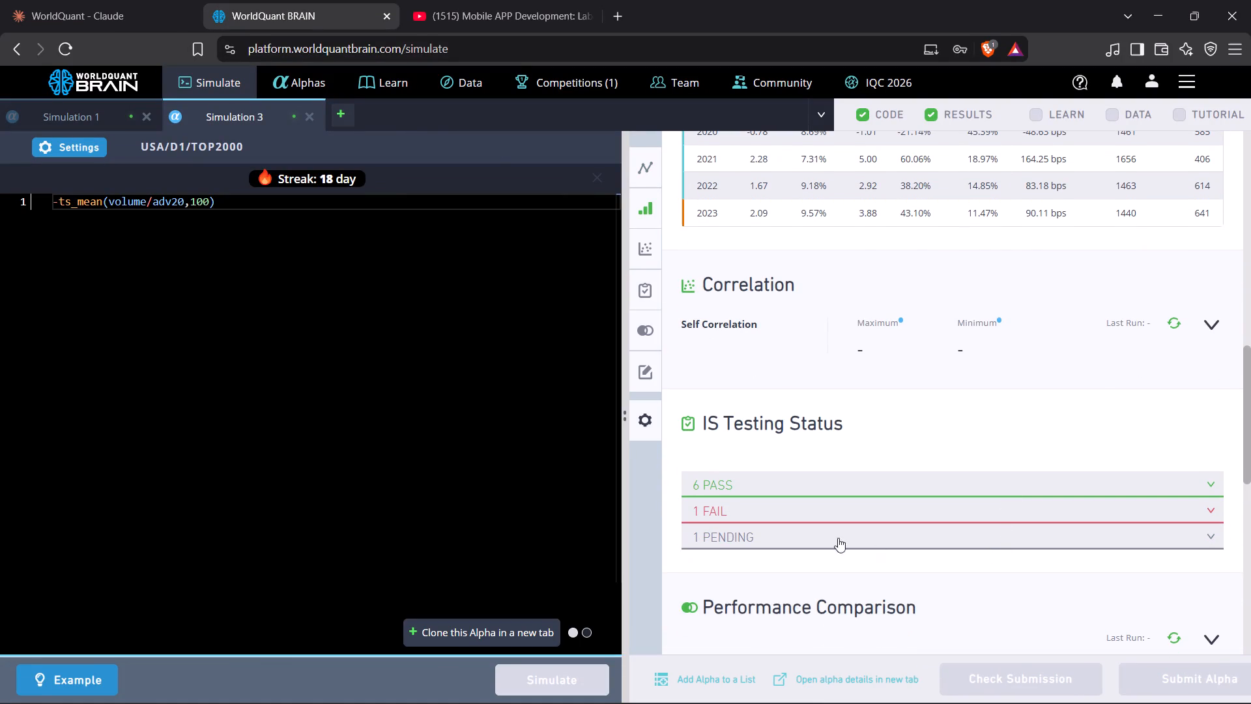
{"action": "left_click", "coordinate": [839, 512]}
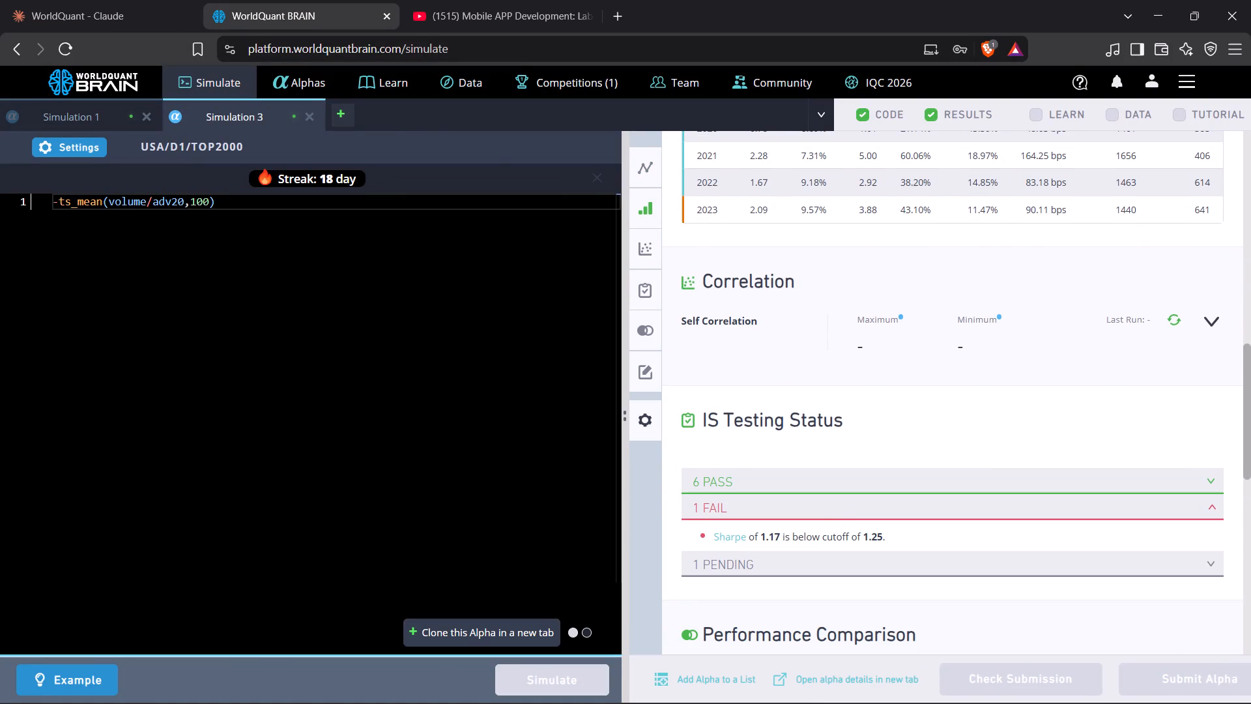
Change the ts_mean lookback in Simulation 3's volume/adv20 expression to 90 and run the simulation.
{"action": "left_click", "coordinate": [208, 206]}
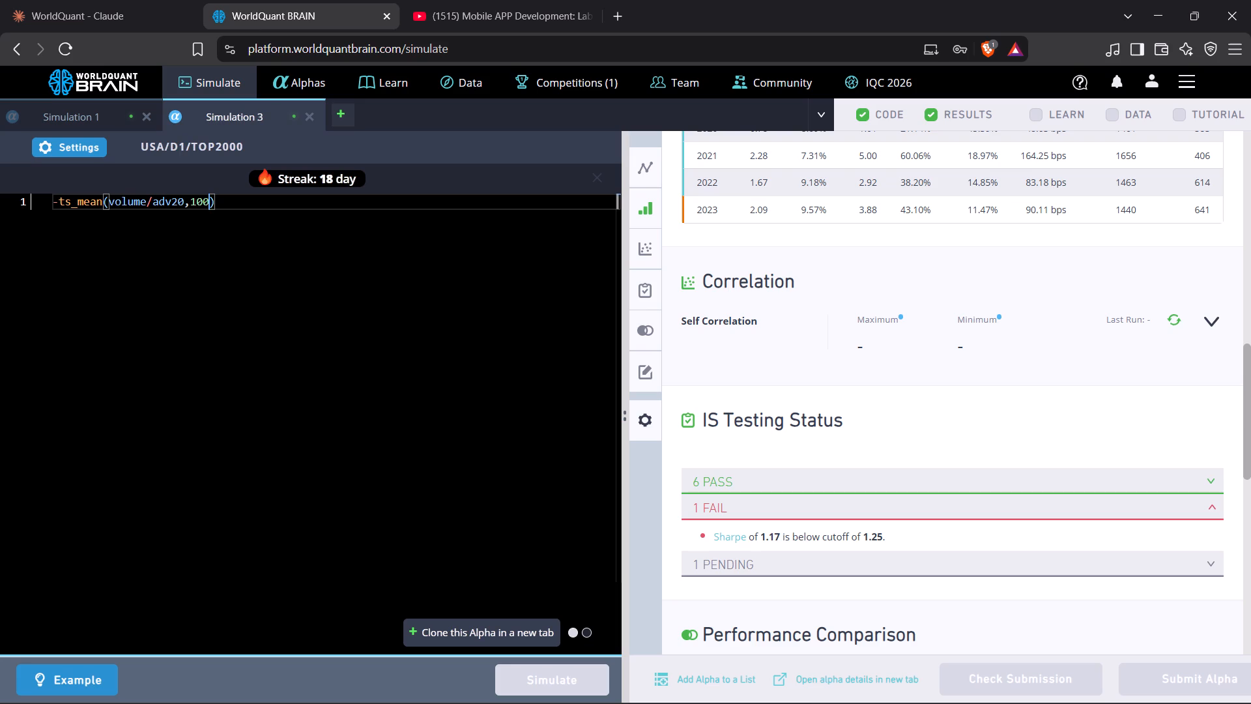
{"action": "key", "text": "Left"}
{"action": "key", "text": "BackSpace"}
{"action": "key", "text": "BackSpace"}
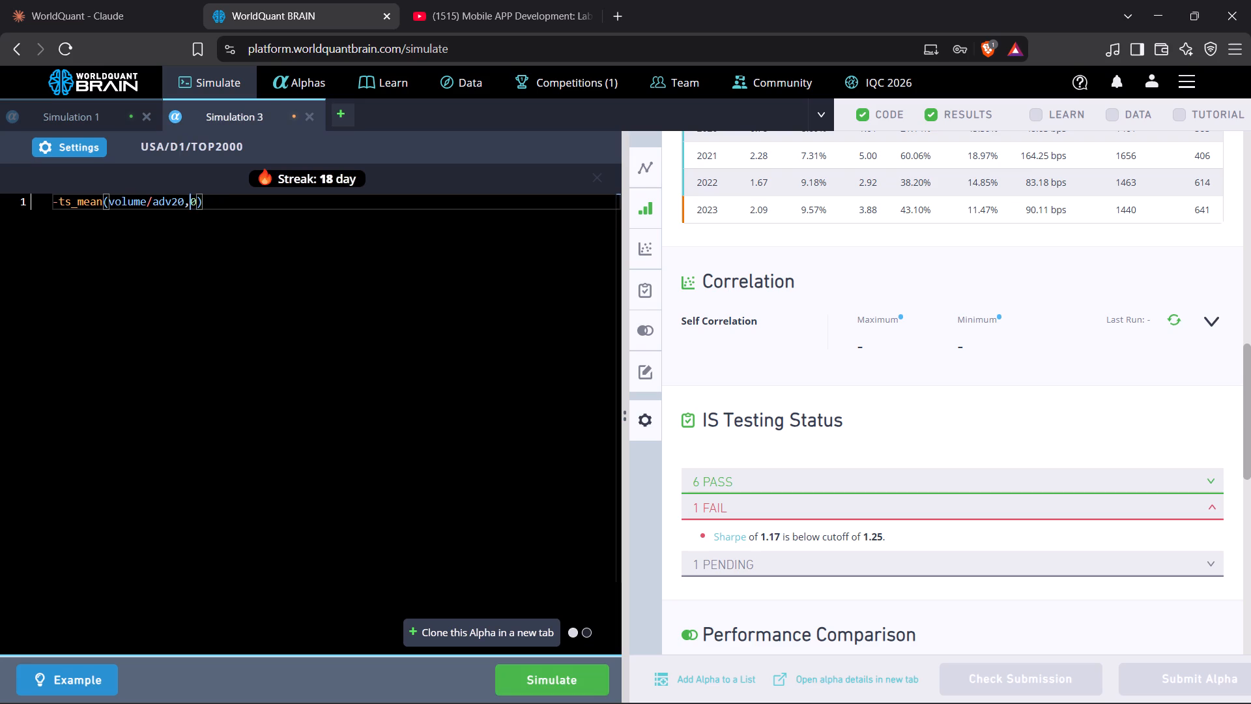
{"action": "key", "text": "9"}
{"action": "left_click", "coordinate": [567, 677]}
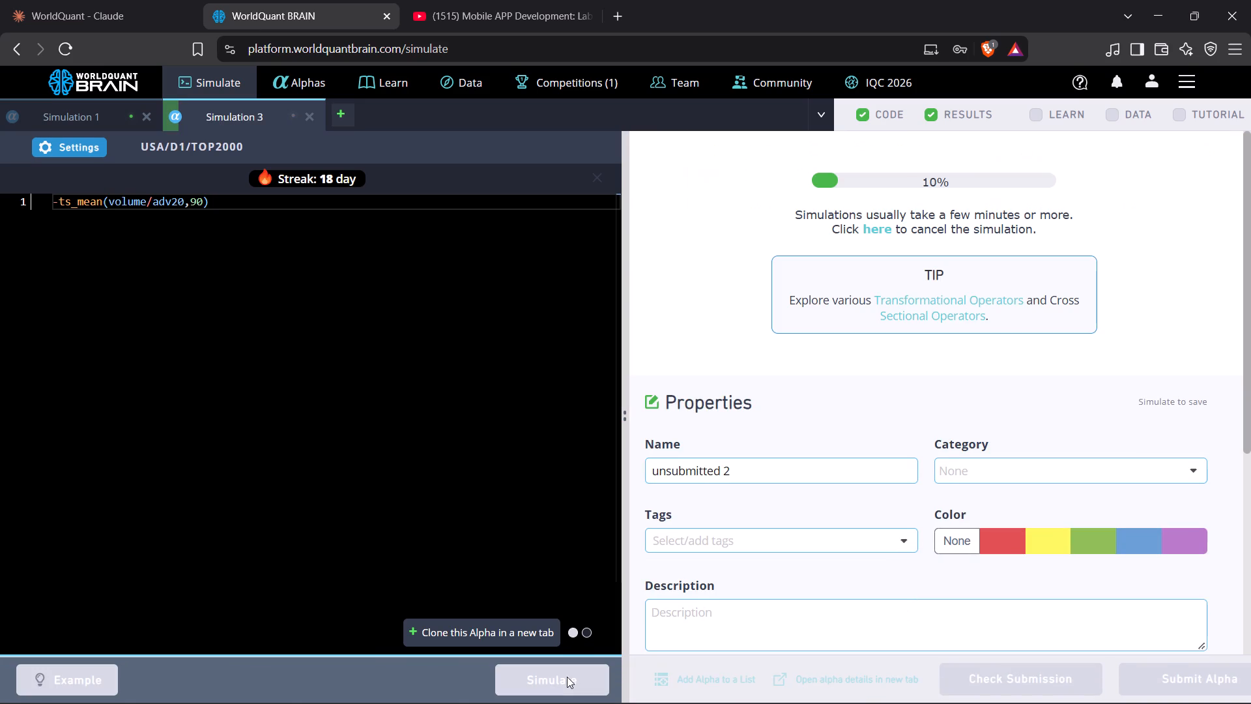
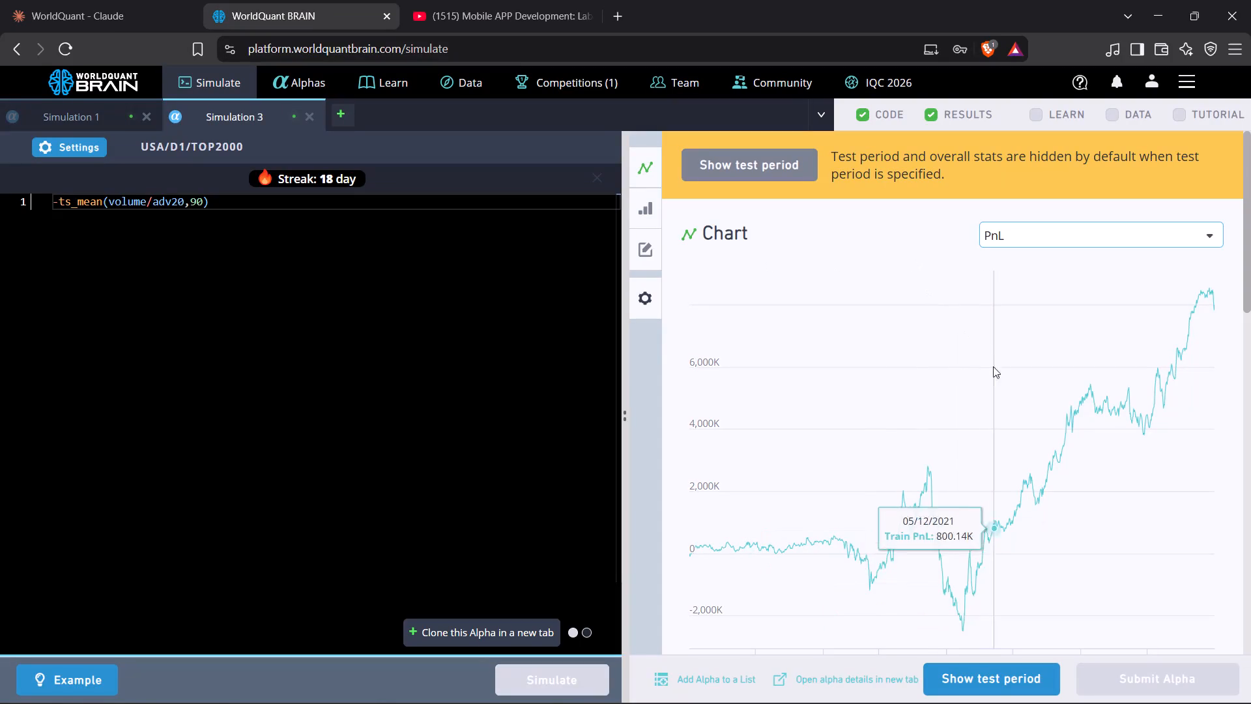
Show the test period results for Simulation 3's 90-day lookback run and examine its failed check under IS Testing Status.
{"action": "left_click", "coordinate": [976, 678]}
{"action": "scroll", "coordinate": [1001, 485], "scroll_direction": "down", "scroll_amount": 9}
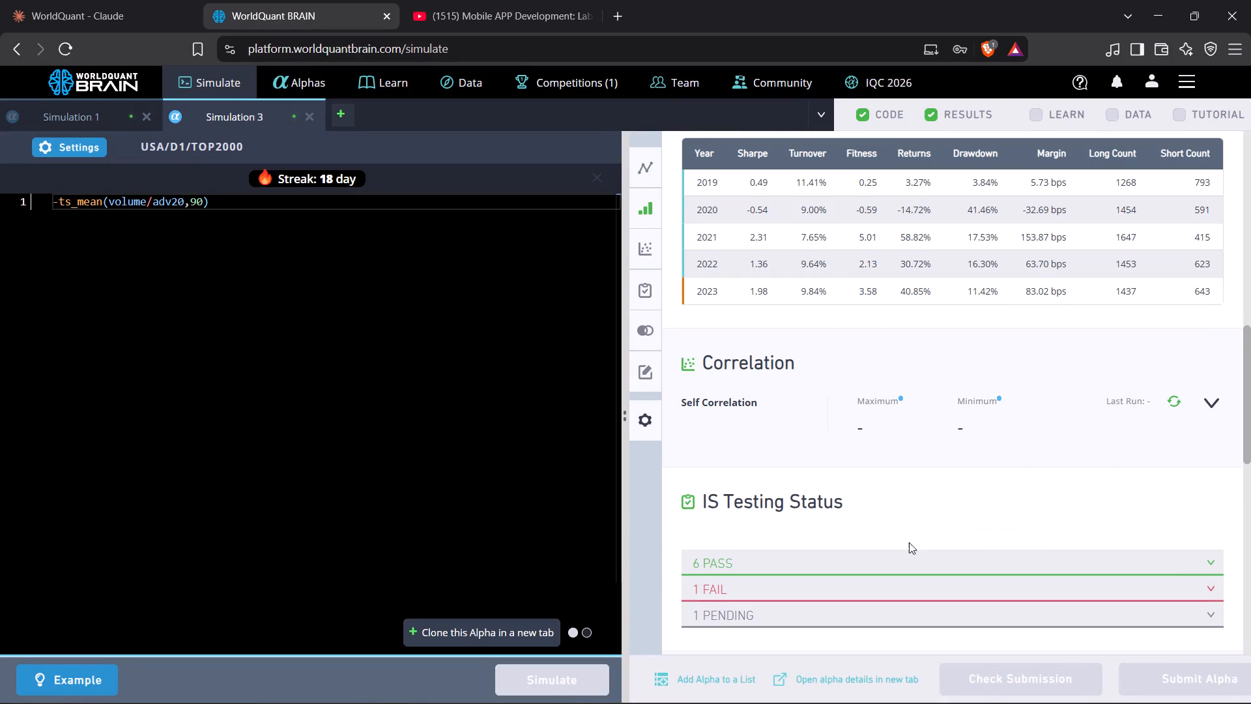
{"action": "left_click", "coordinate": [880, 582]}
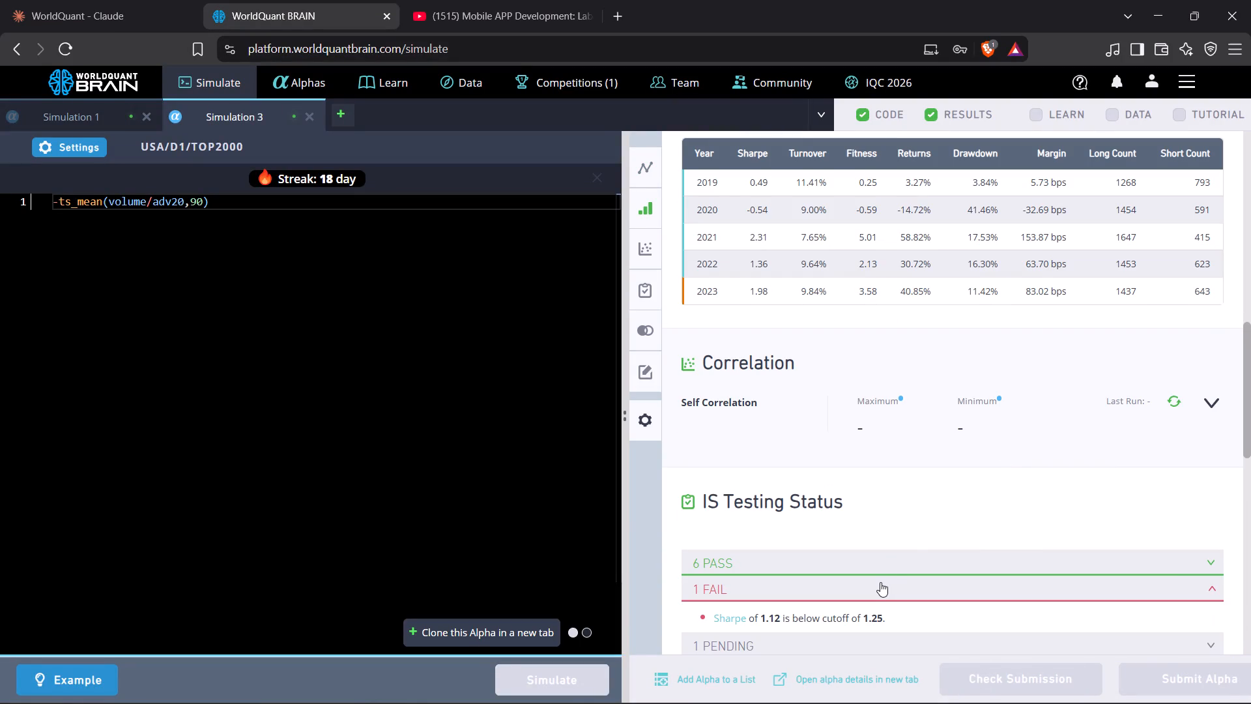
Change the ts_mean lookback in Simulation 3's volume/adv20 expression to 94 and run the simulation.
{"action": "left_click", "coordinate": [202, 205]}
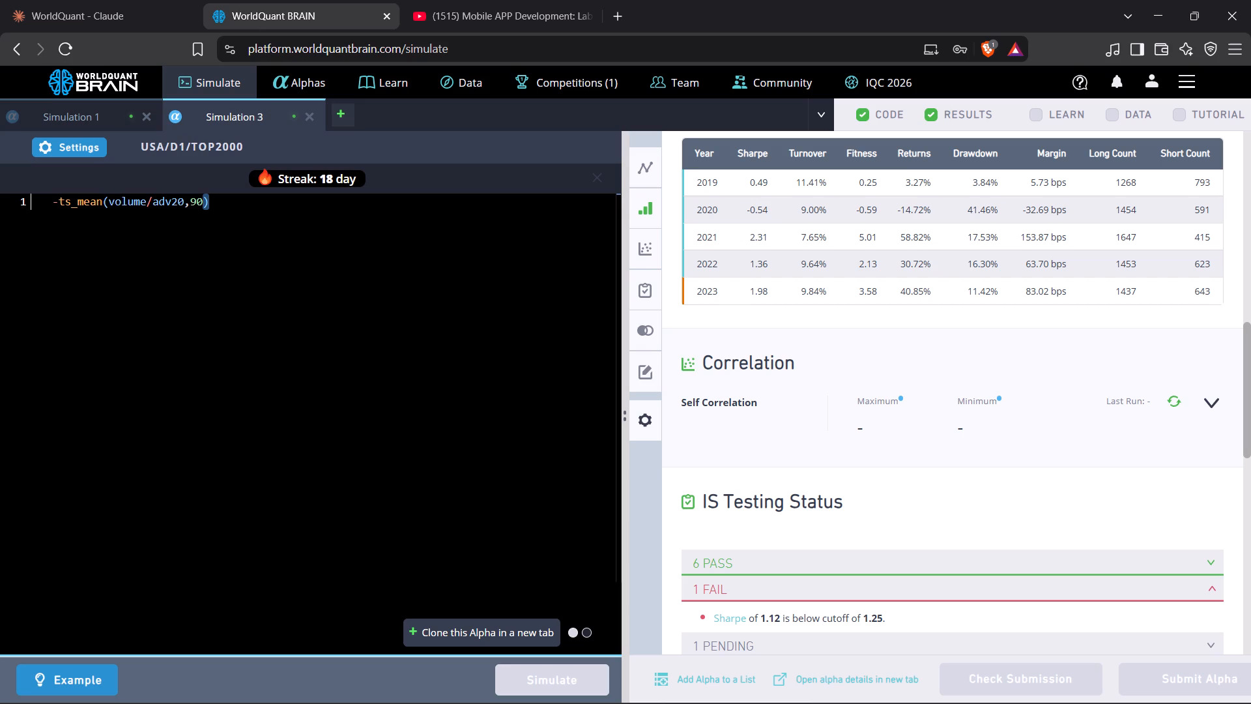
{"action": "key", "text": "Left"}
{"action": "key", "text": "BackSpace"}
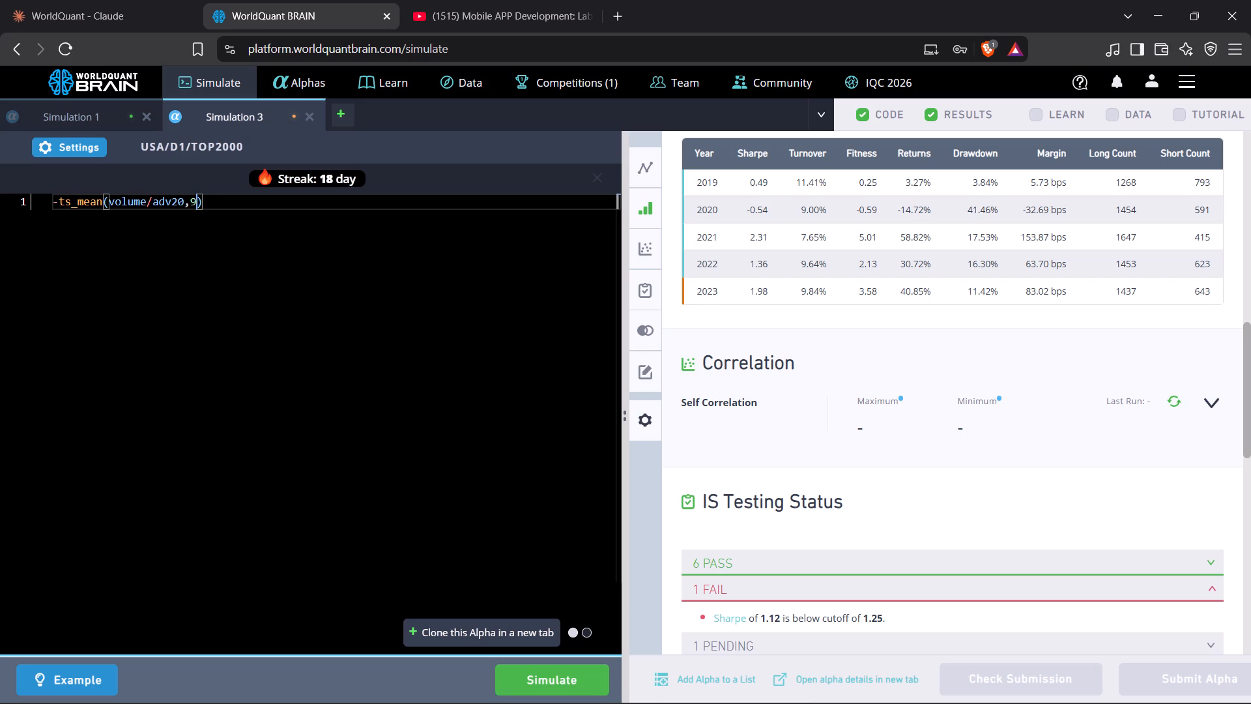
{"action": "key", "text": "4"}
{"action": "left_click", "coordinate": [568, 684]}
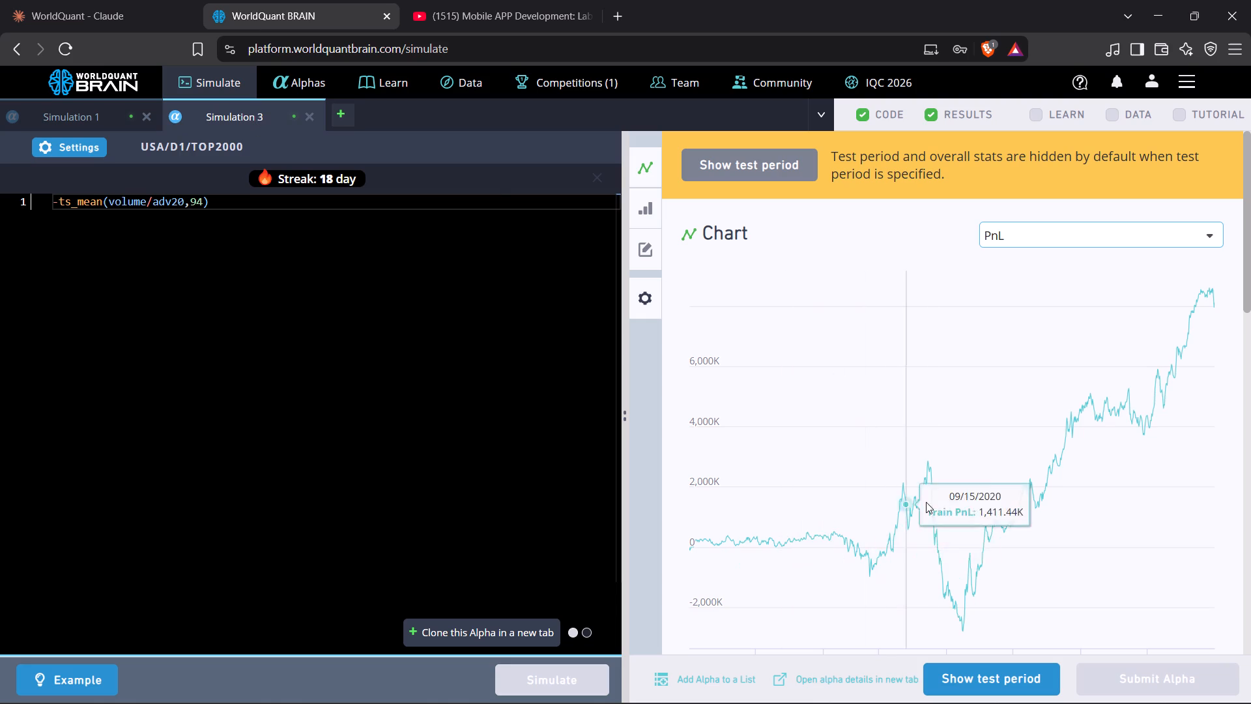
Show the test period results for Simulation 3's 94-day lookback run and examine its failed check under IS Testing Status.
{"action": "left_click", "coordinate": [980, 673]}
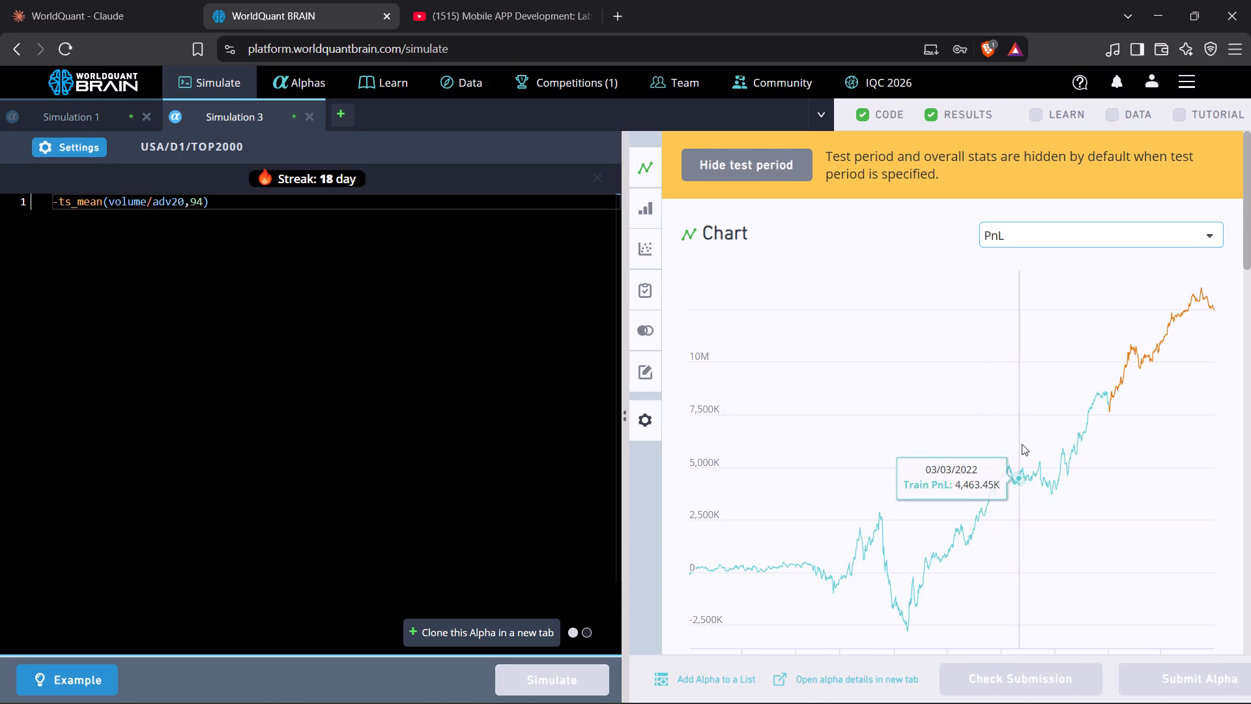
{"action": "scroll", "coordinate": [1022, 443], "scroll_direction": "down", "scroll_amount": 10}
{"action": "scroll", "coordinate": [1022, 456], "scroll_direction": "up", "scroll_amount": 1}
{"action": "scroll", "coordinate": [1022, 456], "scroll_direction": "down", "scroll_amount": 2}
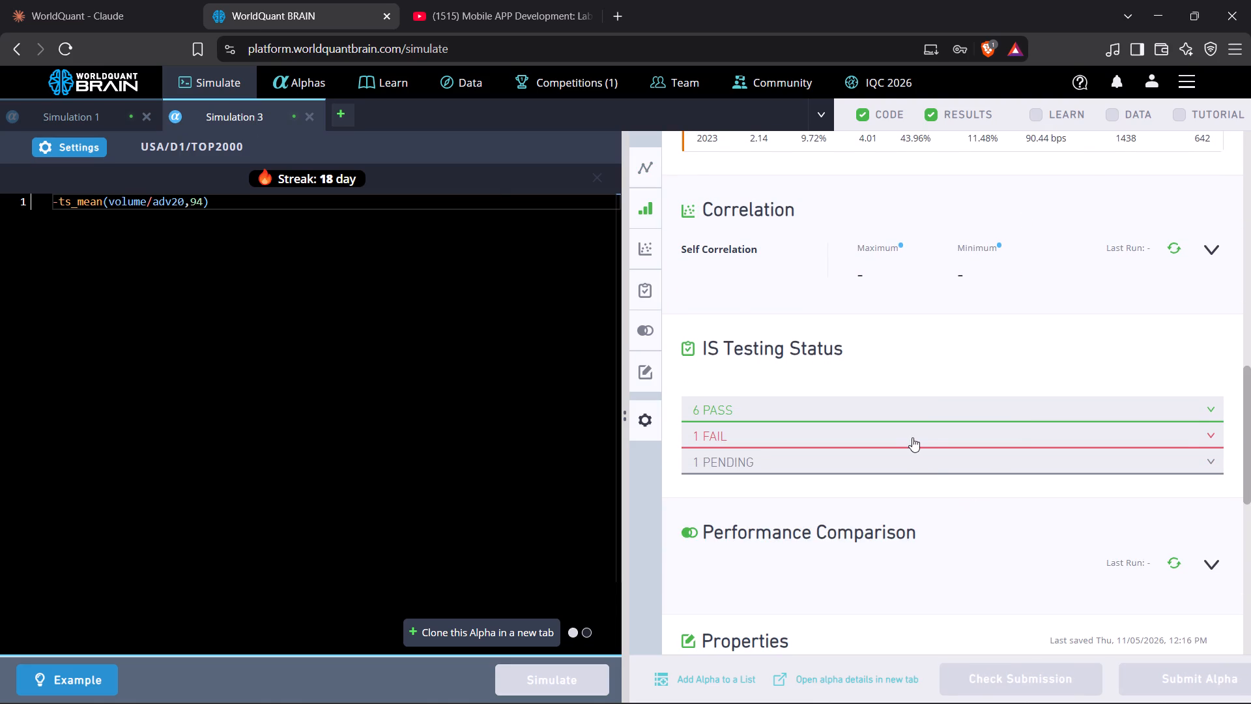
{"action": "left_click", "coordinate": [910, 428]}
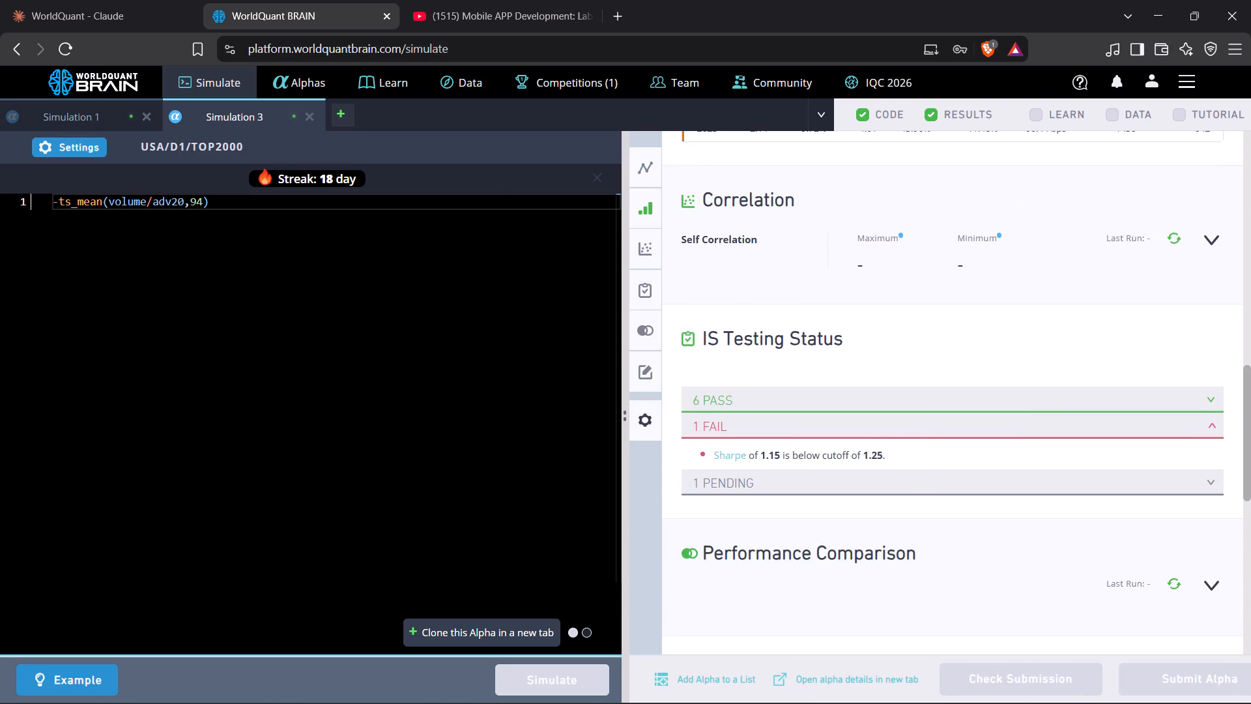
Change the ts_mean lookback in Simulation 3's volume/adv20 expression to 97 and run the simulation.
{"action": "left_click", "coordinate": [203, 203]}
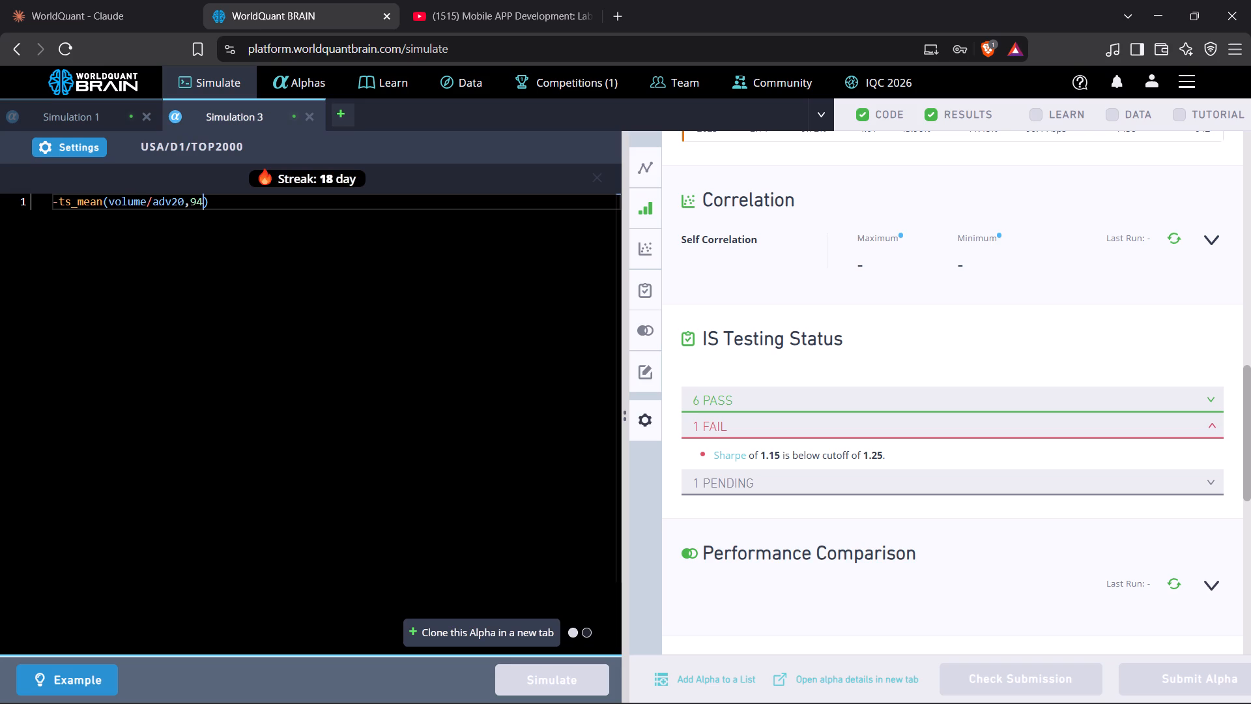
{"action": "key", "text": "BackSpace"}
{"action": "key", "text": "7"}
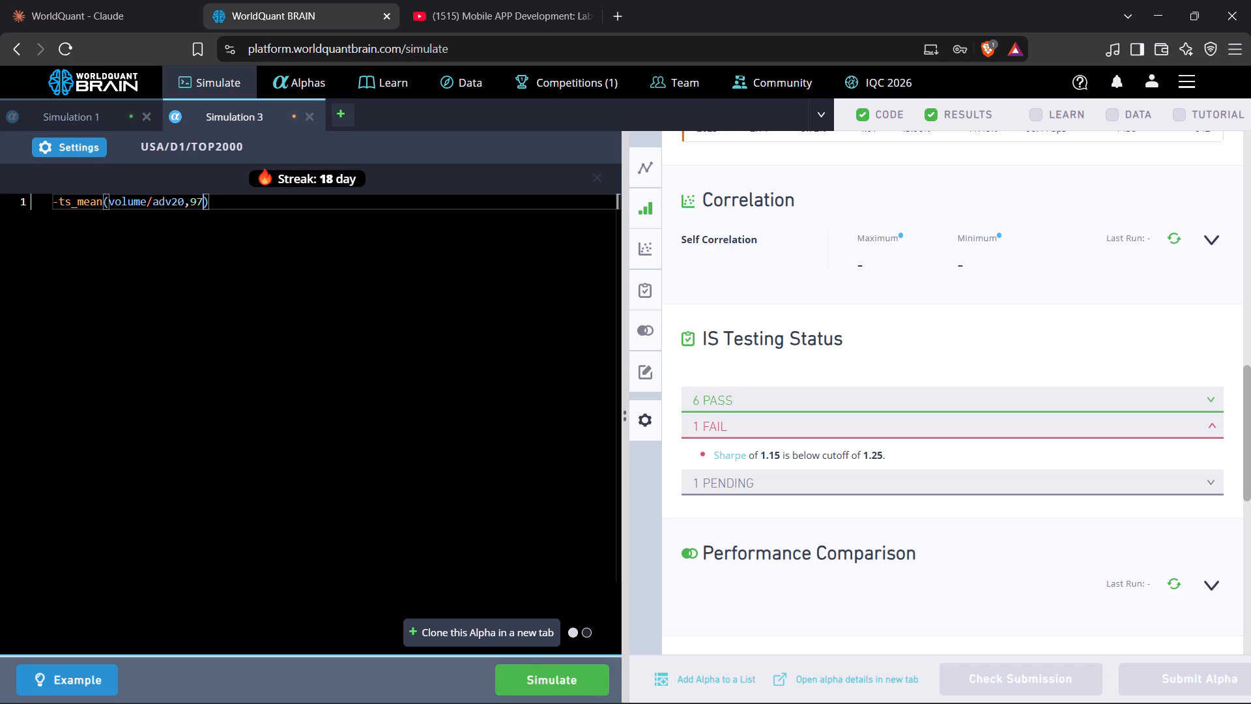
{"action": "left_click", "coordinate": [543, 673]}
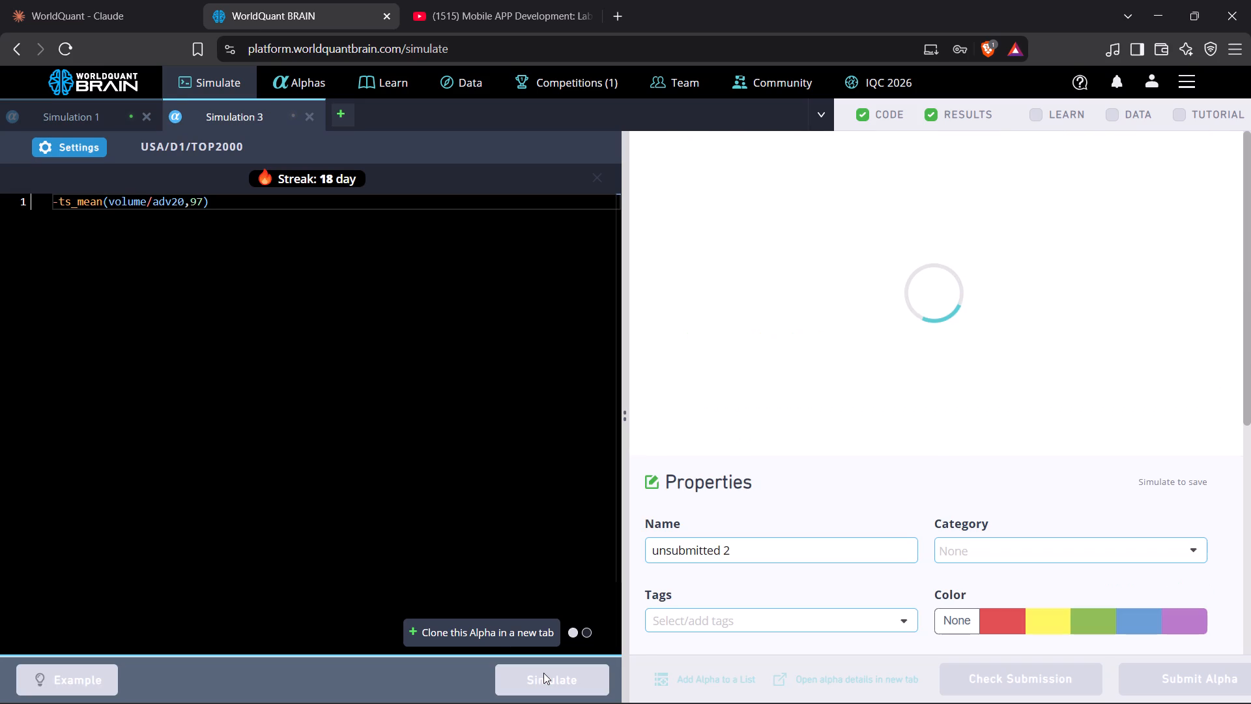
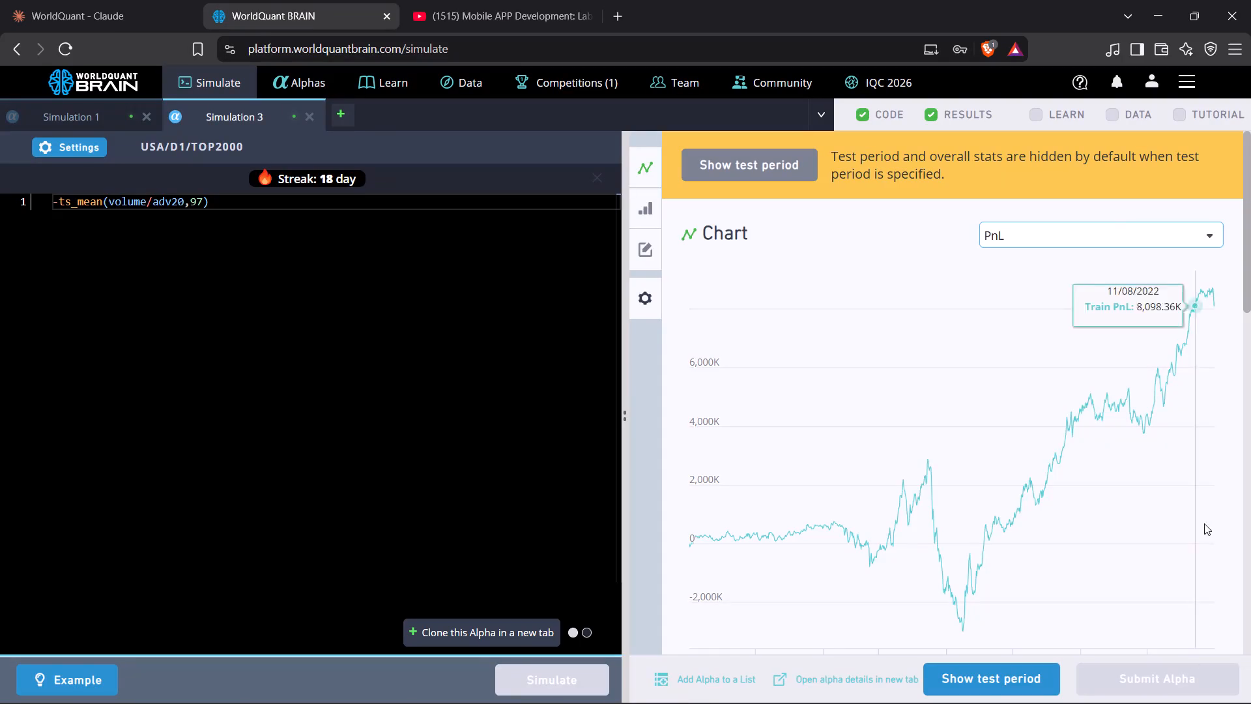
Show the test period results for Simulation 3's 97-day lookback run and examine its failed check under IS Testing Status.
{"action": "left_click", "coordinate": [1005, 679]}
{"action": "scroll", "coordinate": [1061, 550], "scroll_direction": "down", "scroll_amount": 8}
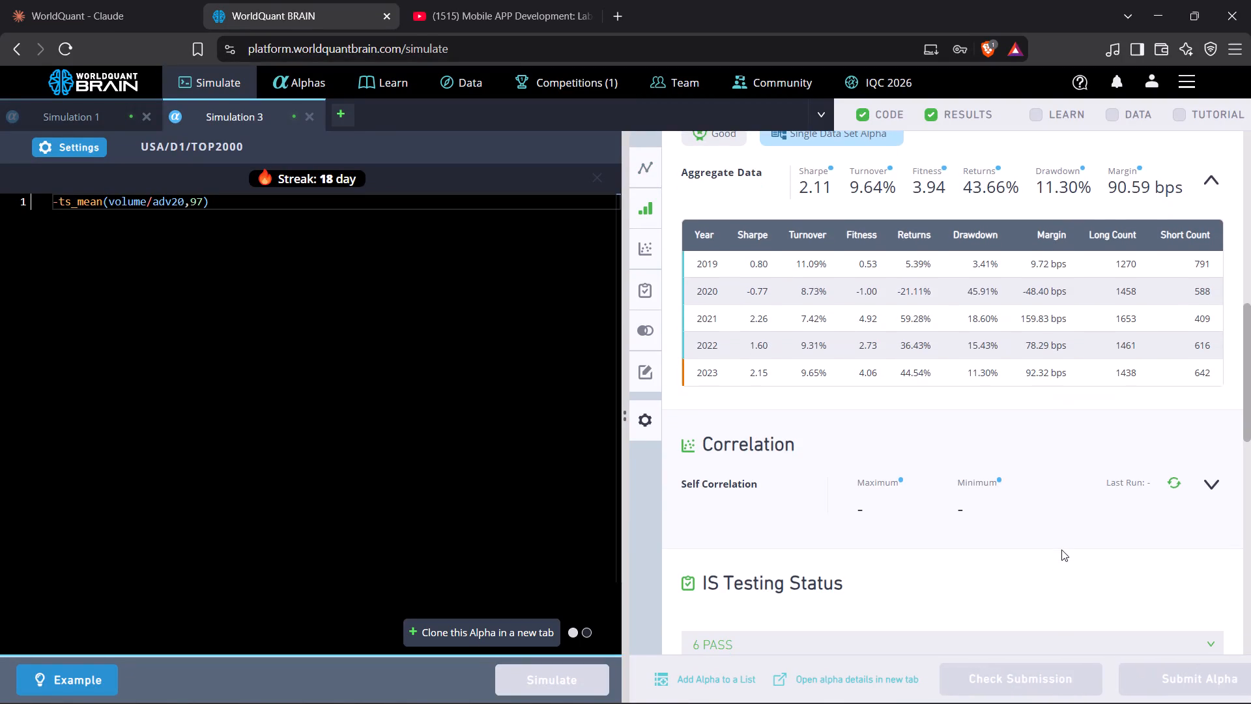
{"action": "scroll", "coordinate": [928, 611], "scroll_direction": "down", "scroll_amount": 3}
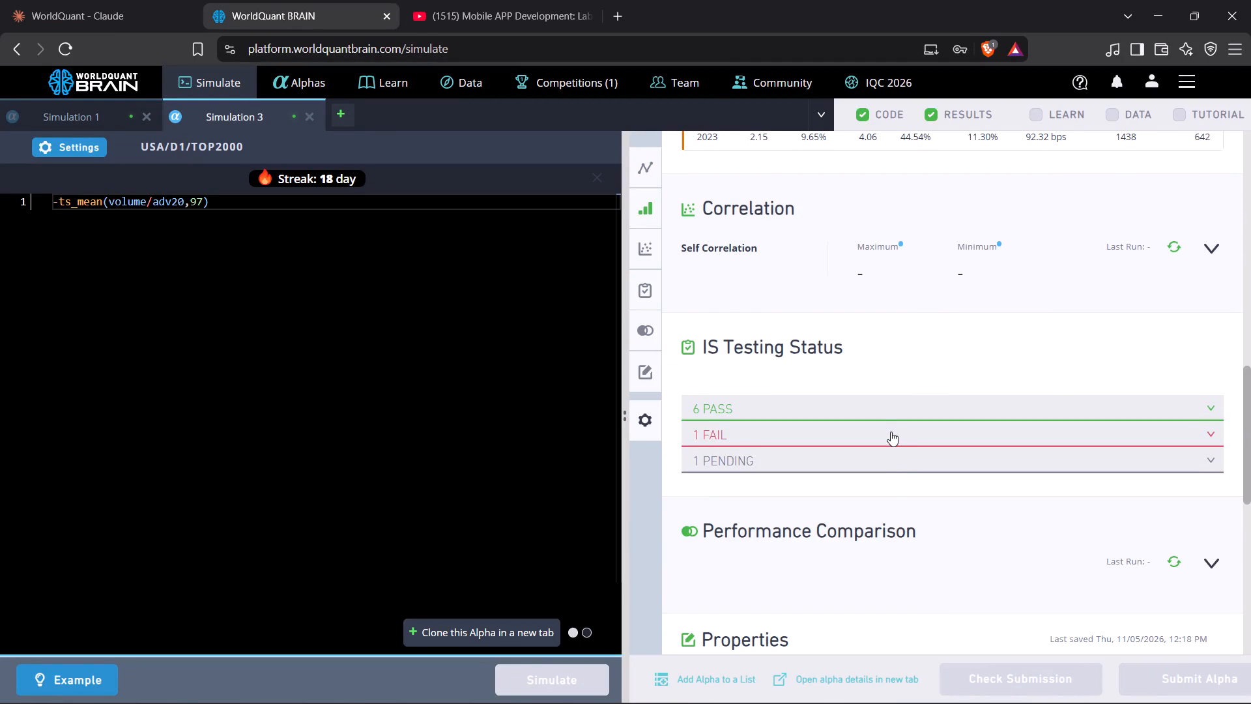
{"action": "left_click", "coordinate": [891, 432]}
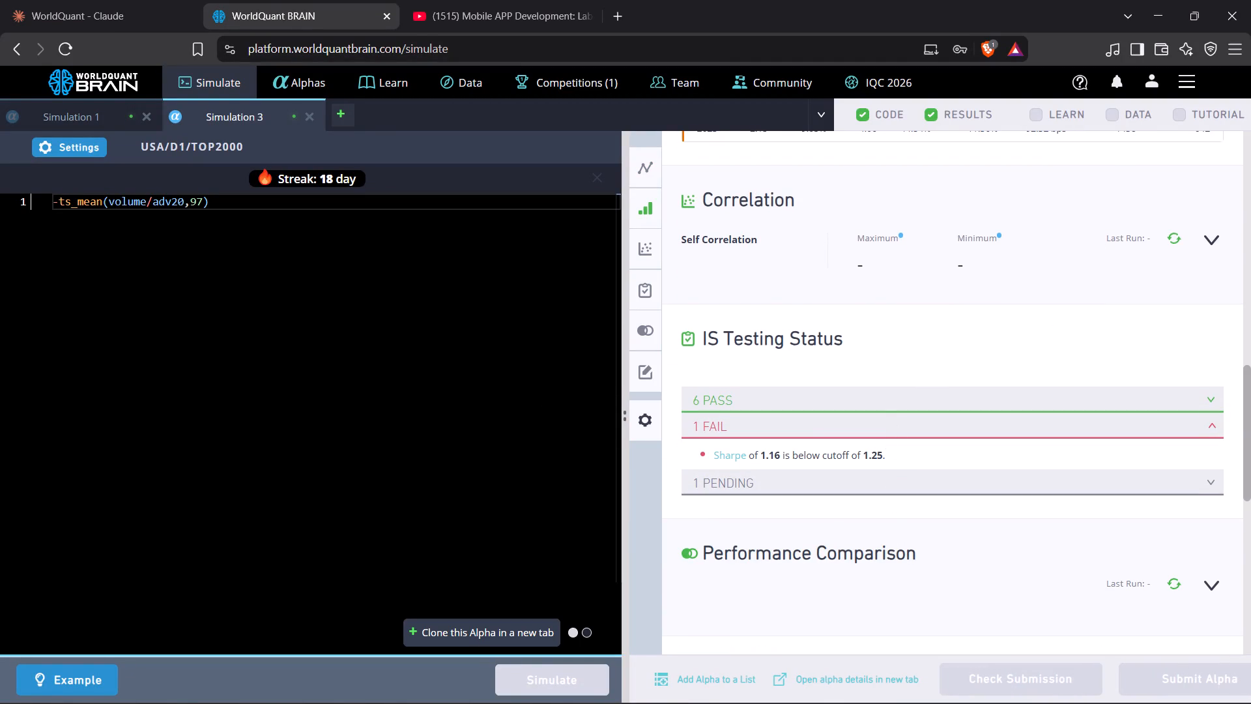
Change the ts_mean lookback in Simulation 3's volume/adv20 expression to 104 and run the simulation.
{"action": "left_click", "coordinate": [203, 202]}
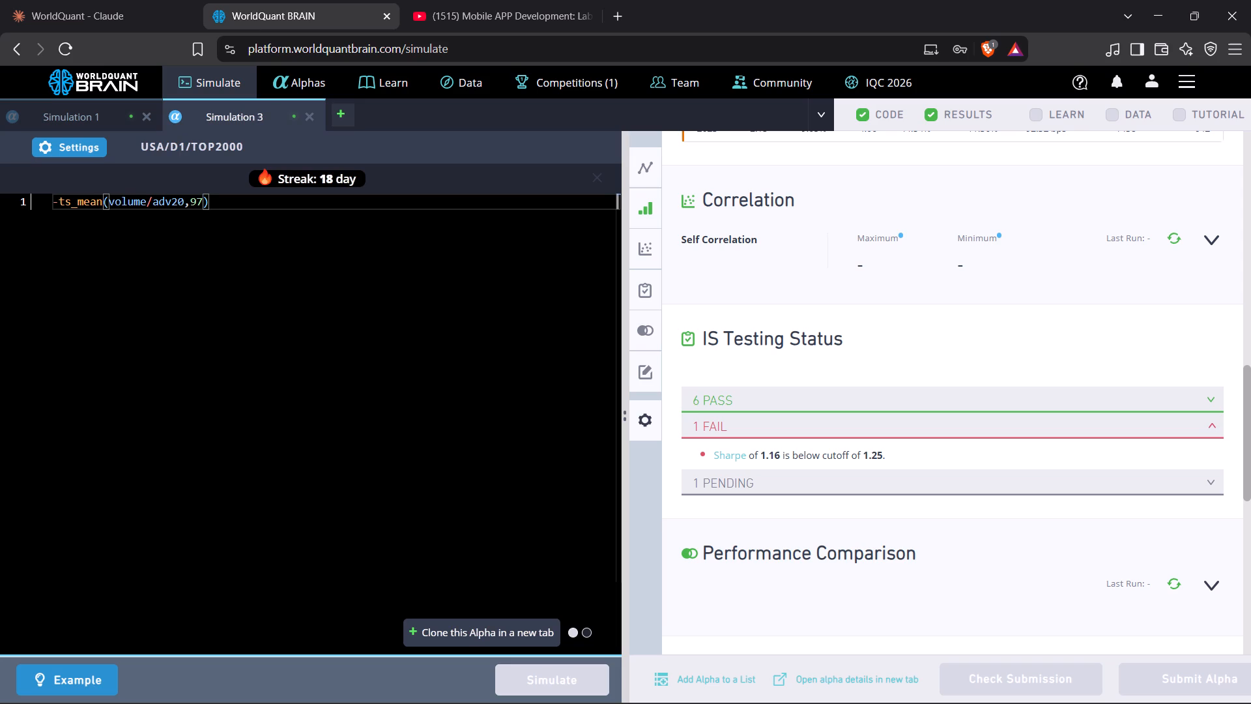
{"action": "key", "text": "BackSpace"}
{"action": "key", "text": "BackSpace"}
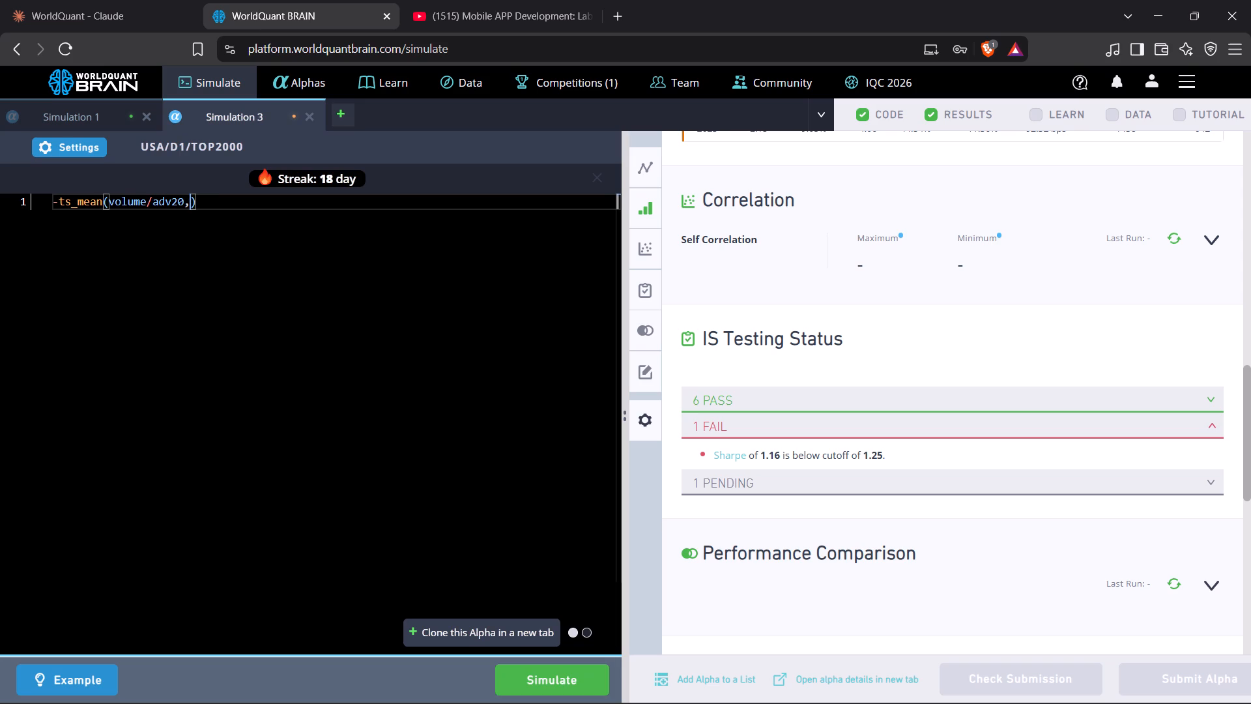
{"action": "key", "text": "1"}
{"action": "key", "text": "0"}
{"action": "key", "text": "4"}
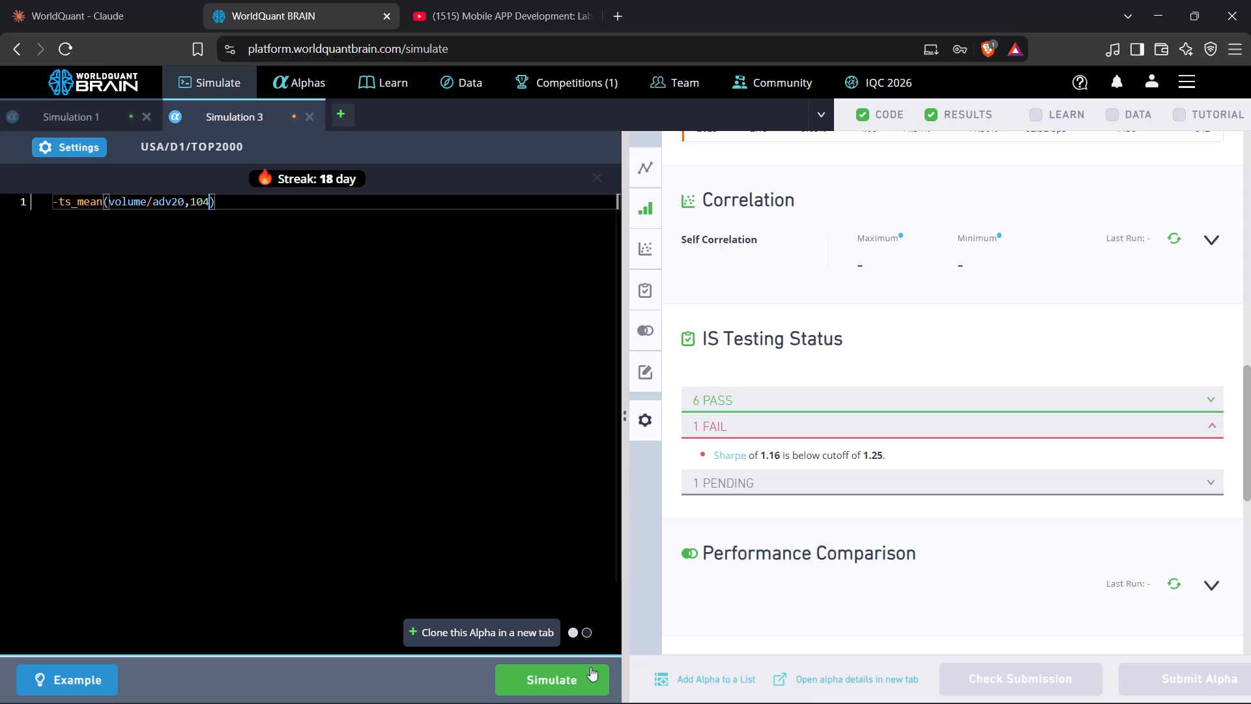
{"action": "left_click", "coordinate": [587, 686]}
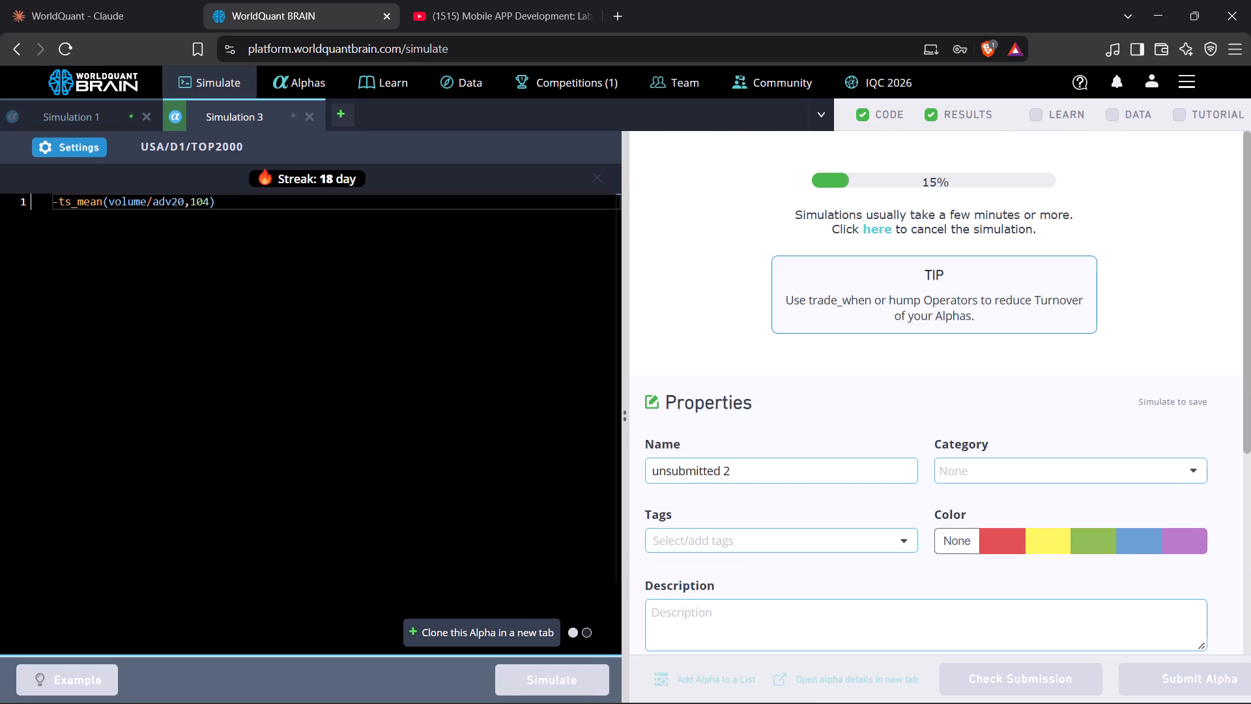
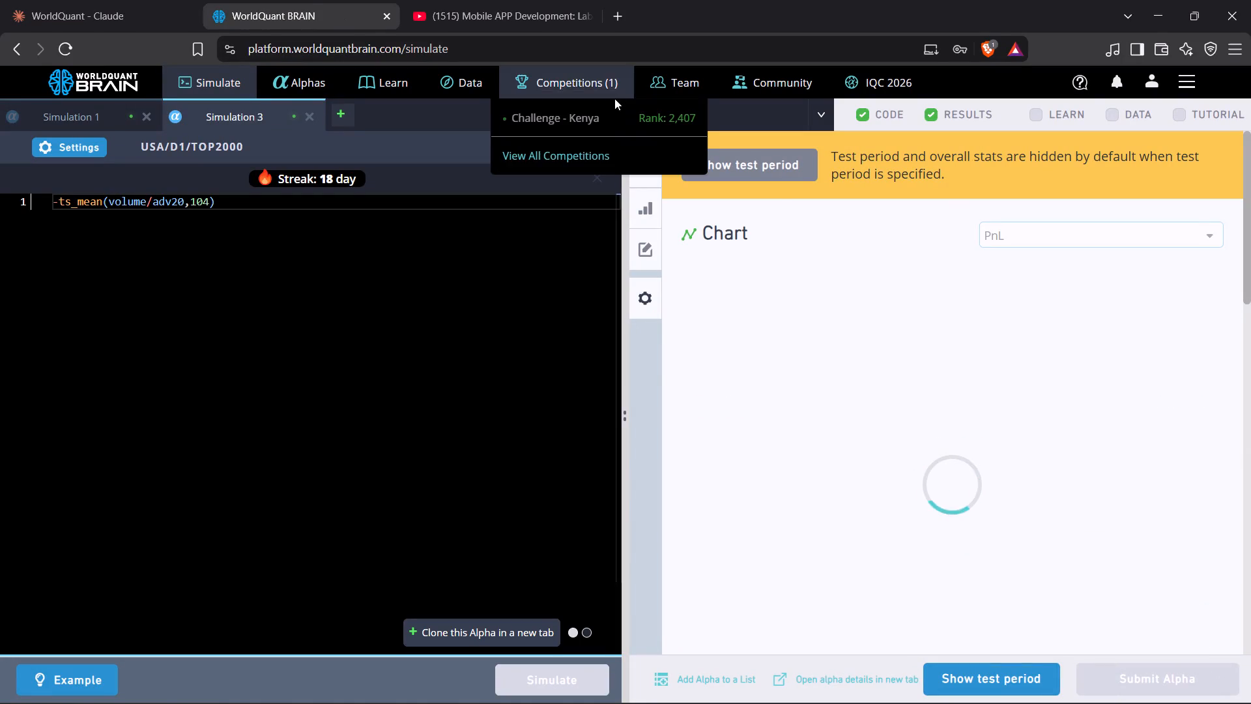
Show the test period results for Simulation 3's 104-day lookback run and examine its failed check under IS Testing Status.
{"action": "left_click", "coordinate": [1013, 675]}
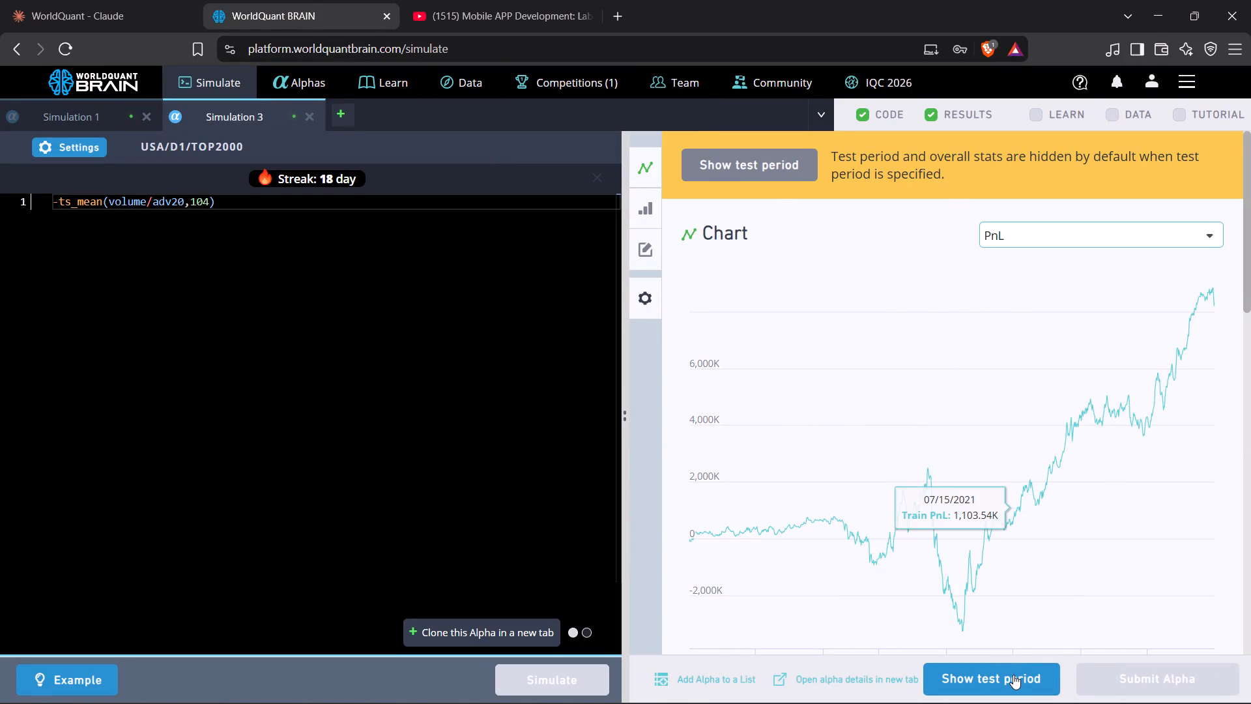
{"action": "scroll", "coordinate": [1021, 503], "scroll_direction": "down", "scroll_amount": 9}
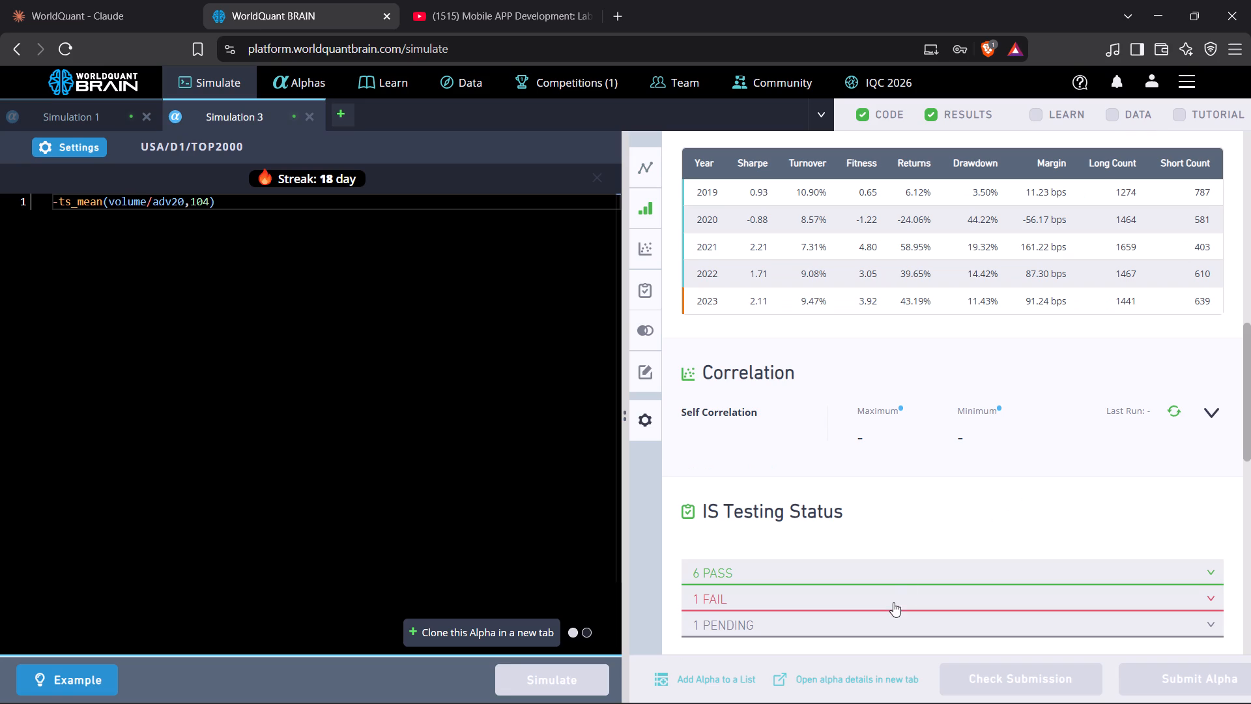
{"action": "left_click", "coordinate": [893, 594]}
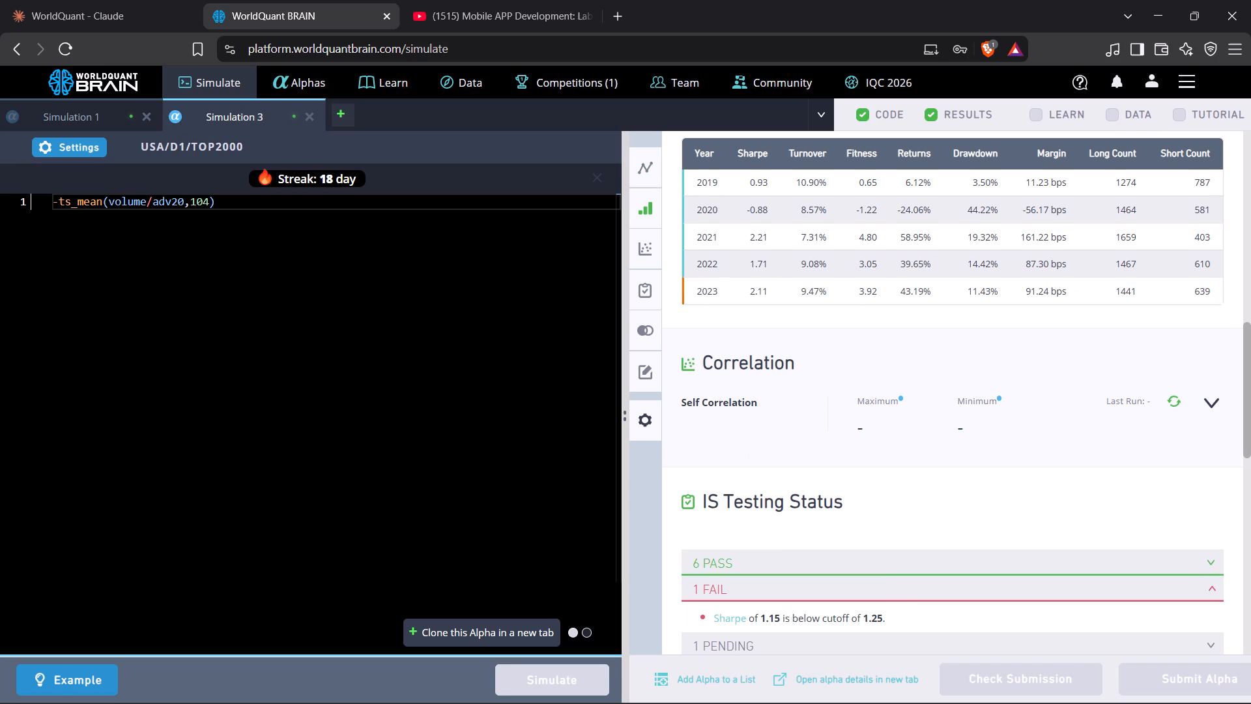
Change the ts_mean lookback in Simulation 3's volume/adv20 expression to 114 and run the simulation.
{"action": "left_click_drag", "start_coordinate": [200, 206], "coordinate": [203, 212]}
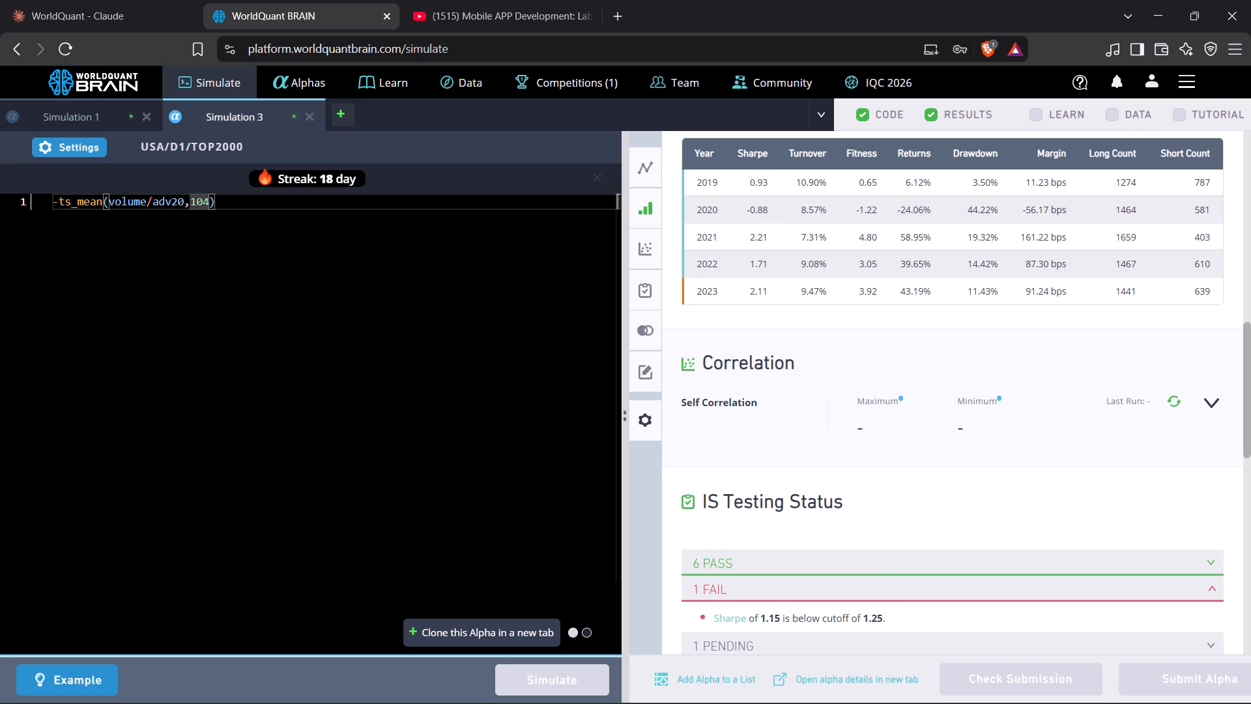
{"action": "key", "text": "BackSpace"}
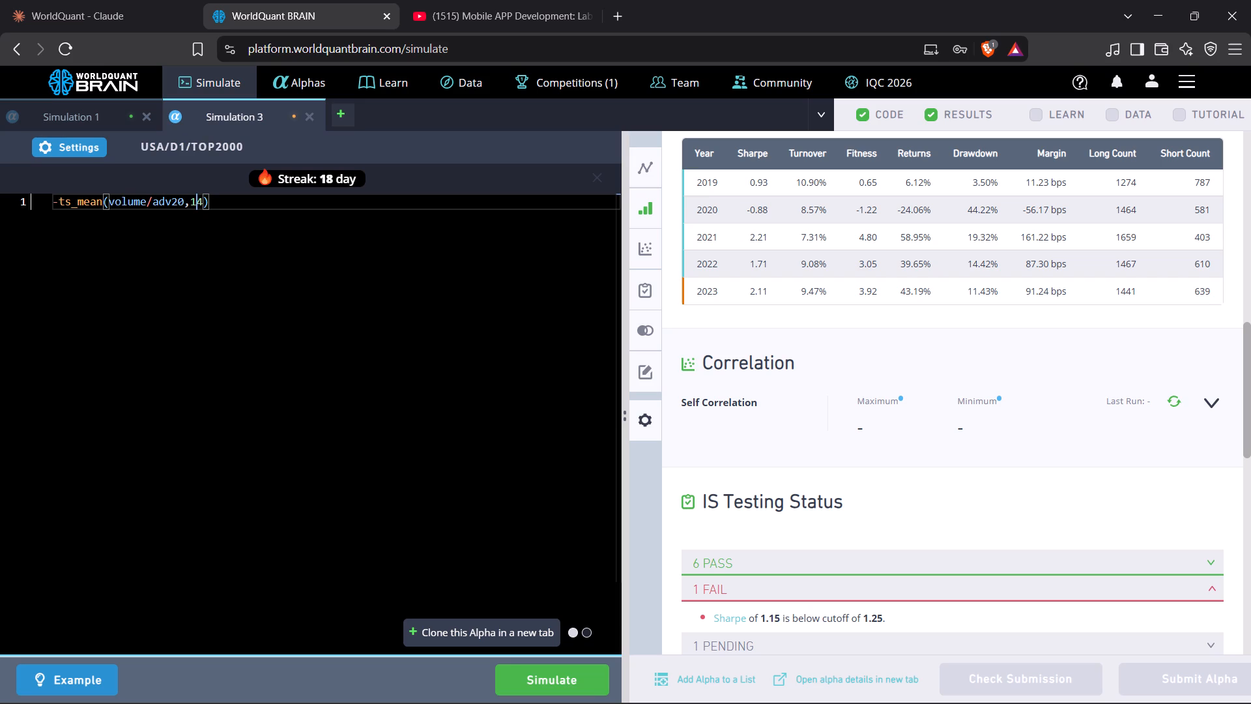
{"action": "key", "text": "1"}
{"action": "left_click", "coordinate": [573, 682]}
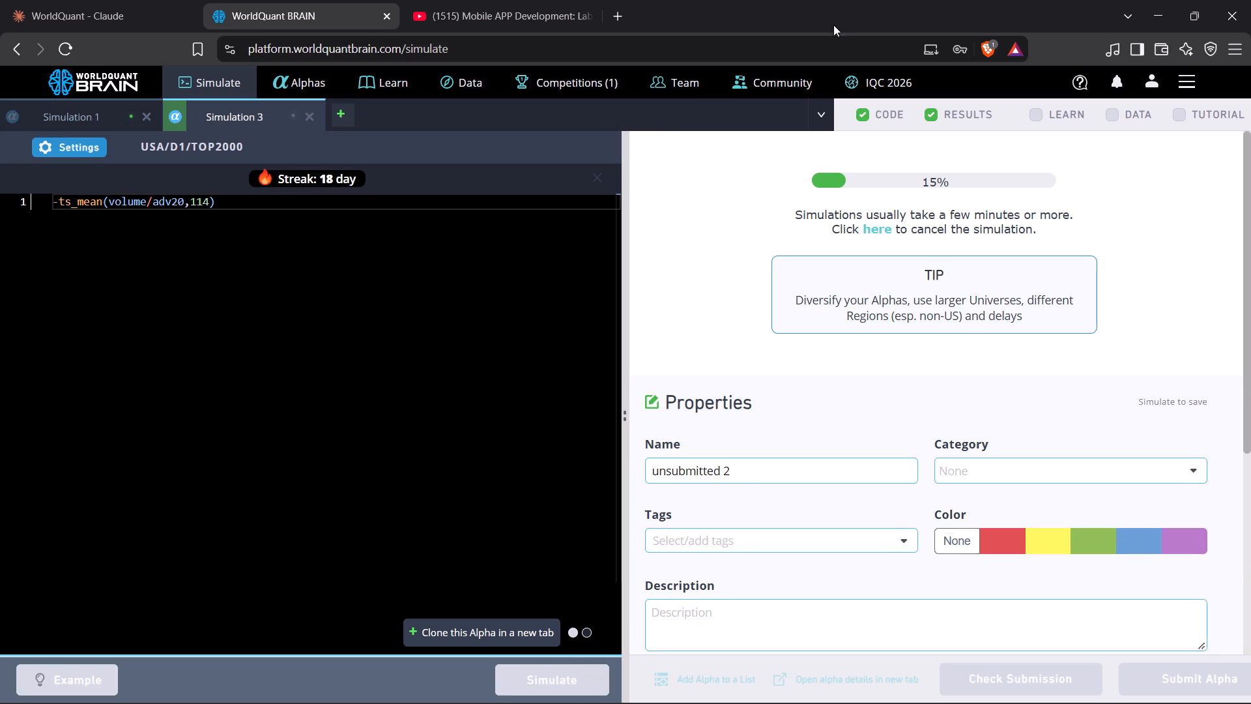
Switch to the YouTube video "Mobile APP Development: Lab 1 XML Basics" while the simulation runs.
{"action": "left_click", "coordinate": [494, 17]}
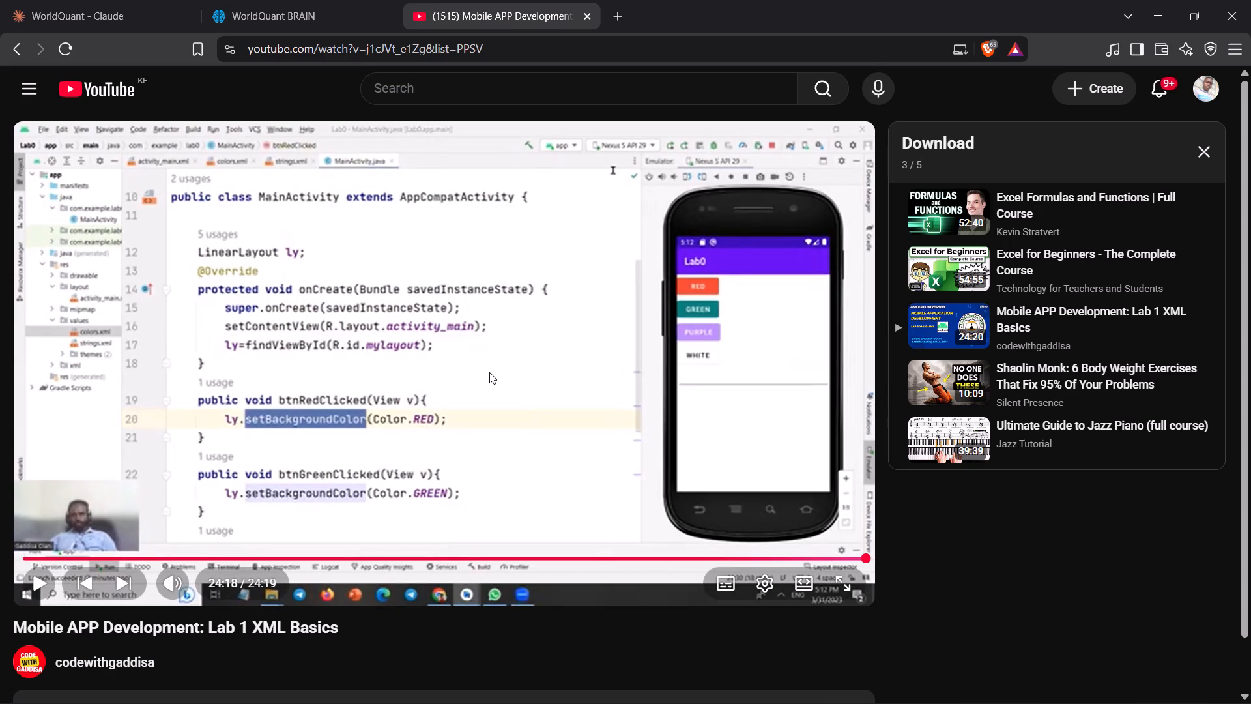